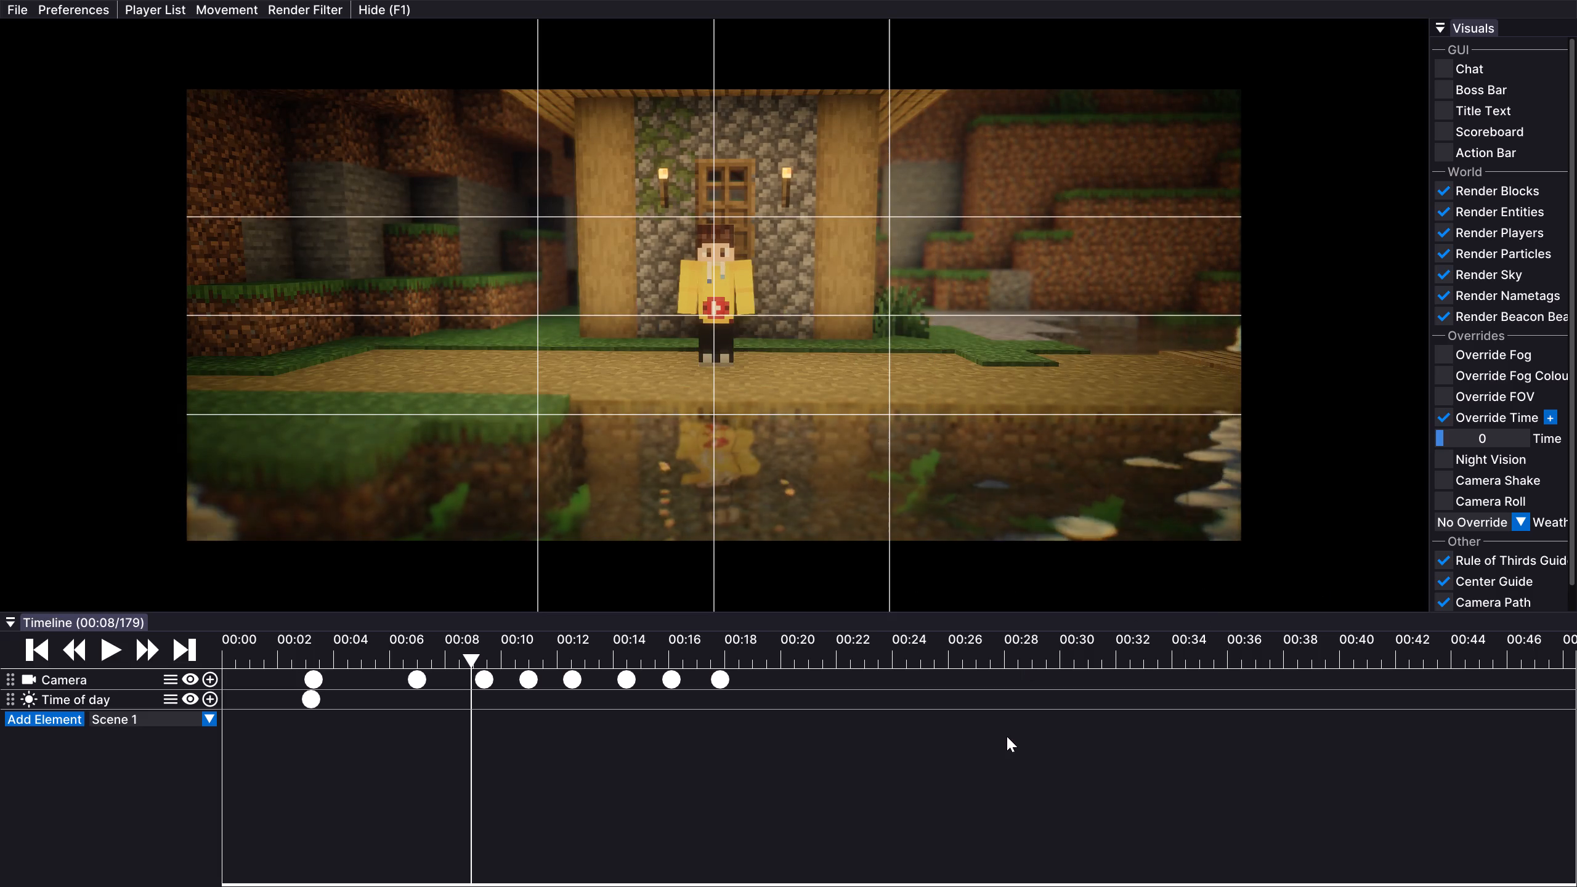
# Switch from the Minecraft replay editor to the CapCut window.
pyautogui.hotkey('alt', 'Tab')
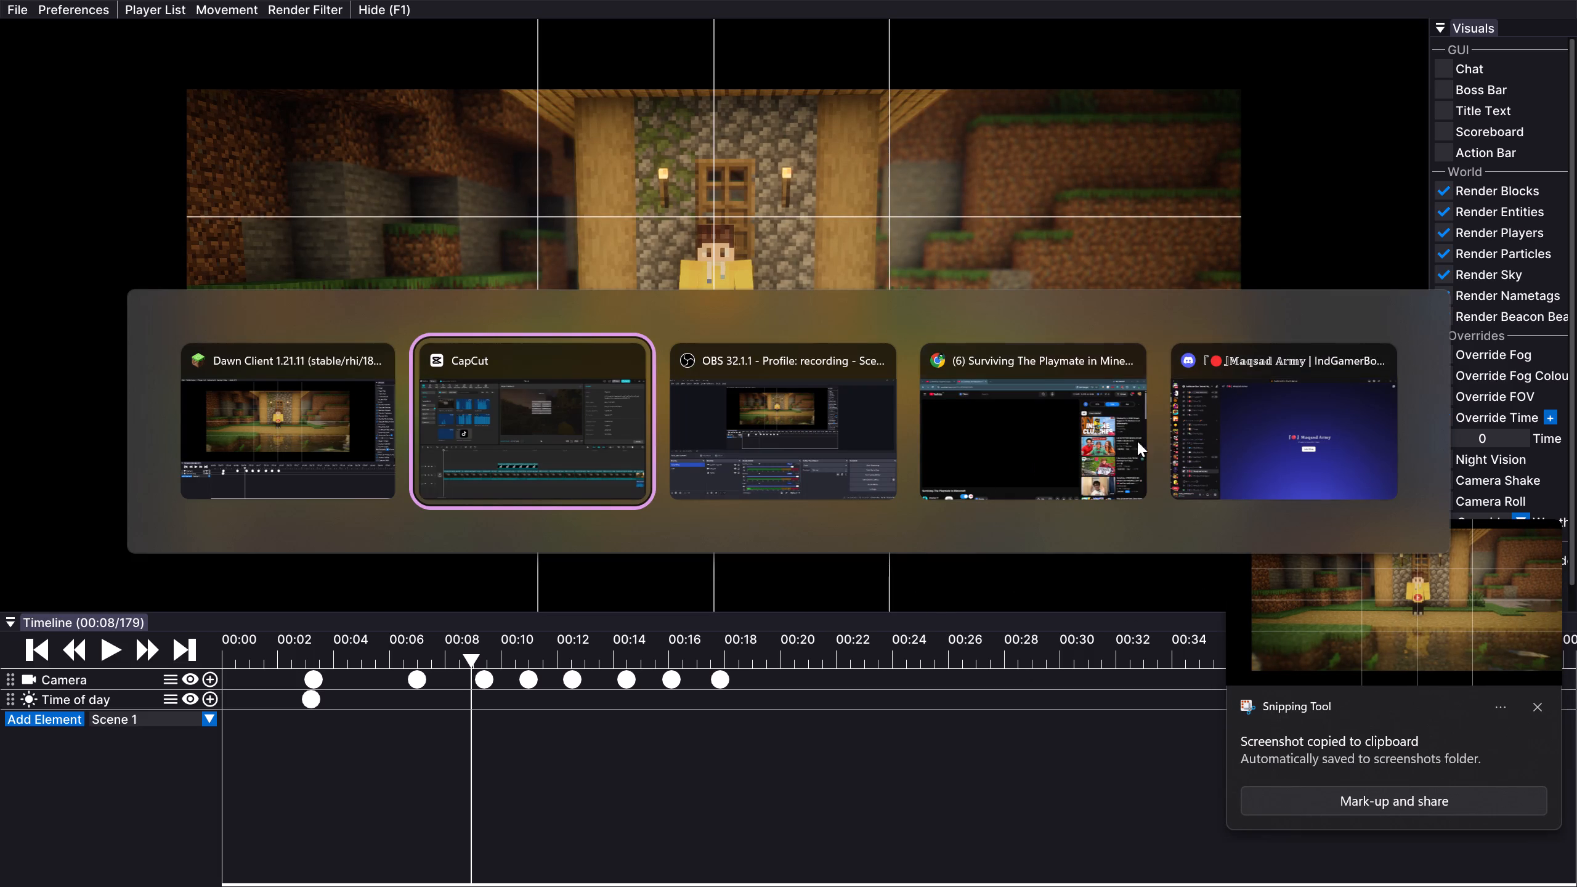
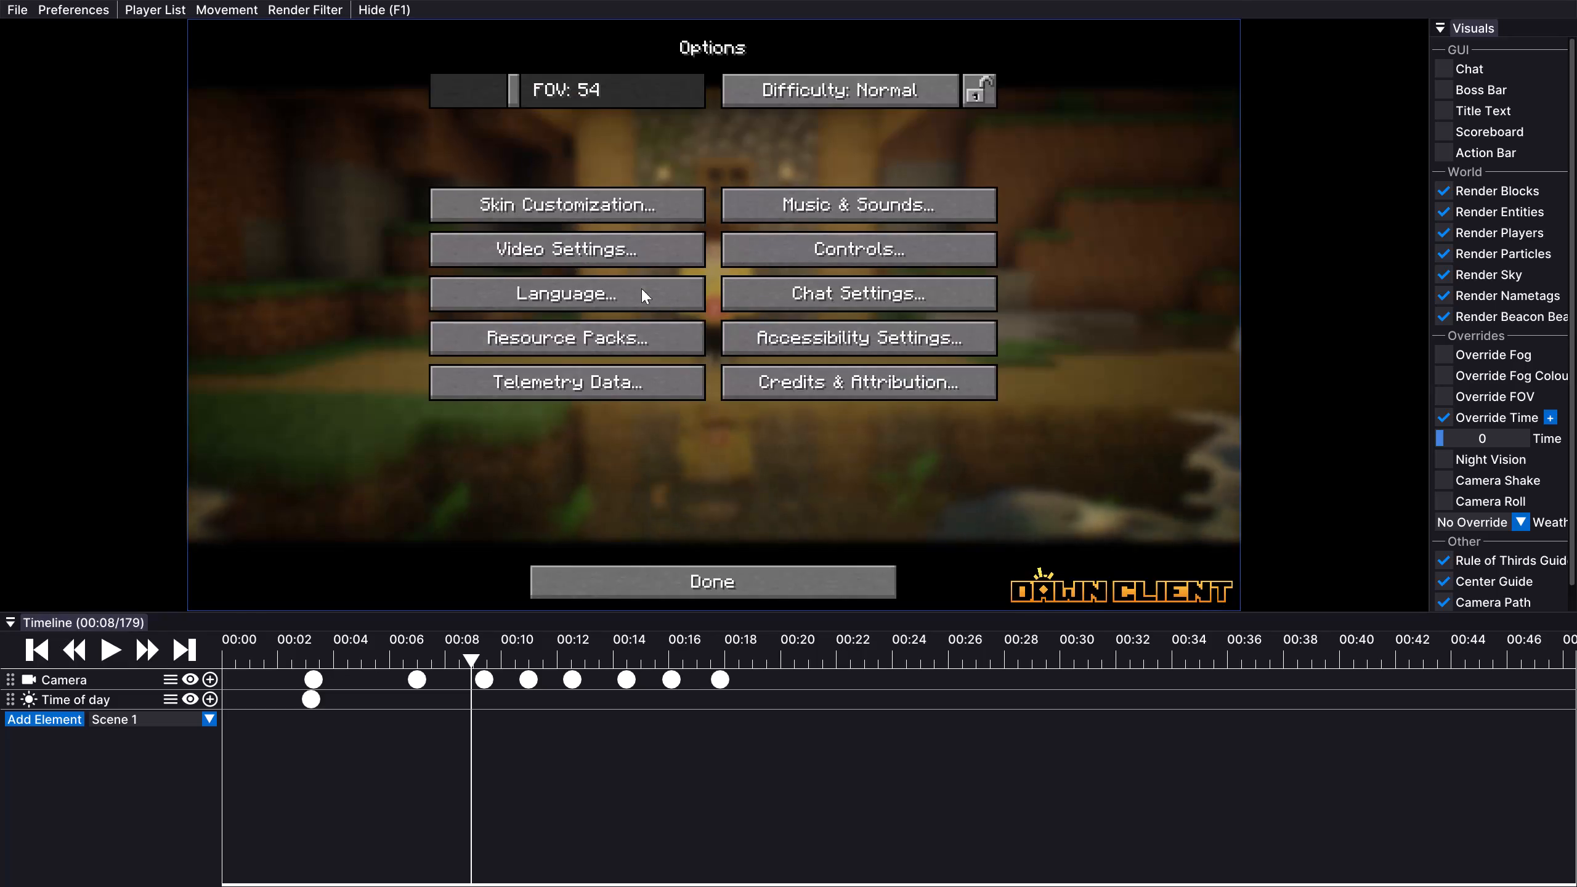
# Switch the Derivative Main shader pack's profile to Survival, apply it and return to the replay view.
pyautogui.keyDown('alt'); pyautogui.click(634, 247); pyautogui.keyUp('alt')
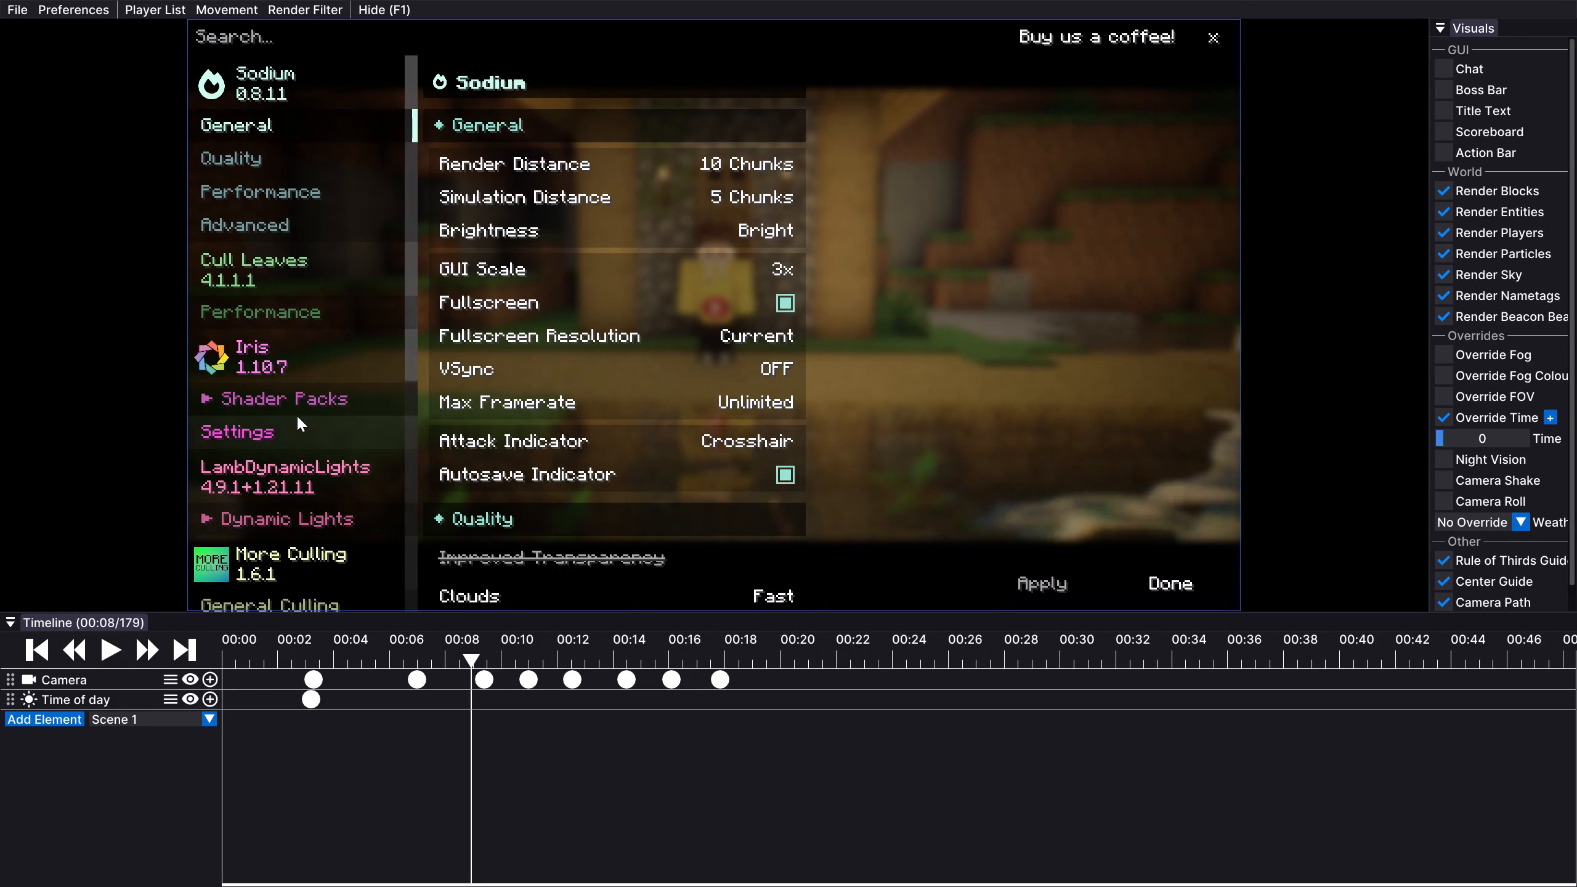
pyautogui.keyDown('alt'); pyautogui.click(310, 406); pyautogui.keyUp('alt')
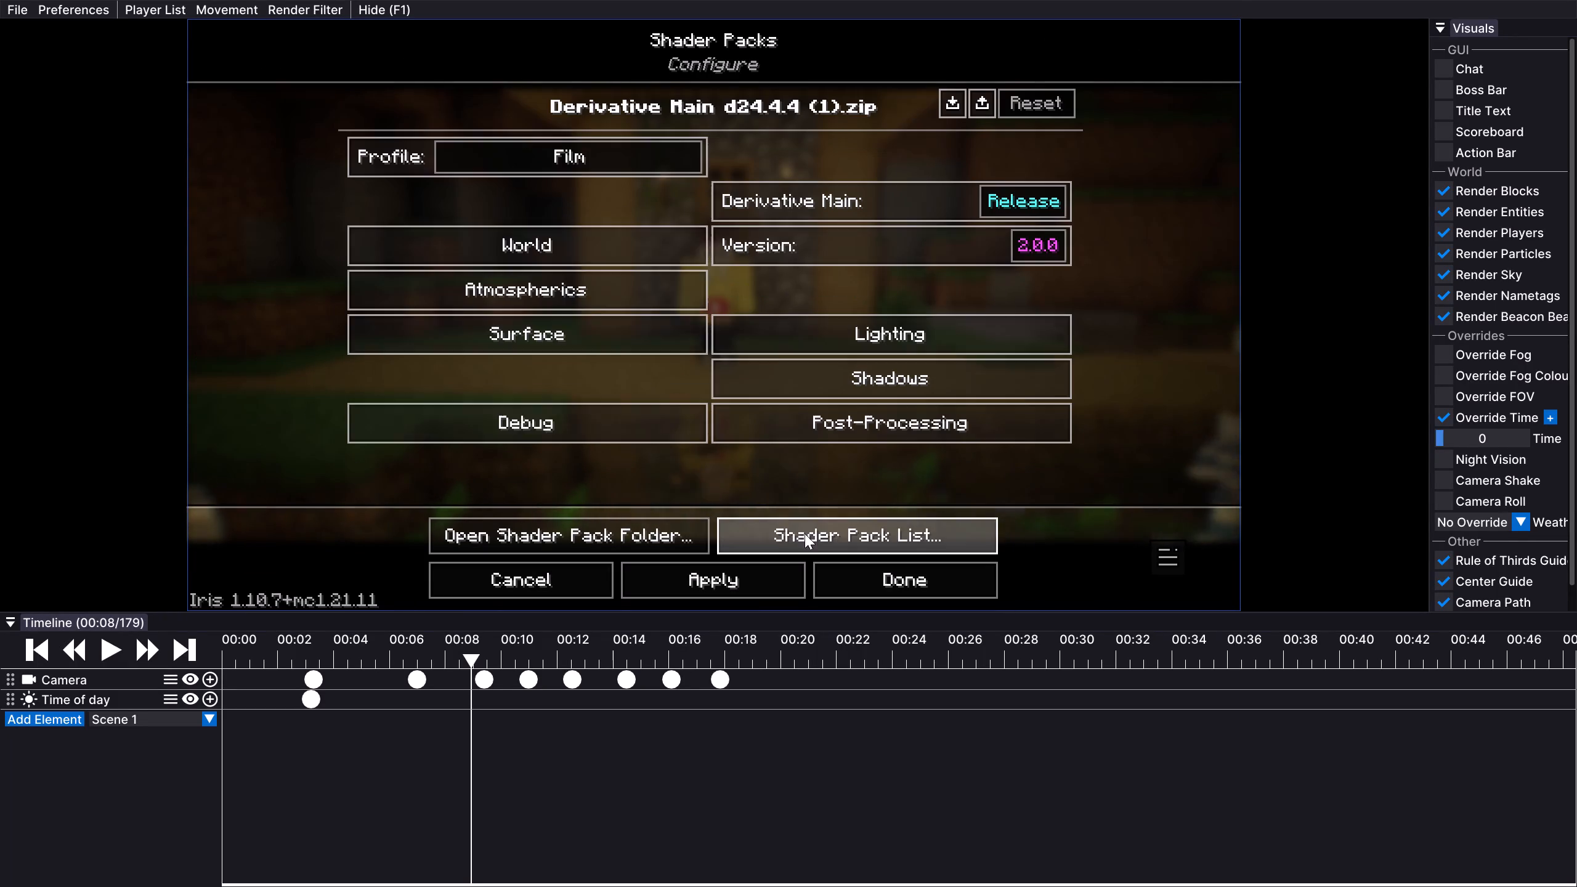
pyautogui.keyDown('alt'); pyautogui.click(804, 533); pyautogui.keyUp('alt')
pyautogui.keyDown('alt'); pyautogui.doubleClick(631, 153); pyautogui.keyUp('alt')
pyautogui.keyDown('alt'); pyautogui.tripleClick(606, 152); pyautogui.keyUp('alt')
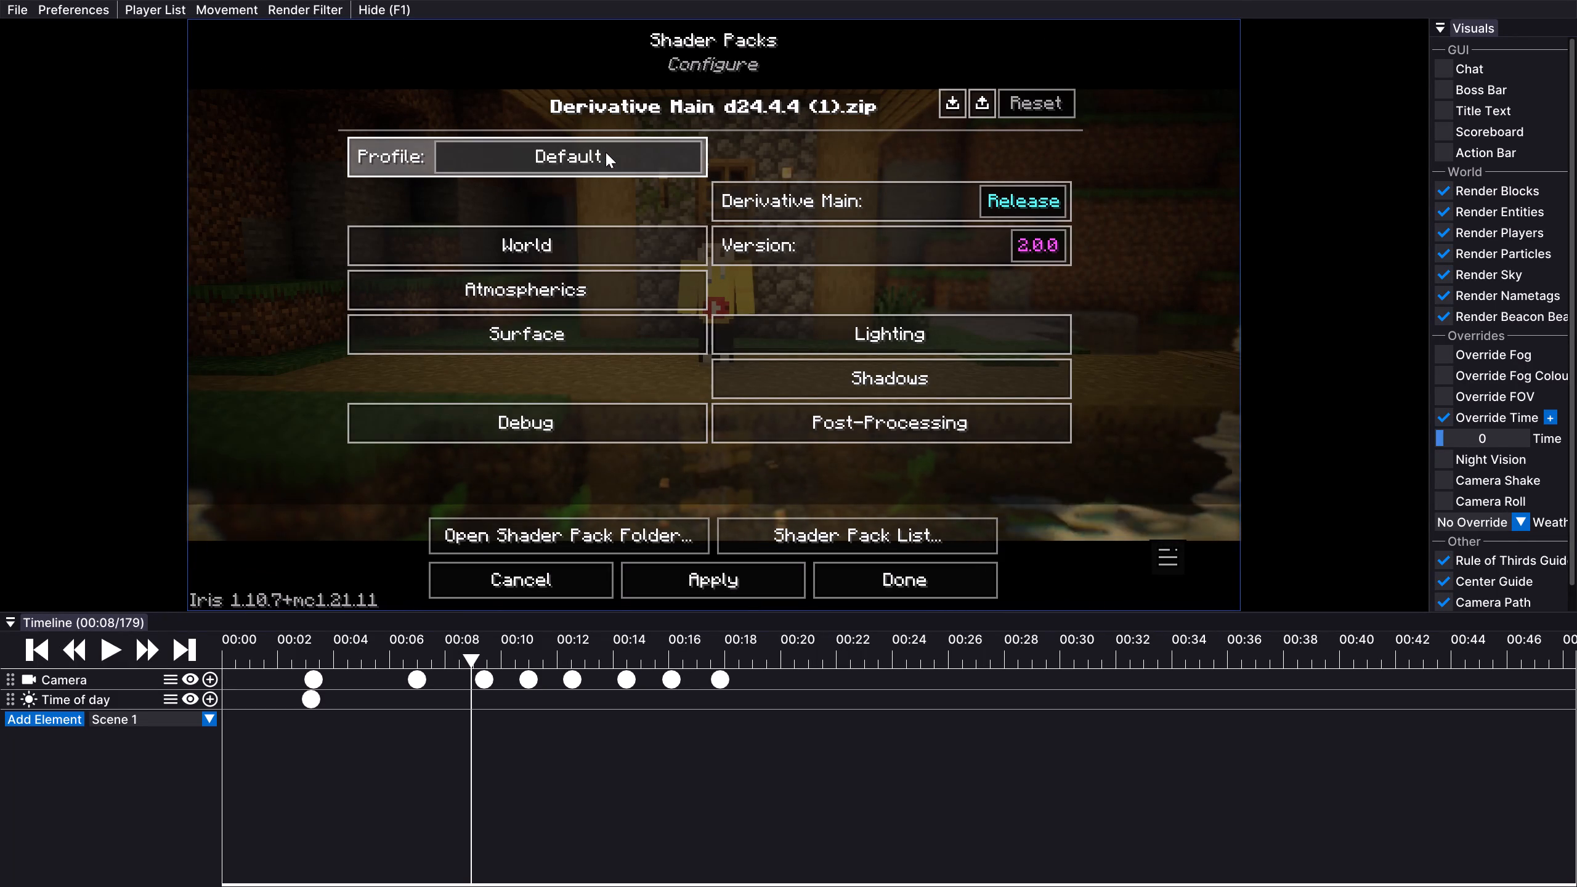
pyautogui.keyDown('alt'); pyautogui.tripleClick(613, 159); pyautogui.keyUp('alt')
pyautogui.keyDown('alt'); pyautogui.doubleClick(607, 164); pyautogui.keyUp('alt')
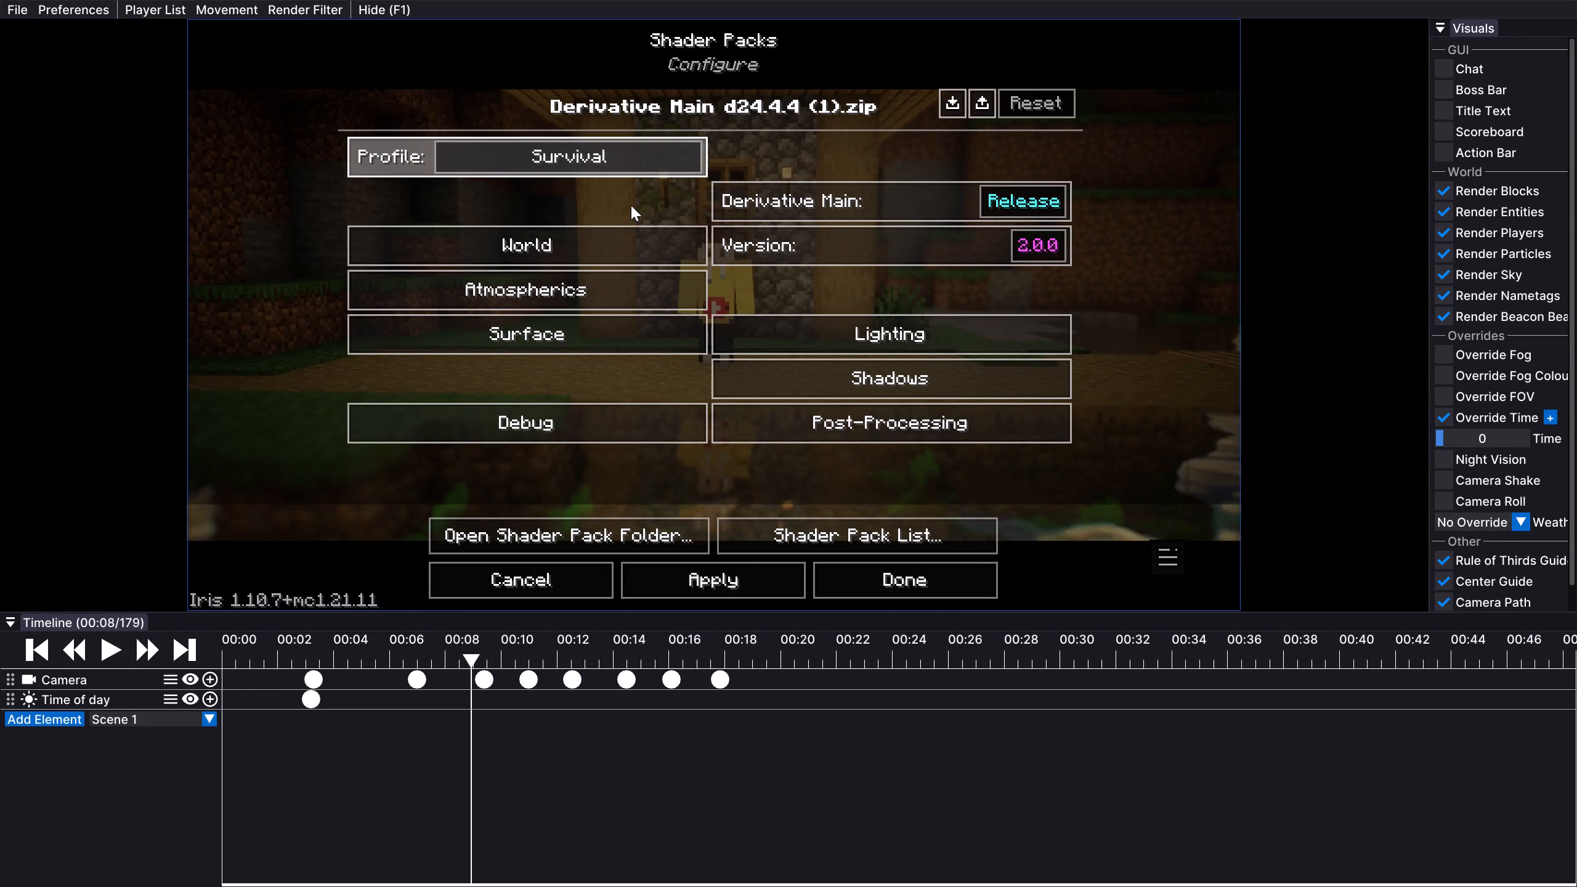
pyautogui.keyDown('alt'); pyautogui.click(715, 562); pyautogui.keyUp('alt')
pyautogui.keyDown('alt'); pyautogui.click(882, 587); pyautogui.keyUp('alt')
pyautogui.press('Escape')
pyautogui.press('Escape')
pyautogui.press('Escape')
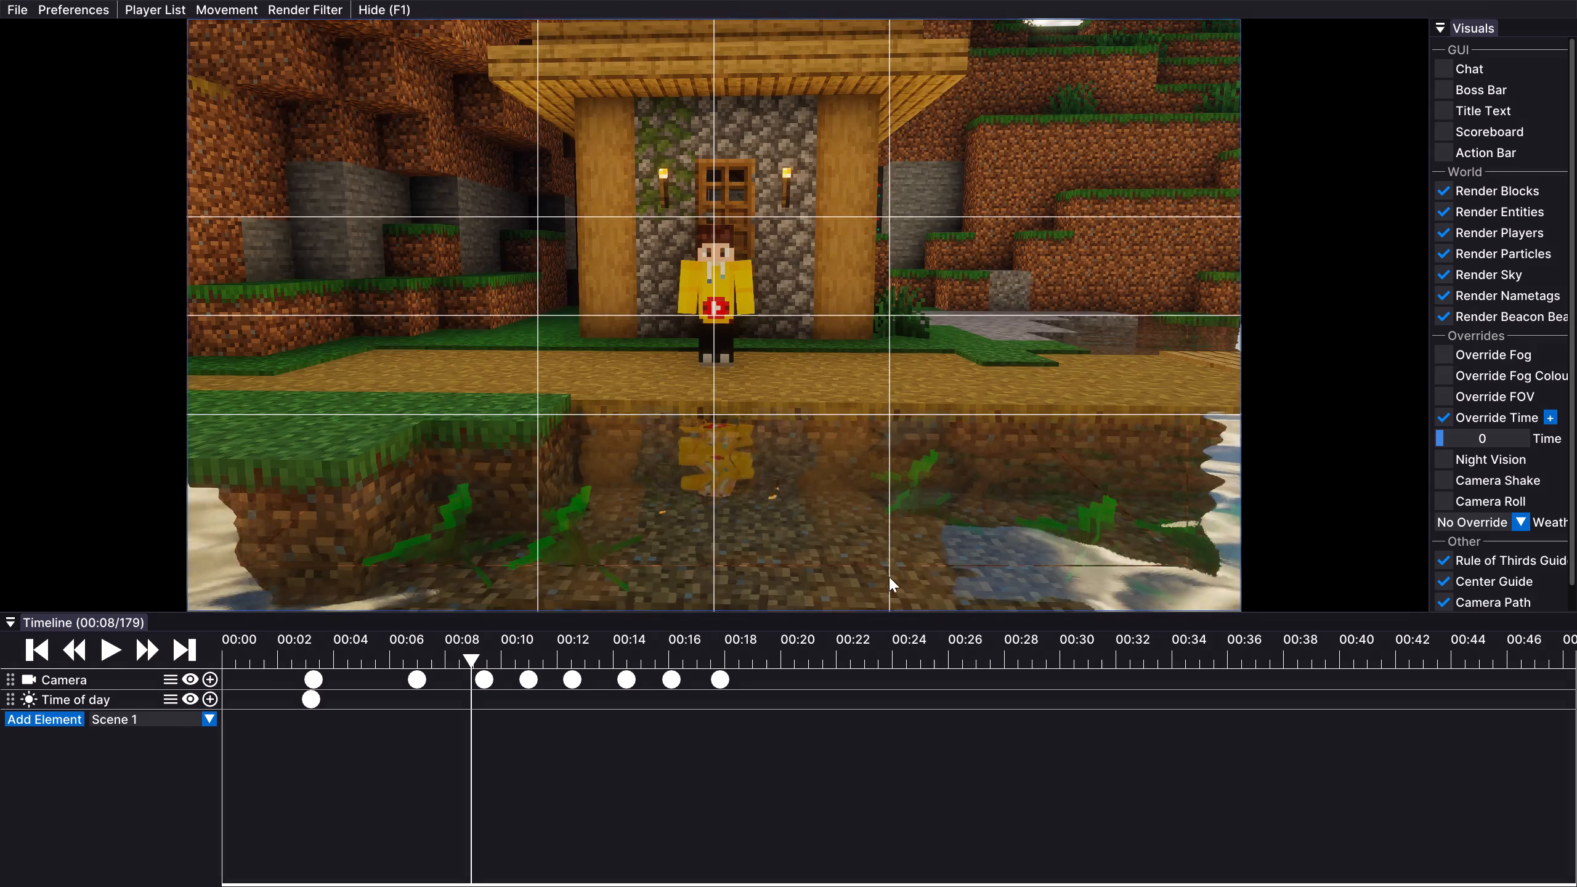
# Exit the current replay and open the replay 2026-11-03T16:44:06 from the replay list.
pyautogui.press('Escape')
pyautogui.keyDown('alt'); pyautogui.click(836, 420); pyautogui.keyUp('alt')
pyautogui.keyDown('alt'); pyautogui.click(835, 403); pyautogui.keyUp('alt')
pyautogui.keyDown('alt'); pyautogui.click(1451, 74); pyautogui.keyUp('alt')
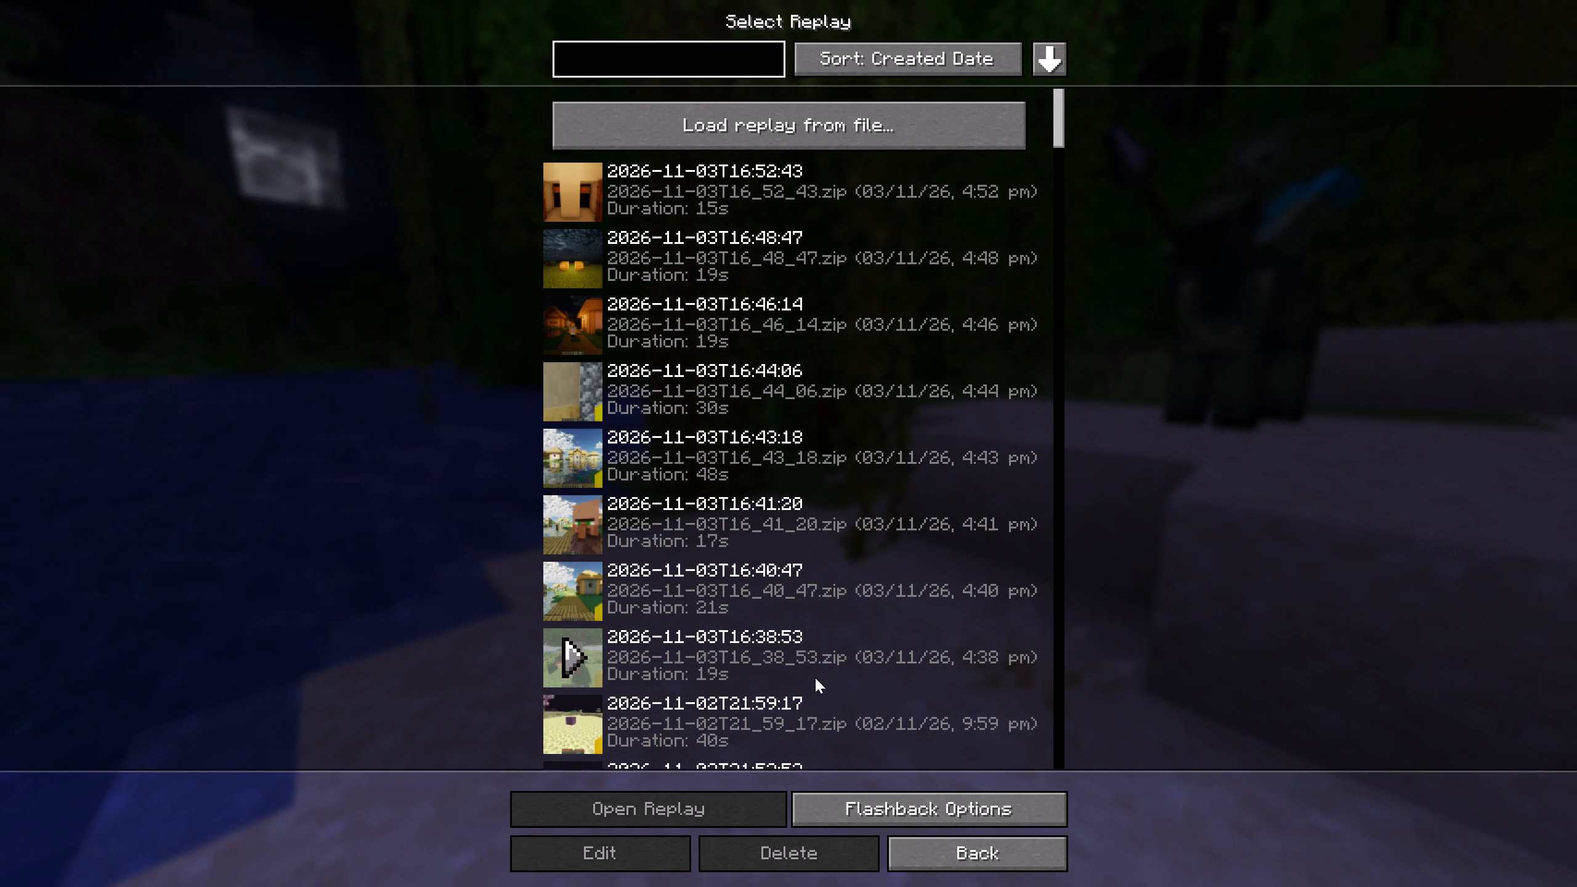
pyautogui.keyDown('alt'); pyautogui.doubleClick(804, 468); pyautogui.keyUp('alt')
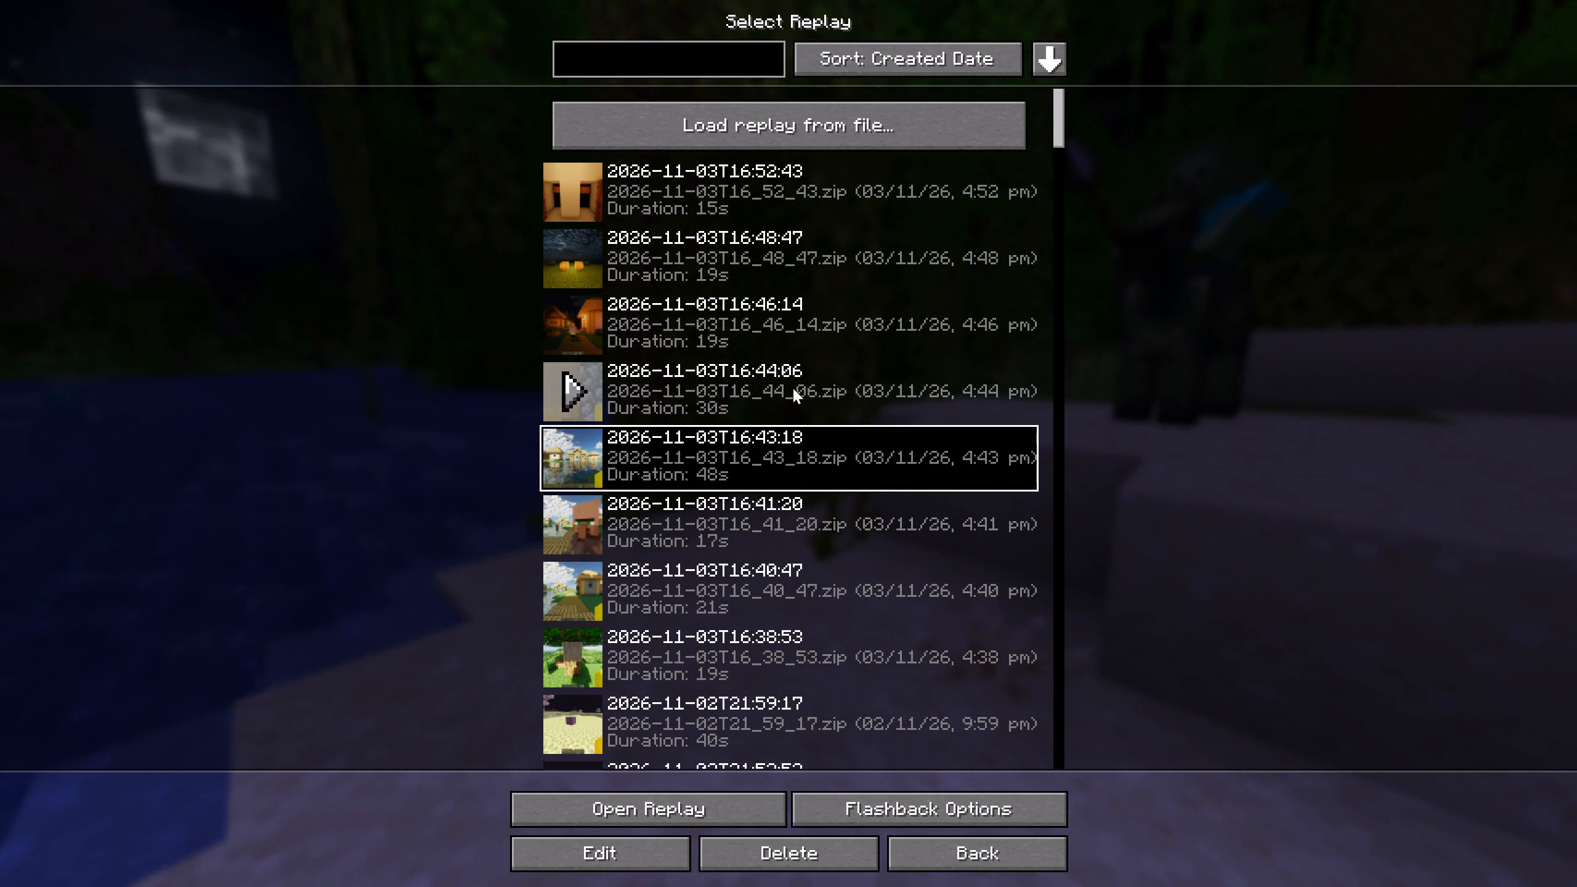
pyautogui.keyDown('alt'); pyautogui.doubleClick(790, 411); pyautogui.keyUp('alt')
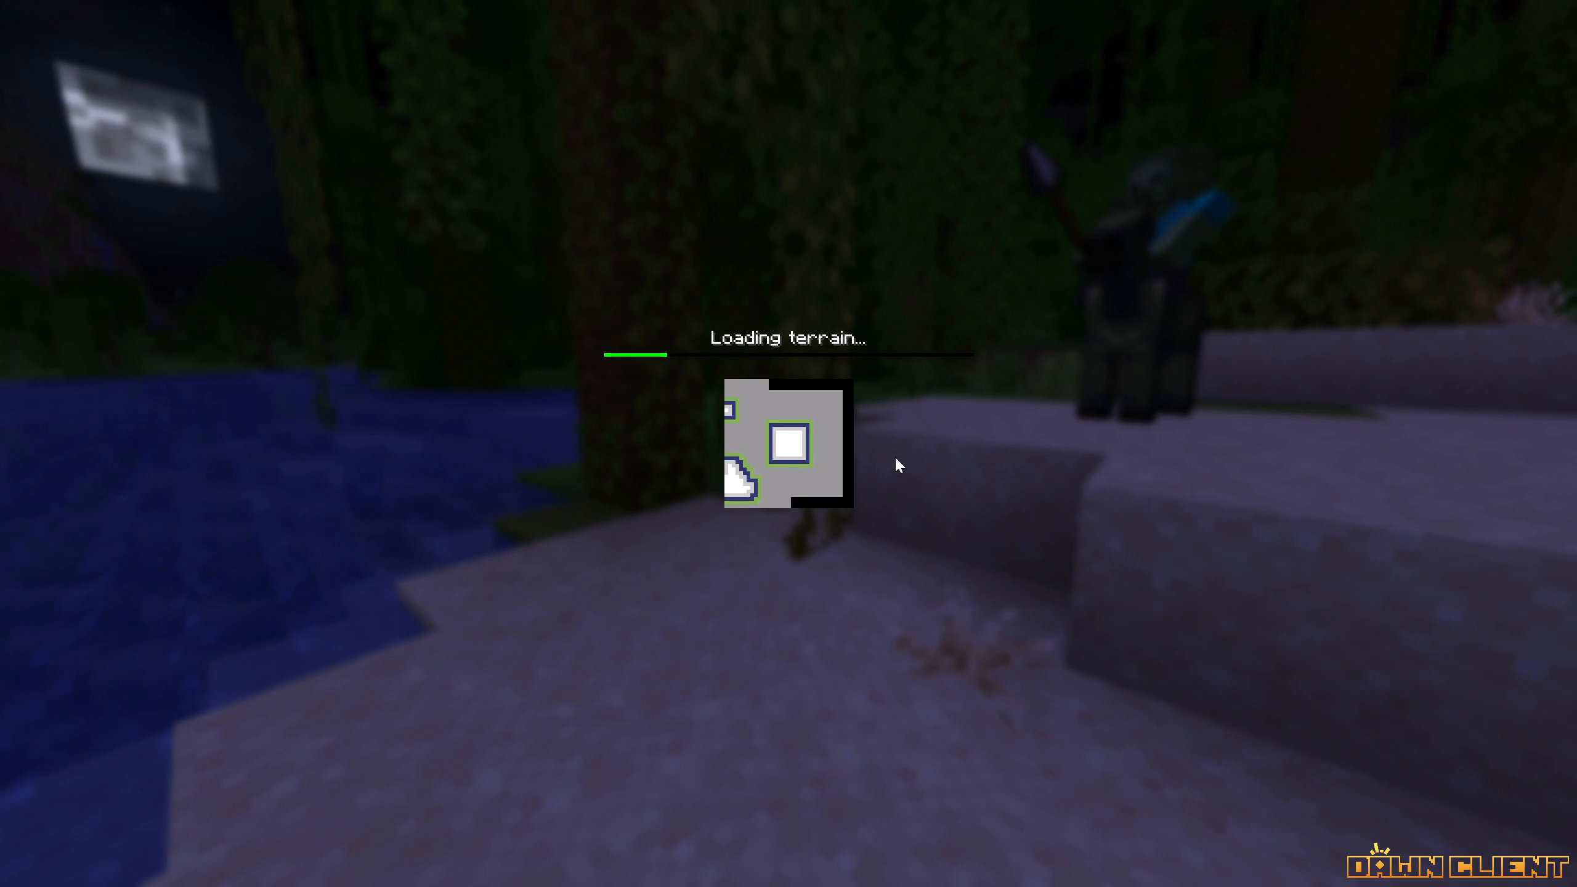
pyautogui.keyDown('alt'); pyautogui.moveTo(1489, 534); pyautogui.dragTo(1479, 539); pyautogui.keyUp('alt')
pyautogui.keyDown('alt'); pyautogui.click(1438, 565); pyautogui.keyUp('alt')
# Fly the camera to the stone-and-wood house and frame the yellow-clad player from behind beside the wooden pillar.
pyautogui.press('Up')
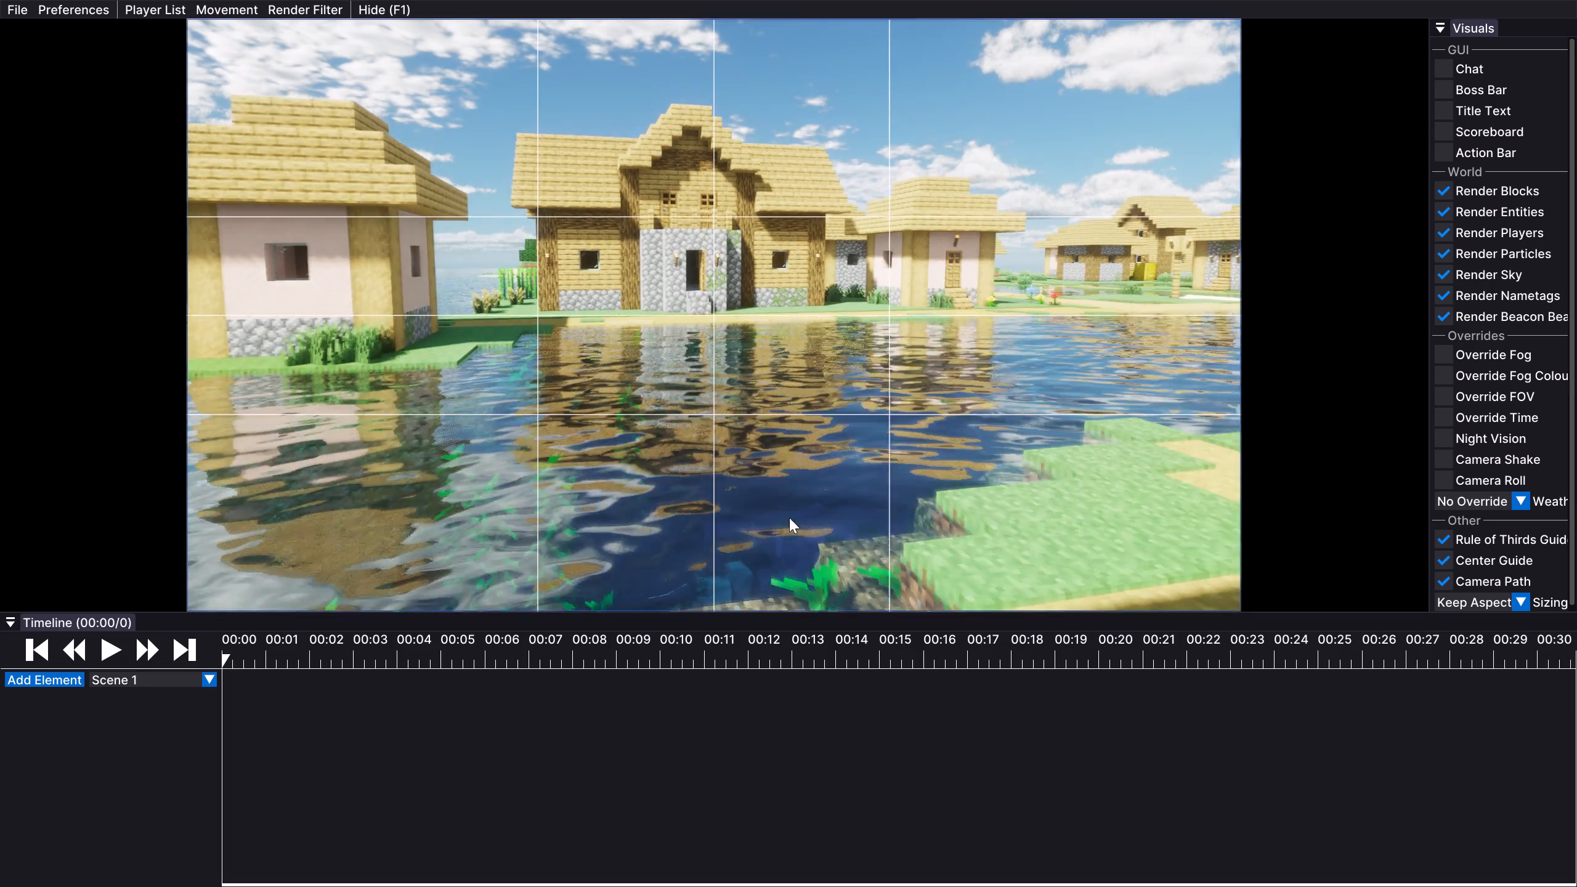
pyautogui.keyDown('alt'); pyautogui.moveTo(700, 440); pyautogui.dragTo(788, 443); pyautogui.keyUp('alt')
pyautogui.press('Up')
pyautogui.press('Up')
pyautogui.press('Up')
pyautogui.press('Up')
pyautogui.press('Up')
pyautogui.press('Up')
pyautogui.press('Up')
pyautogui.press('Up')
pyautogui.press('Up')
pyautogui.press('Up')
pyautogui.press('Up')
pyautogui.press('Up')
pyautogui.press('Up')
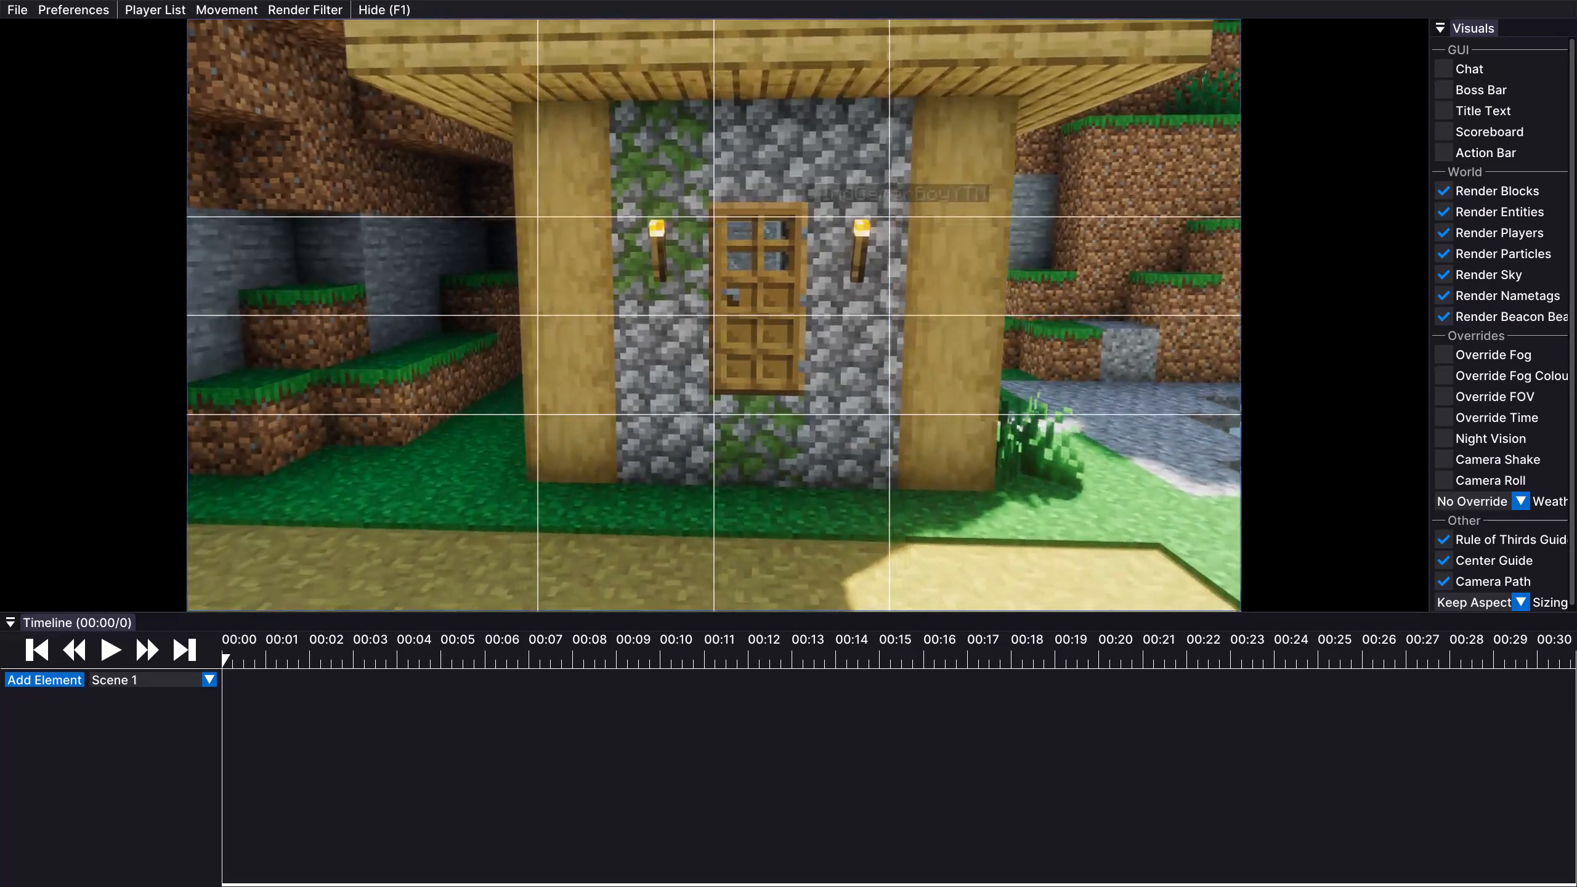
pyautogui.keyDown('alt'); pyautogui.moveTo(788, 443); pyautogui.dragTo(784, 443); pyautogui.keyUp('alt')
pyautogui.press('Right')
pyautogui.press('Right')
pyautogui.press('Right')
pyautogui.press('Right')
pyautogui.press('Right')
pyautogui.press('Up')
pyautogui.press('Up')
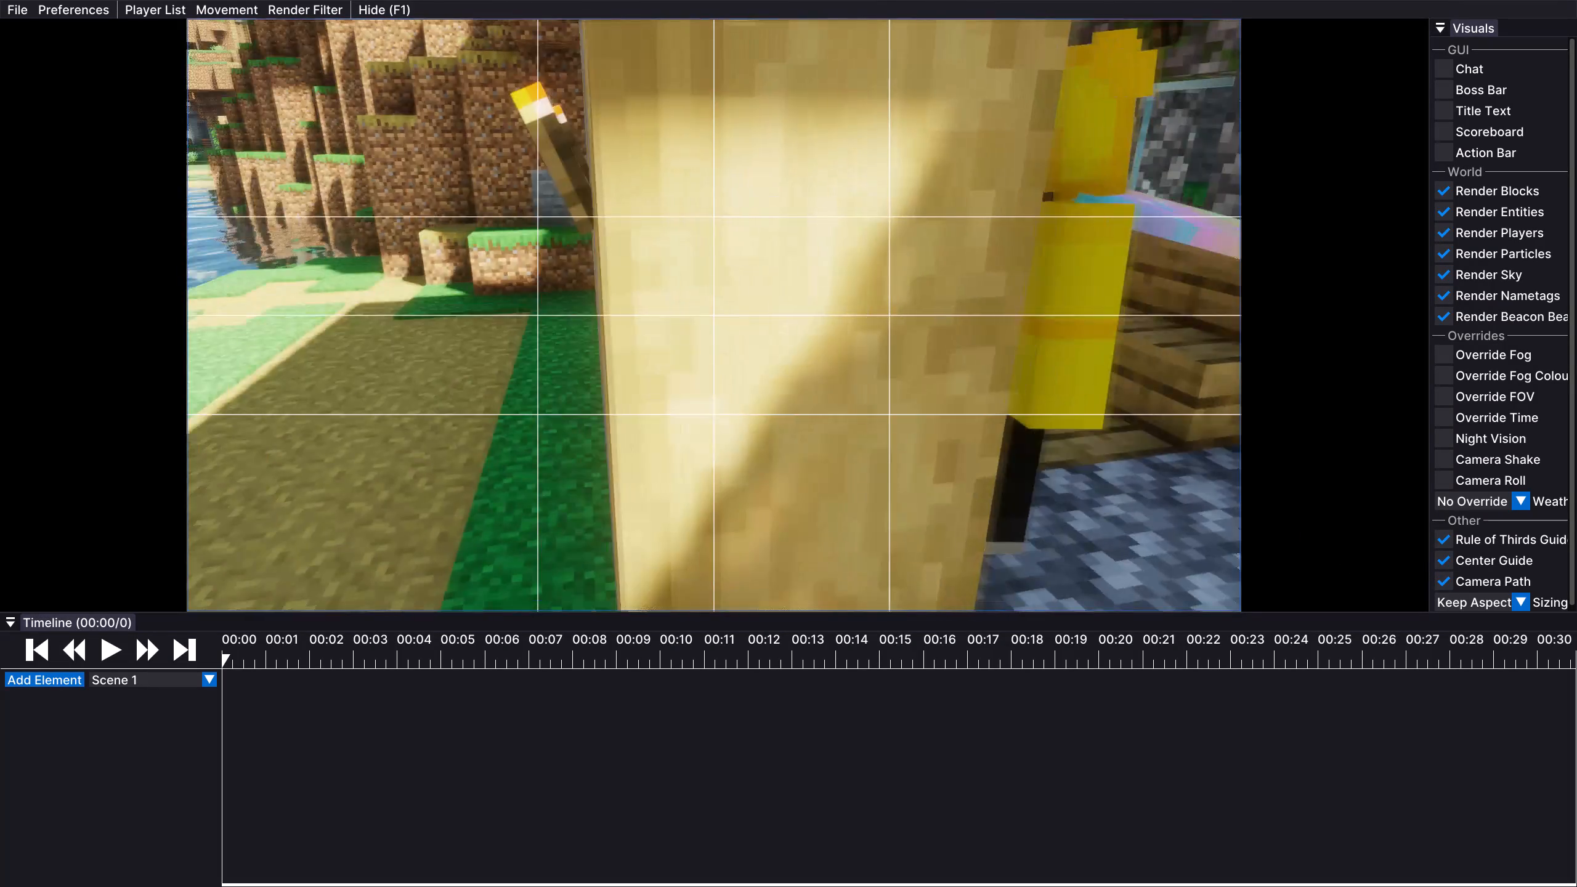
pyautogui.keyDown('alt'); pyautogui.moveTo(784, 443); pyautogui.dragTo(788, 443); pyautogui.keyUp('alt')
pyautogui.press('Down')
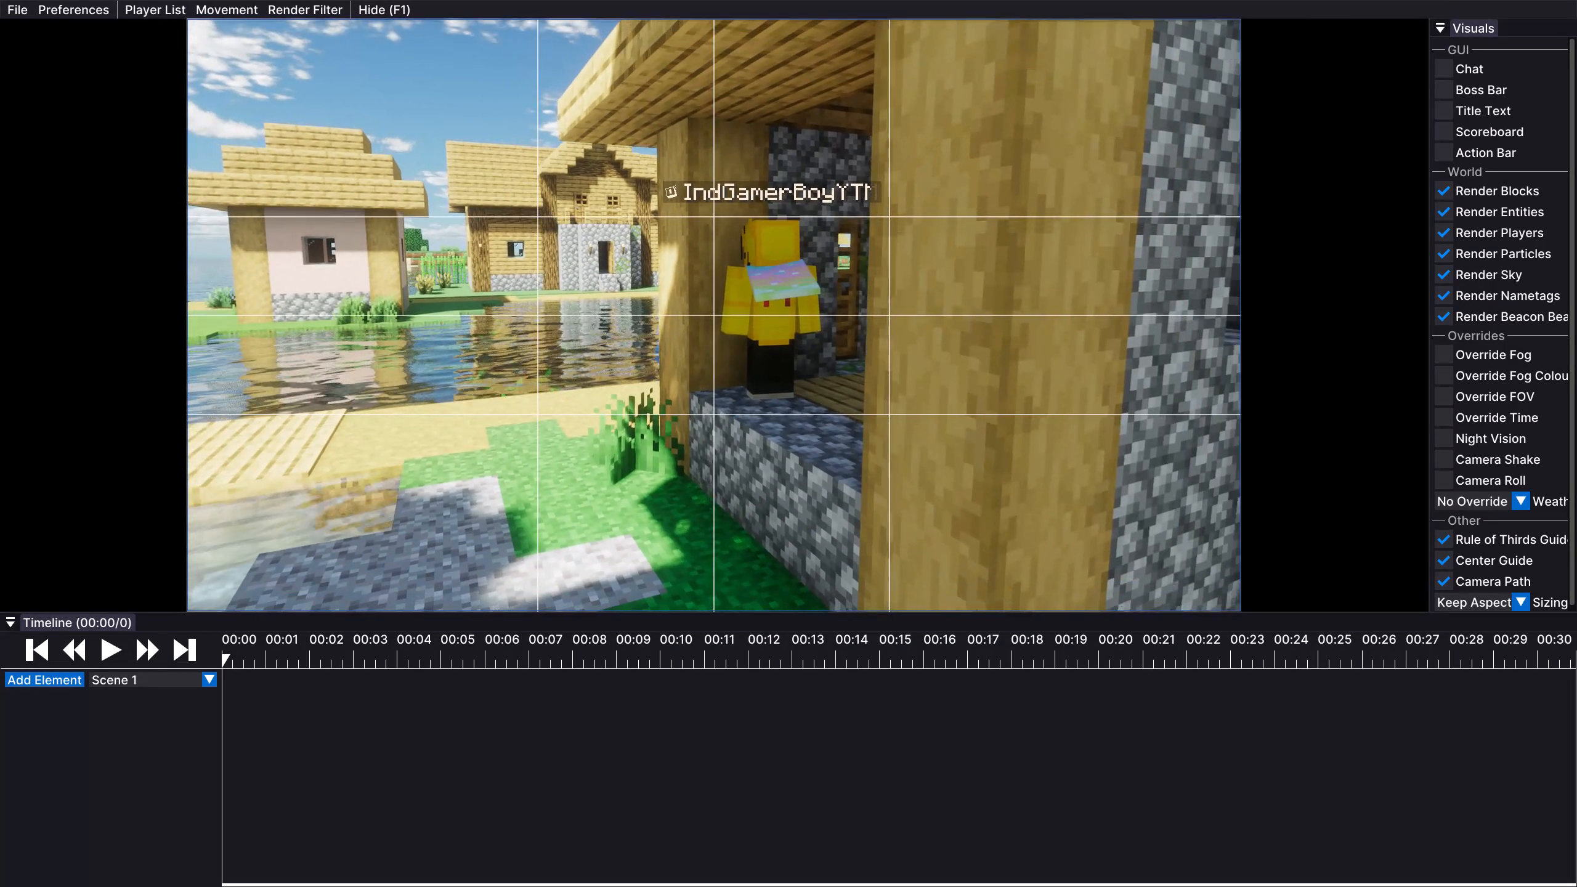
pyautogui.keyDown('alt'); pyautogui.moveTo(788, 443); pyautogui.dragTo(788, 443); pyautogui.keyUp('alt')
# Hide the nametag above the player standing at the house.
pyautogui.keyDown('alt'); pyautogui.rightClick(790, 318); pyautogui.keyUp('alt')
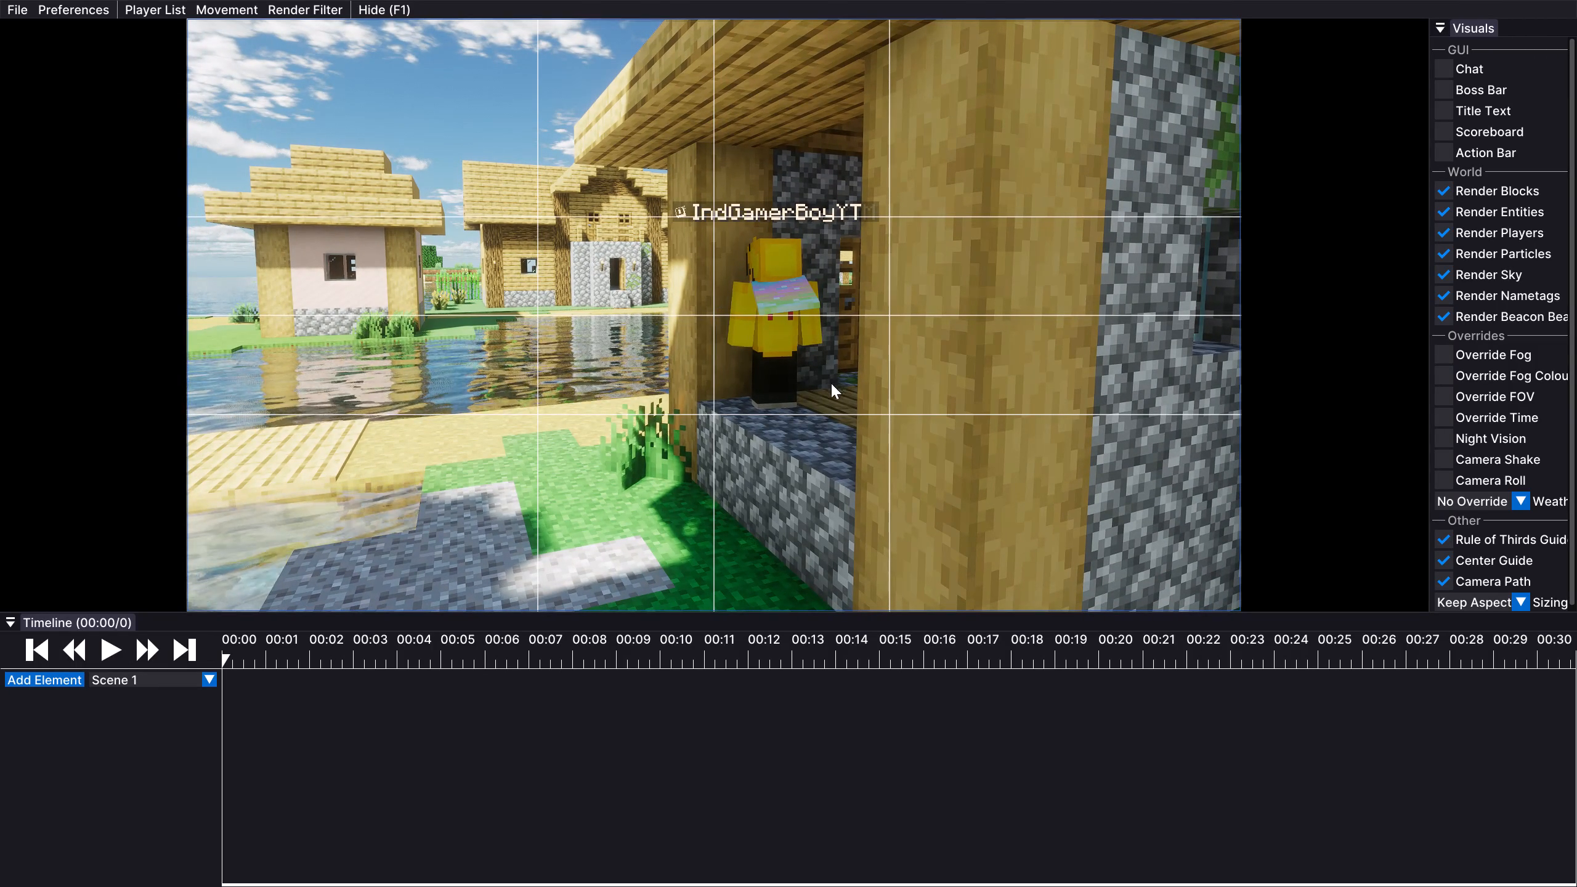
pyautogui.keyDown('alt'); pyautogui.rightClick(771, 338); pyautogui.keyUp('alt')
pyautogui.keyDown('alt'); pyautogui.rightClick(779, 336); pyautogui.keyUp('alt')
pyautogui.keyDown('alt'); pyautogui.rightClick(765, 317); pyautogui.keyUp('alt')
pyautogui.press('Up')
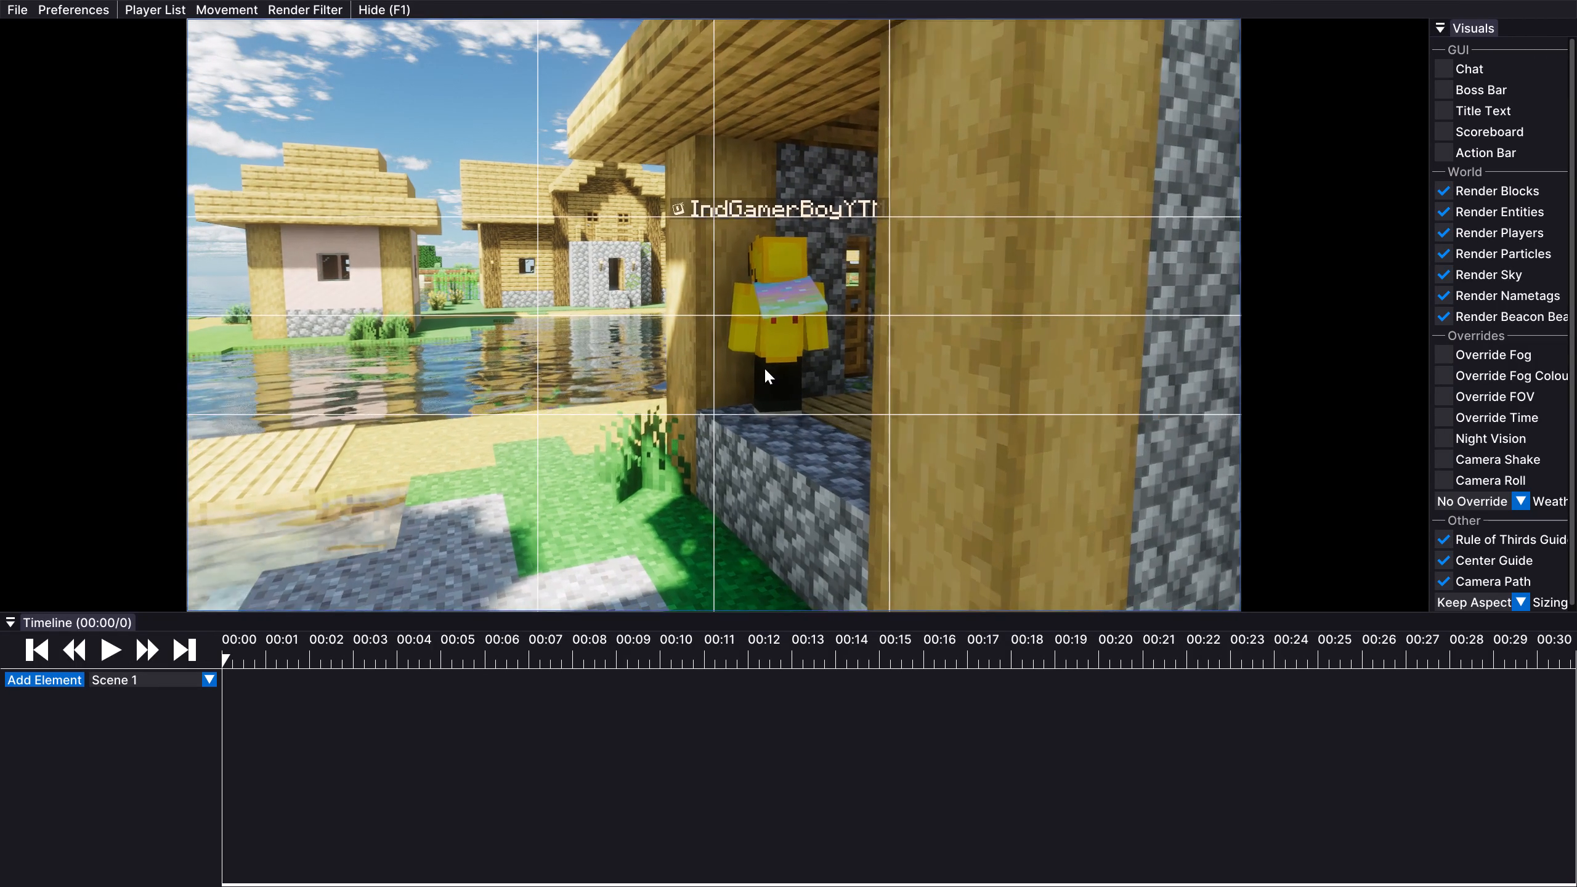
pyautogui.keyDown('alt'); pyautogui.moveTo(788, 331); pyautogui.dragTo(797, 328, button='right'); pyautogui.keyUp('alt')
pyautogui.keyDown('alt'); pyautogui.click(808, 445); pyautogui.keyUp('alt')
pyautogui.keyDown('alt'); pyautogui.moveTo(824, 424); pyautogui.dragTo(829, 419); pyautogui.keyUp('alt')
pyautogui.keyDown('alt'); pyautogui.click(882, 286); pyautogui.keyUp('alt')
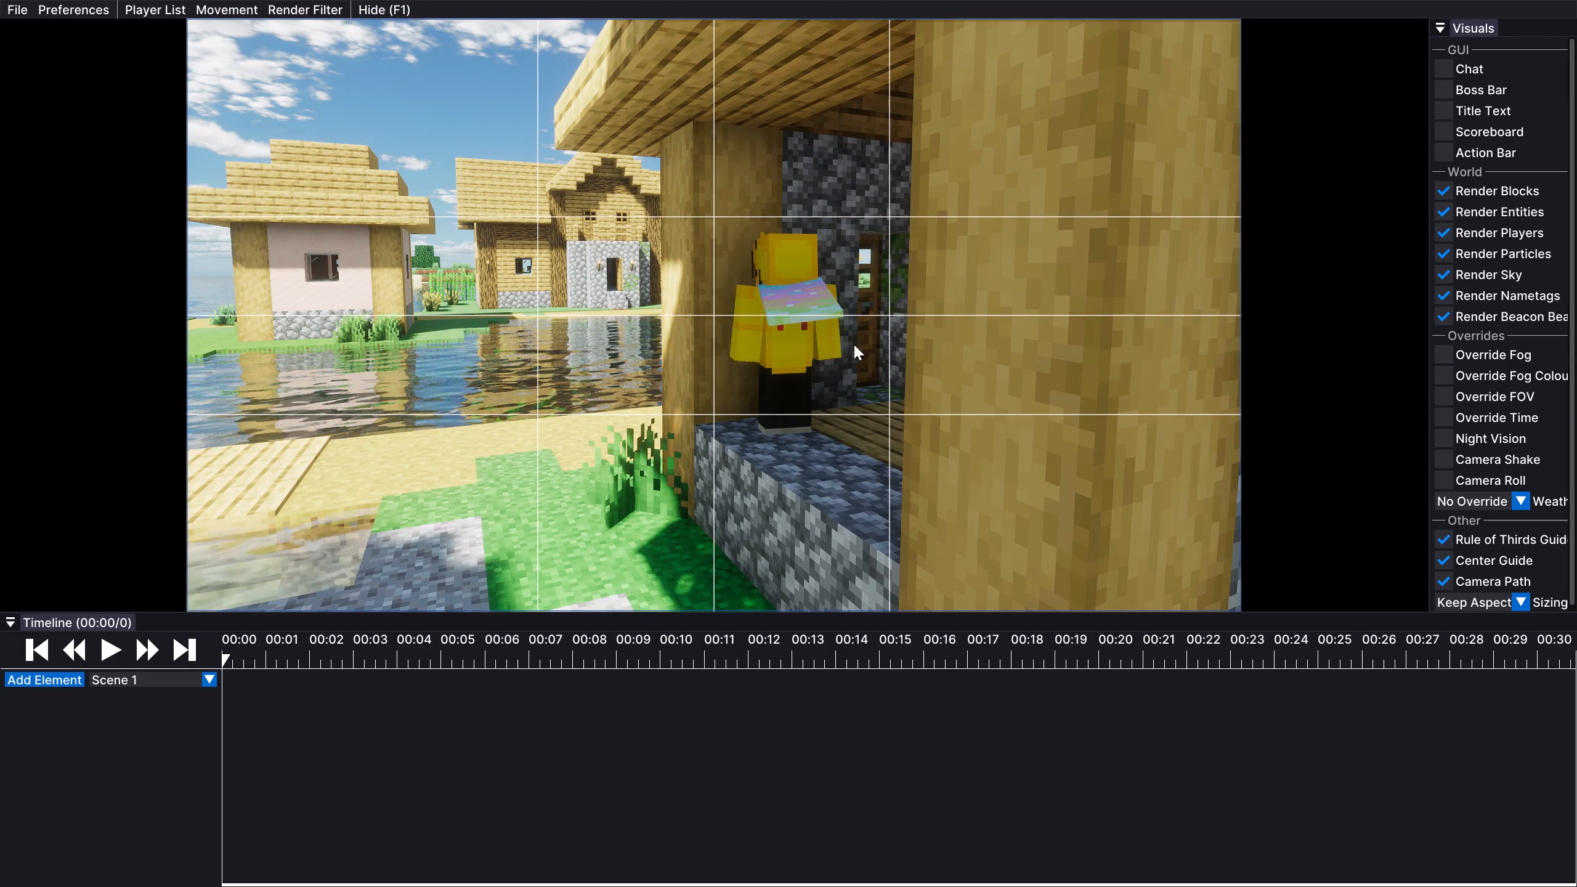
# Hide the player's cape.
pyautogui.keyDown('alt'); pyautogui.rightClick(814, 354); pyautogui.keyUp('alt')
pyautogui.keyDown('alt'); pyautogui.click(843, 444); pyautogui.keyUp('alt')
pyautogui.keyDown('alt'); pyautogui.click(909, 296); pyautogui.keyUp('alt')
# Pull the camera back behind the player and add a Camera track to the Scene 1 timeline.
pyautogui.keyDown('alt'); pyautogui.moveTo(909, 332); pyautogui.dragTo(788, 444); pyautogui.keyUp('alt')
pyautogui.press('Down')
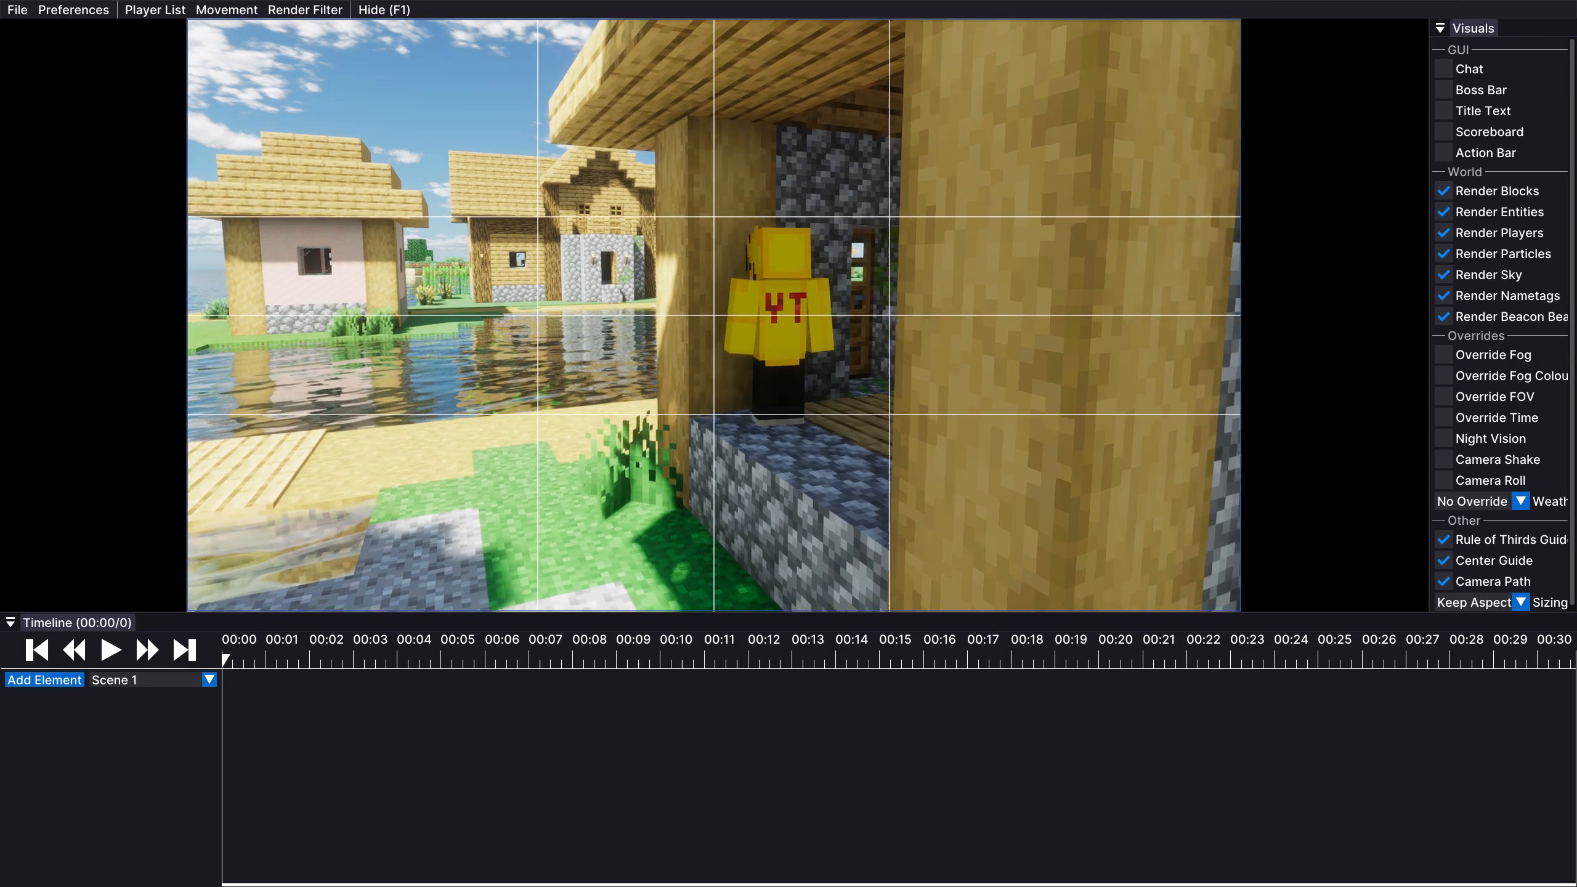
pyautogui.keyDown('alt'); pyautogui.moveTo(788, 444); pyautogui.dragTo(788, 443); pyautogui.keyUp('alt')
pyautogui.press('Down')
pyautogui.press('Up')
pyautogui.press('Down')
pyautogui.keyDown('alt'); pyautogui.rightClick(714, 315); pyautogui.keyUp('alt')
pyautogui.keyDown('alt'); pyautogui.rightClick(809, 315); pyautogui.keyUp('alt')
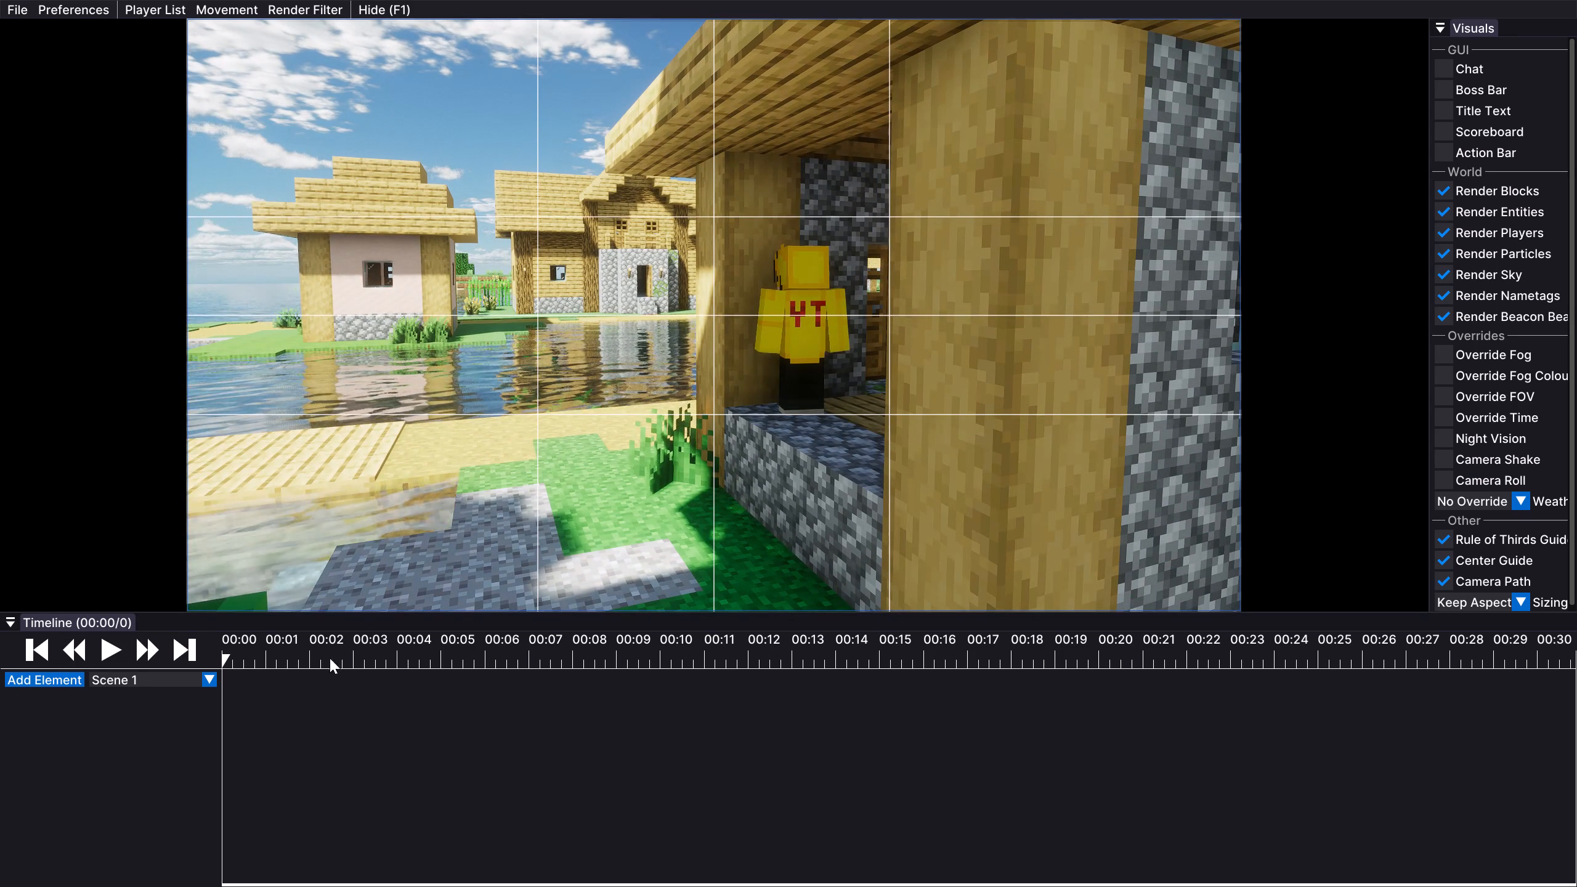
pyautogui.keyDown('alt'); pyautogui.click(75, 681); pyautogui.keyUp('alt')
pyautogui.keyDown('alt'); pyautogui.click(86, 688); pyautogui.keyUp('alt')
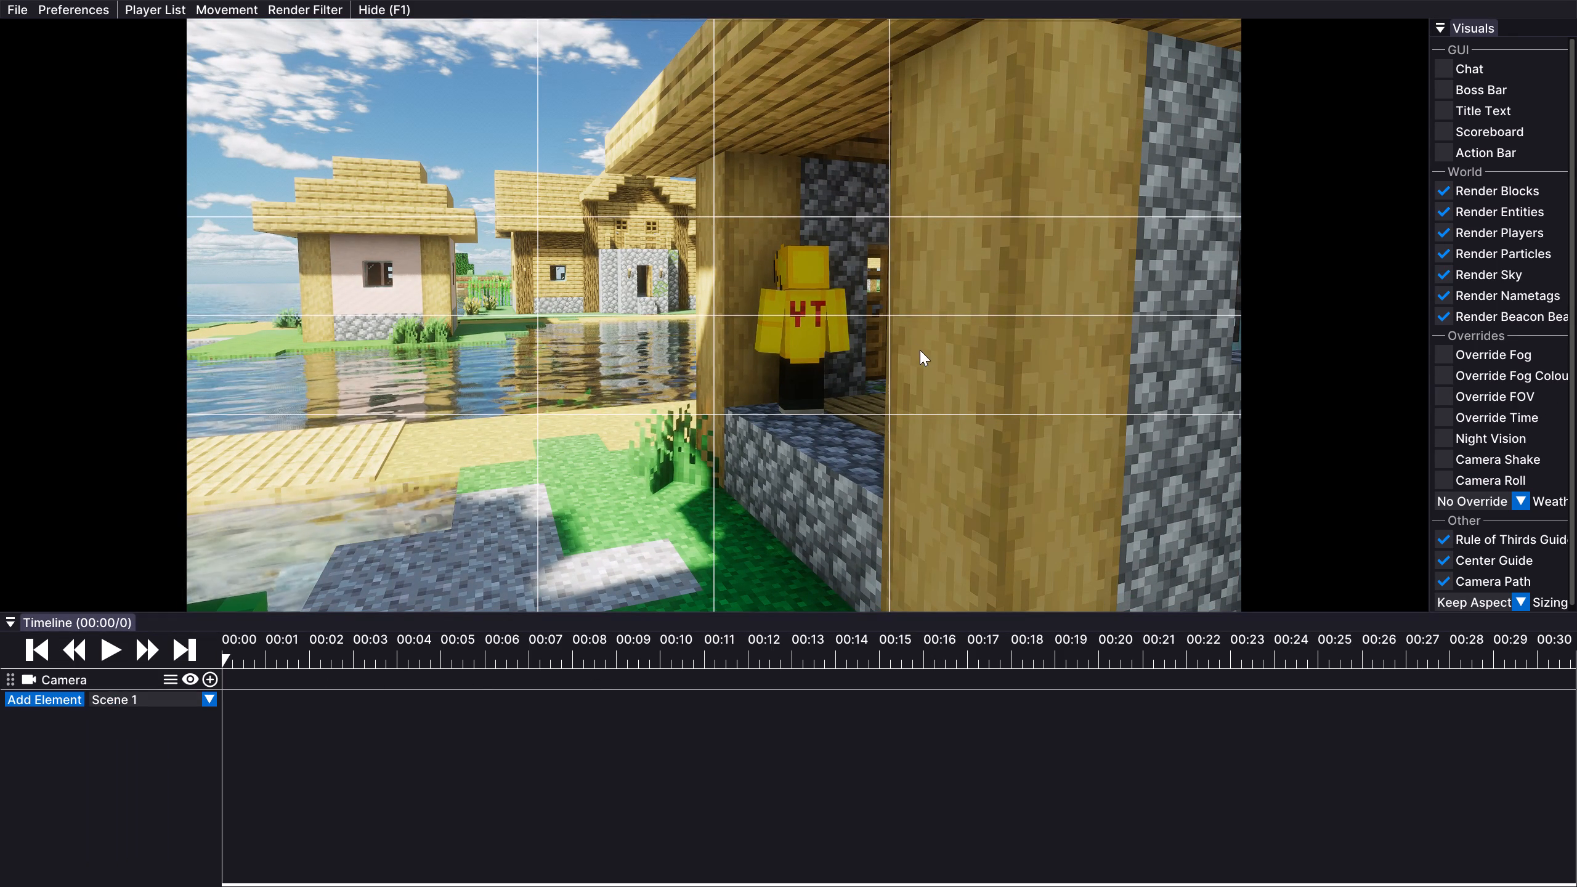
# Widen the field of view in the game options and return to the replay.
pyautogui.press('Escape')
pyautogui.keyDown('alt'); pyautogui.click(682, 345); pyautogui.keyUp('alt')
pyautogui.keyDown('alt'); pyautogui.moveTo(590, 61); pyautogui.dragTo(590, 84); pyautogui.keyUp('alt')
pyautogui.keyDown('alt'); pyautogui.moveTo(577, 95); pyautogui.dragTo(549, 106); pyautogui.keyUp('alt')
pyautogui.press('Escape')
pyautogui.press('Escape')
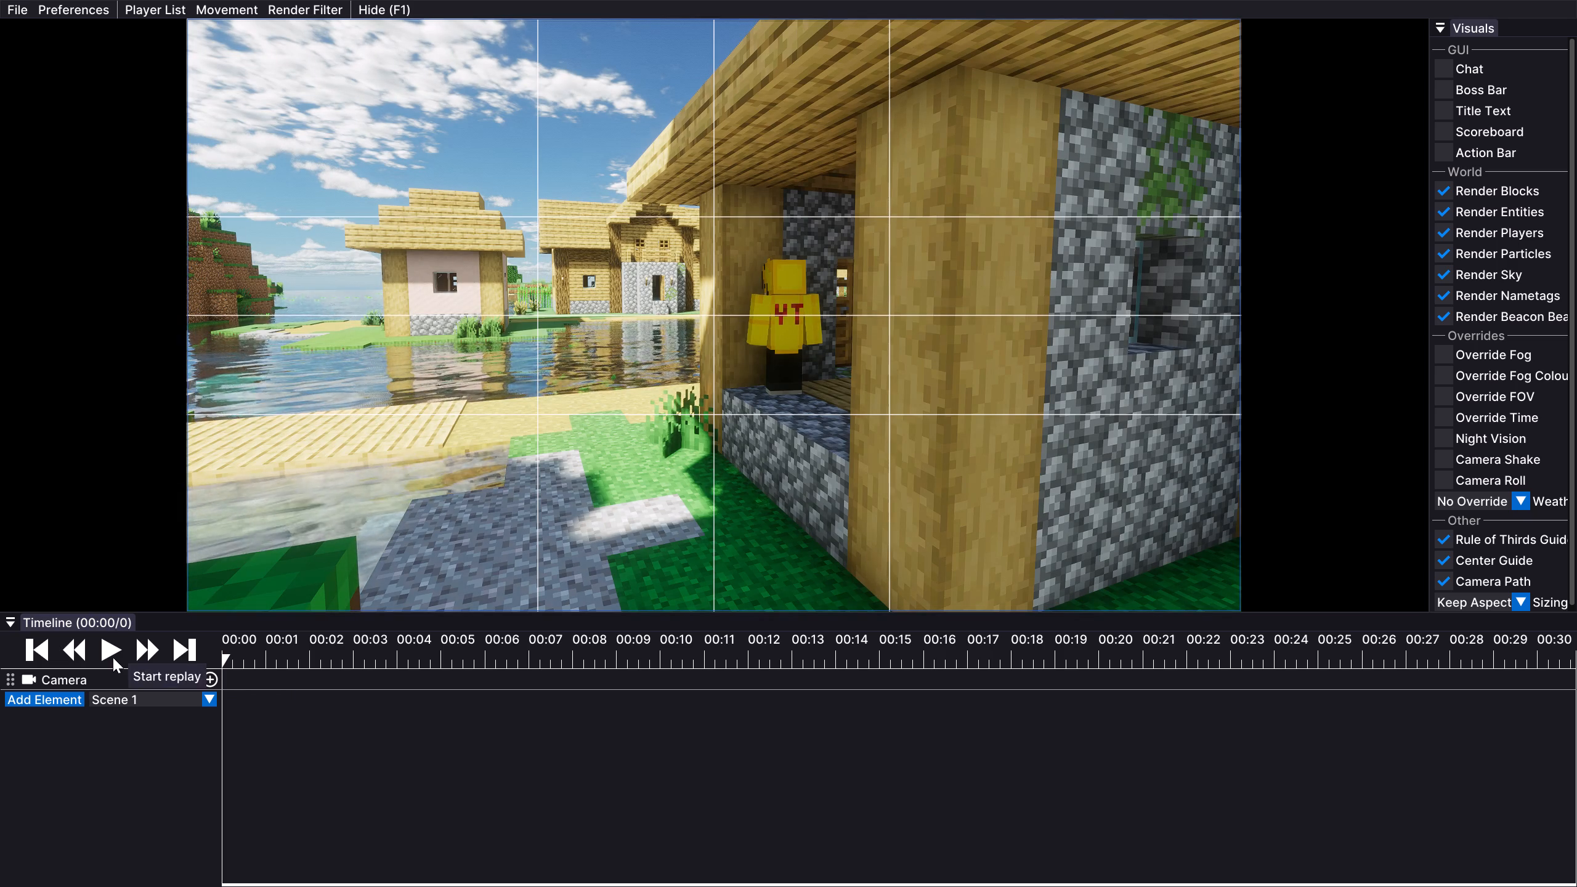
# Move the playhead to about 00:07 and add the first Camera keyframe with the wide view behind the player.
pyautogui.keyDown('alt'); pyautogui.click(113, 657); pyautogui.keyUp('alt')
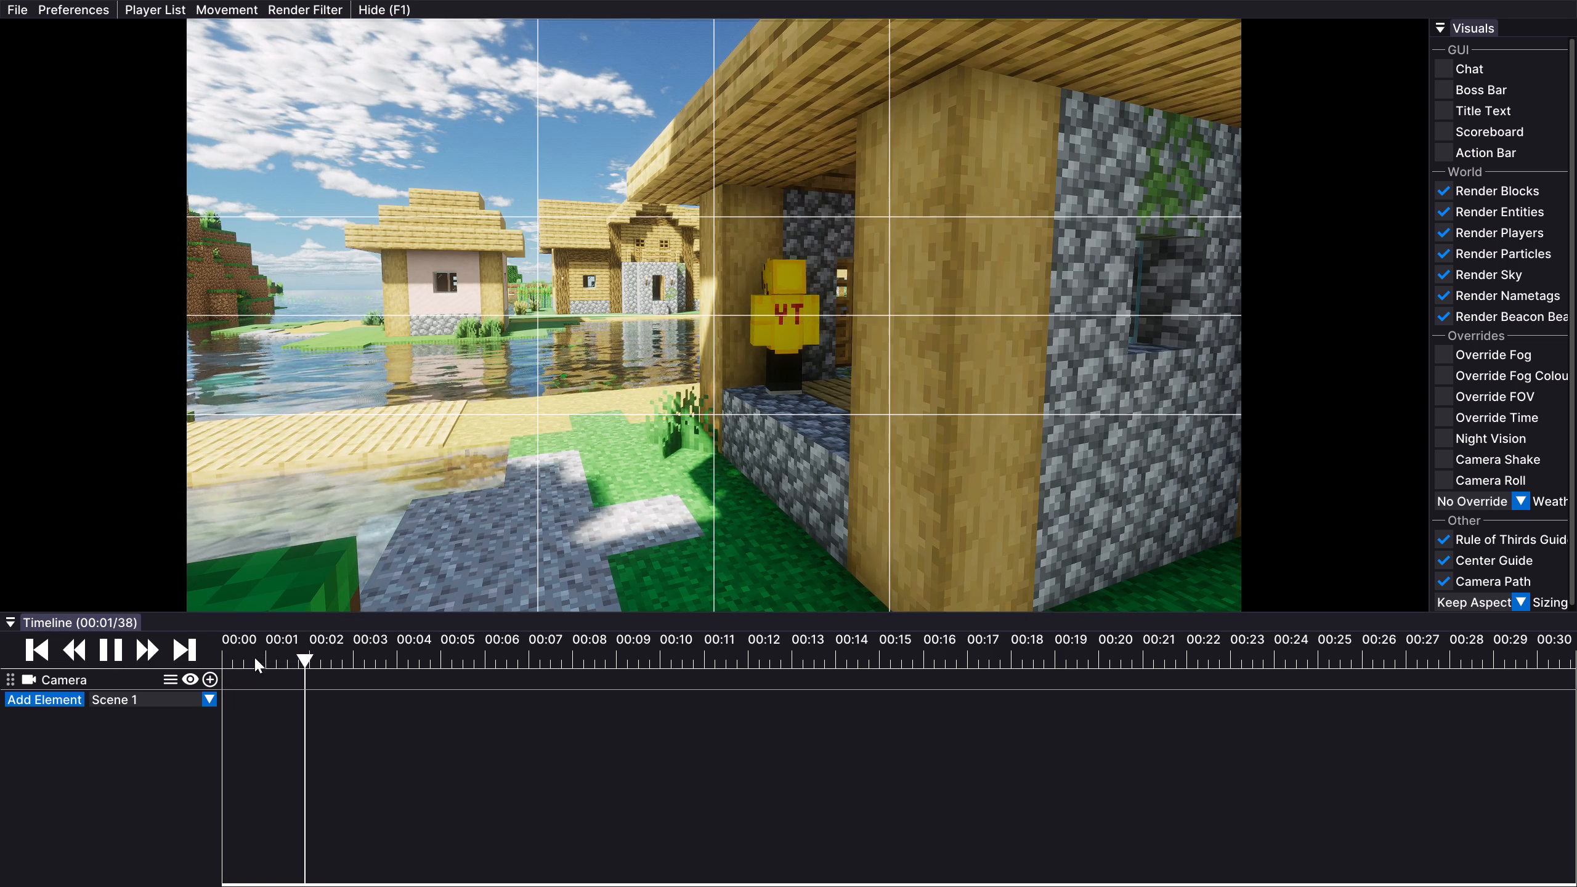
pyautogui.keyDown('alt'); pyautogui.moveTo(325, 649); pyautogui.dragTo(589, 657); pyautogui.keyUp('alt')
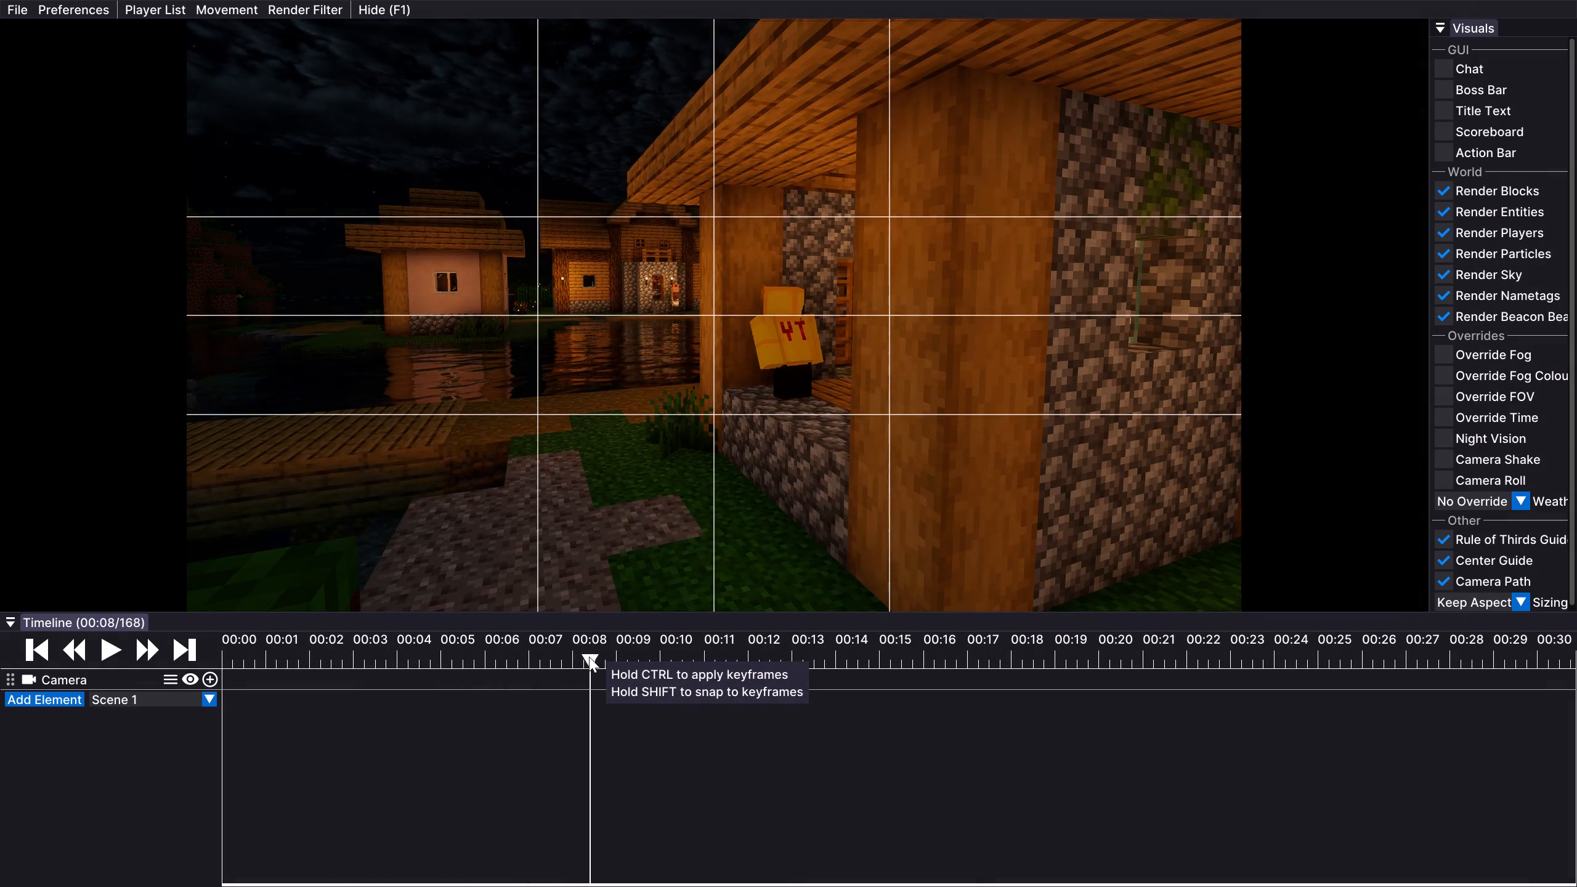
pyautogui.keyDown('alt'); pyautogui.moveTo(589, 657); pyautogui.dragTo(552, 660); pyautogui.keyUp('alt')
pyautogui.keyDown('alt'); pyautogui.click(213, 682); pyautogui.keyUp('alt')
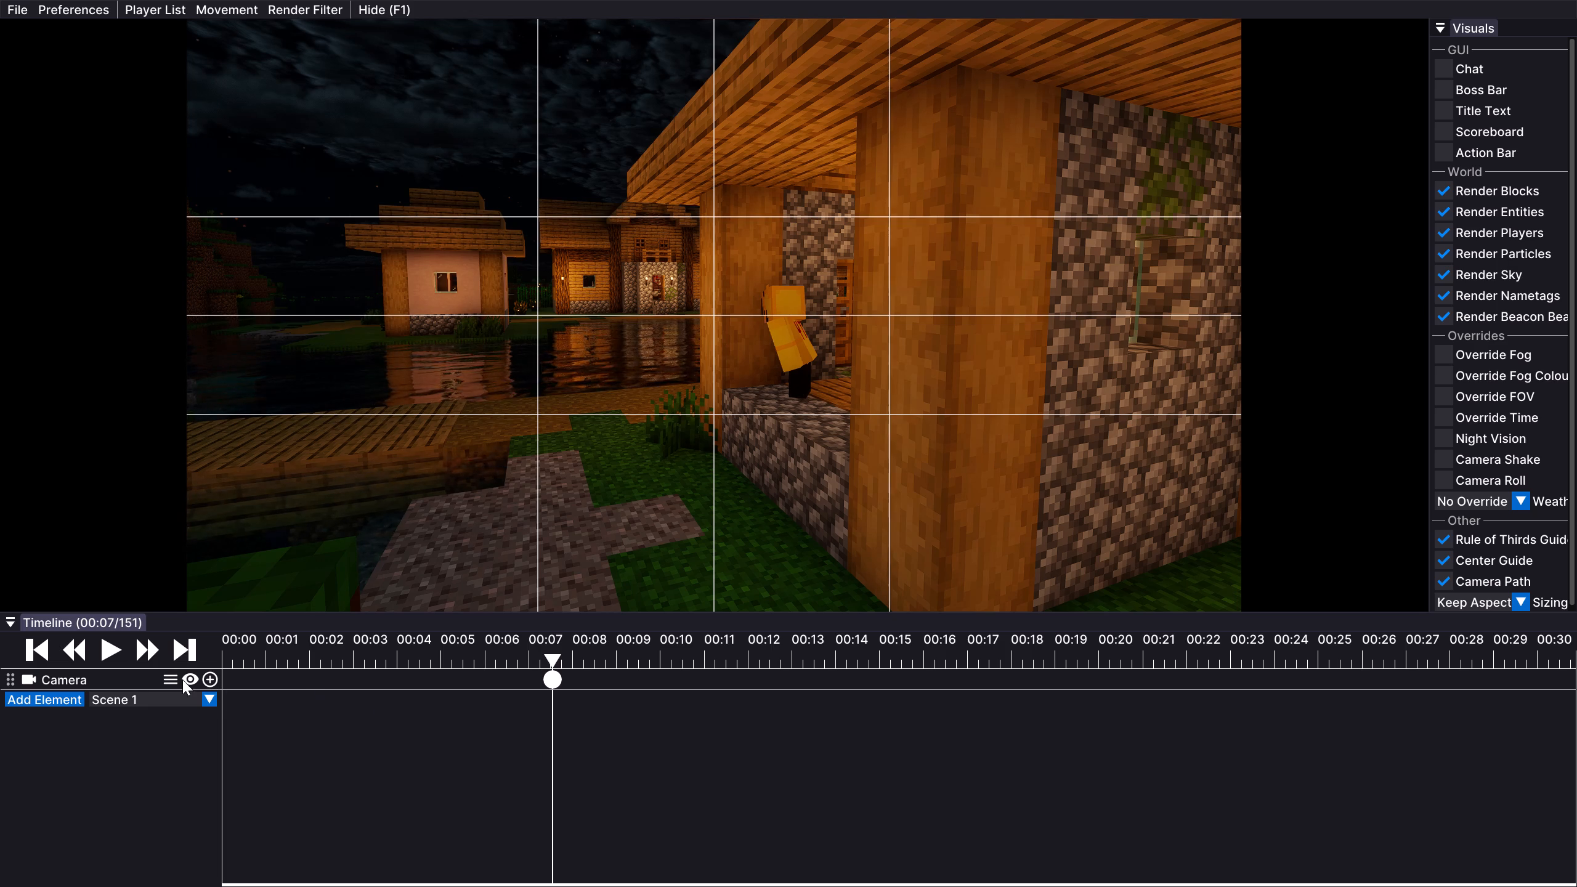
# Advance the replay to about 00:09 and add a Camera keyframe from the same viewpoint.
pyautogui.keyDown('alt'); pyautogui.click(120, 647); pyautogui.keyUp('alt')
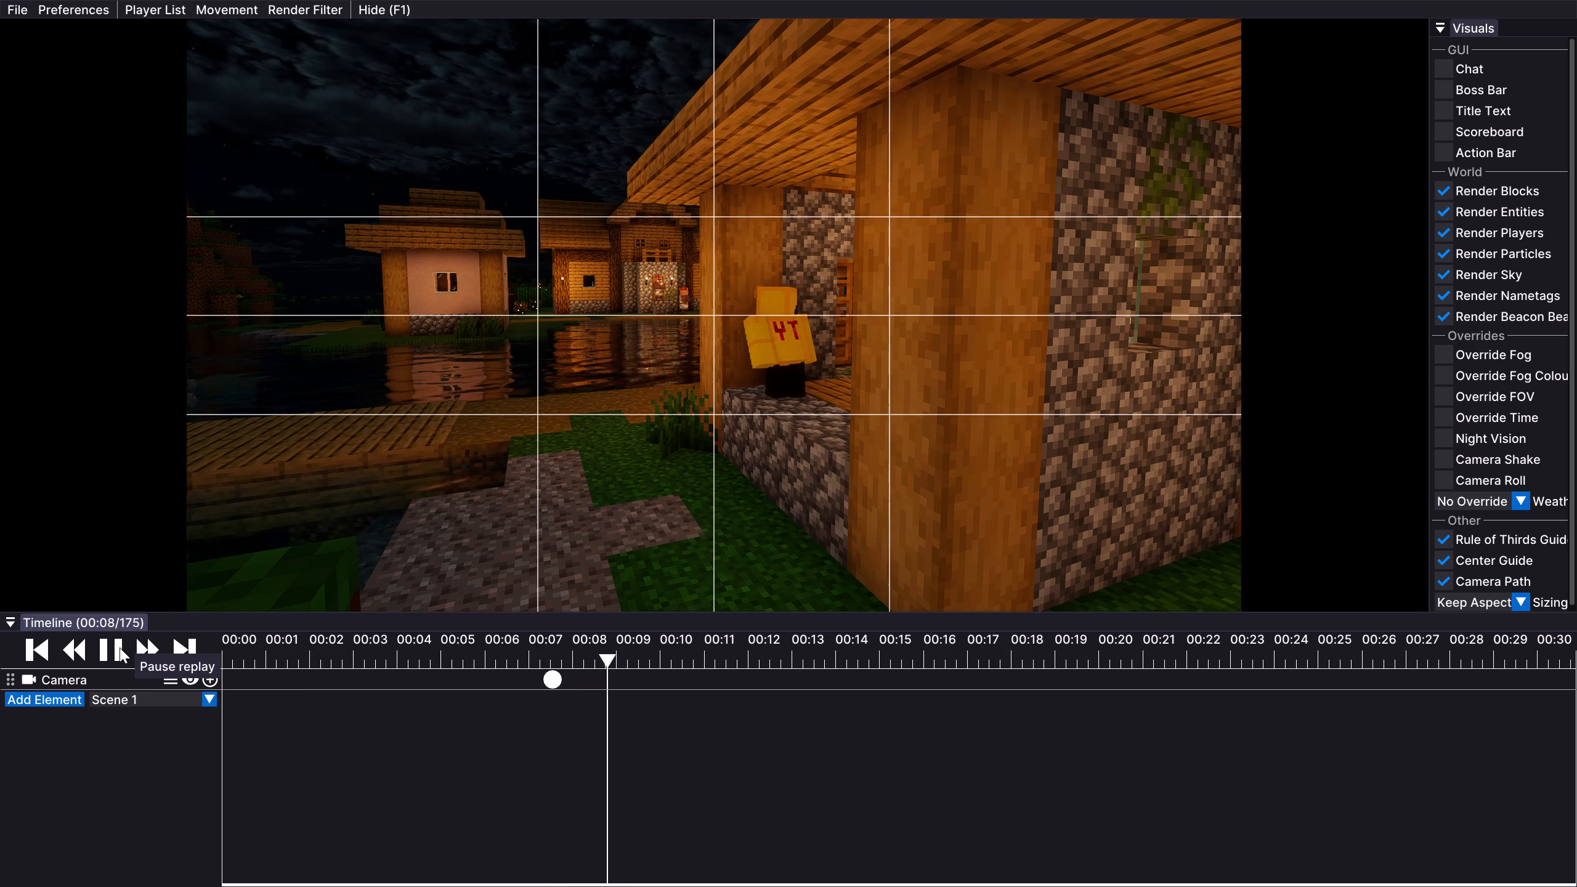
pyautogui.keyDown('alt'); pyautogui.click(120, 647); pyautogui.keyUp('alt')
pyautogui.keyDown('alt'); pyautogui.click(216, 678); pyautogui.keyUp('alt')
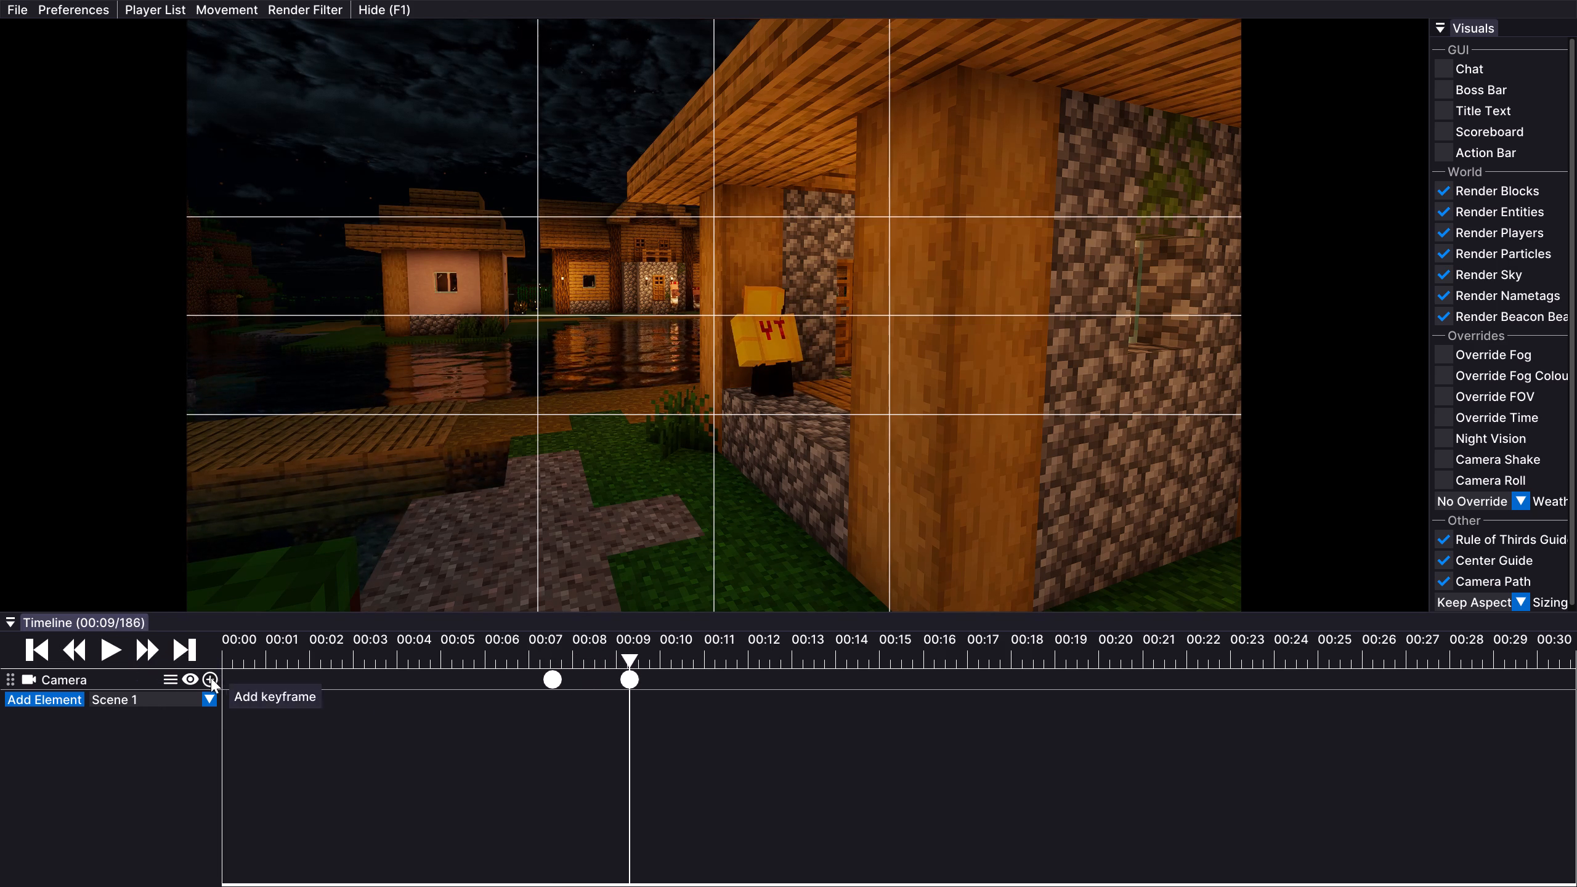
# Advance to about 00:10, bring the camera closer behind the player with the bed inside in view, and add a Camera keyframe.
pyautogui.keyDown('alt'); pyautogui.click(105, 645); pyautogui.keyUp('alt')
pyautogui.keyDown('alt'); pyautogui.click(105, 645); pyautogui.keyUp('alt')
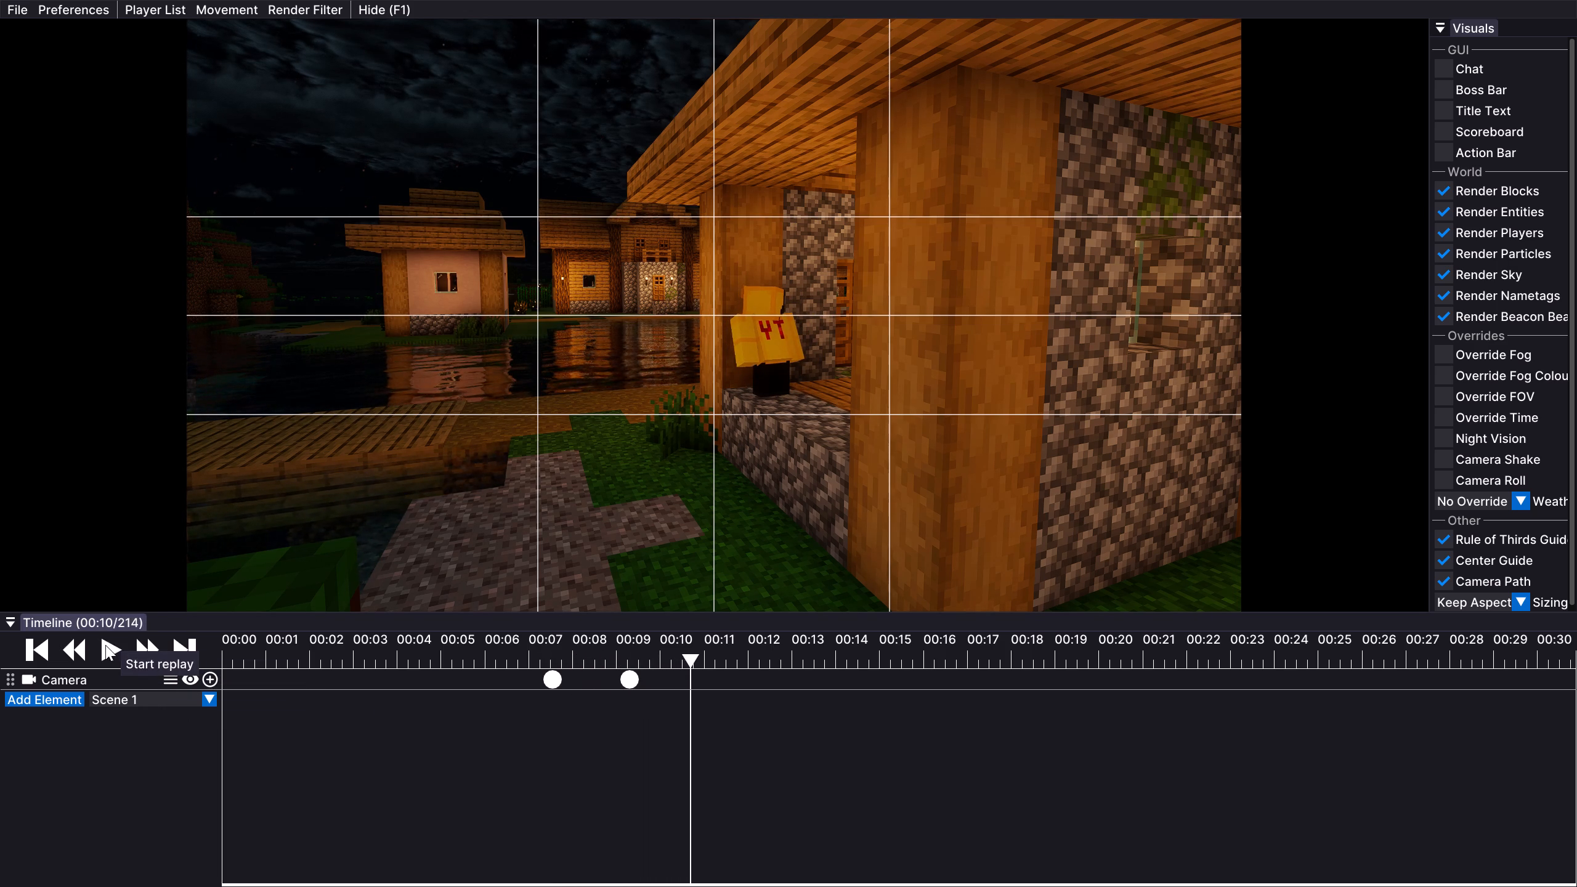
pyautogui.press('Up')
pyautogui.press('Up')
pyautogui.keyDown('alt'); pyautogui.moveTo(659, 480); pyautogui.dragTo(789, 443); pyautogui.keyUp('alt')
pyautogui.press('Left')
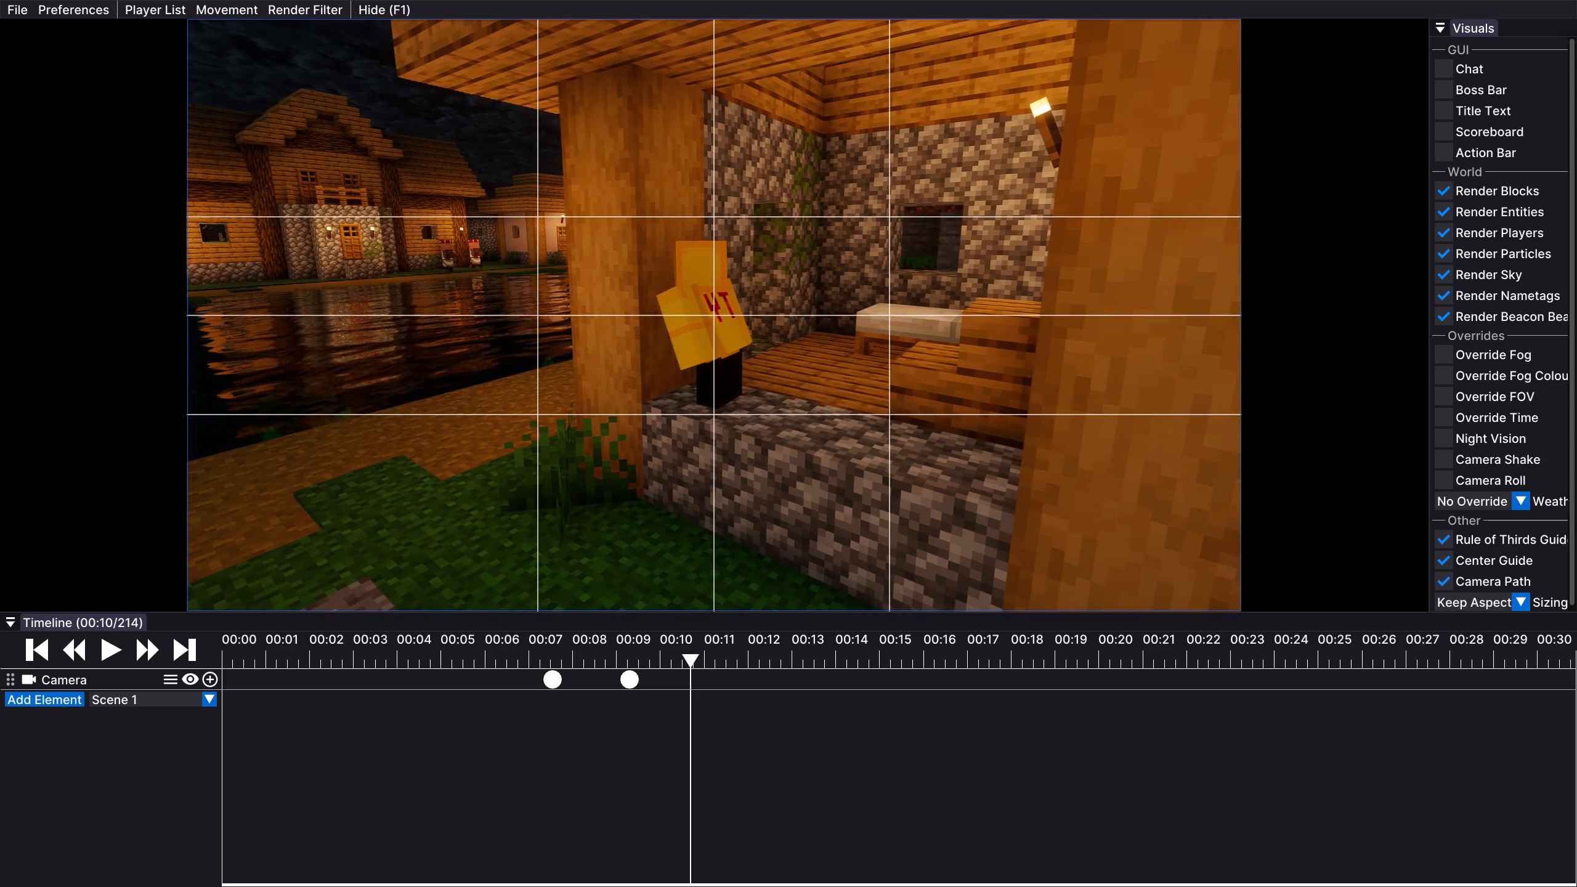
pyautogui.keyDown('alt'); pyautogui.moveTo(789, 443); pyautogui.dragTo(788, 443); pyautogui.keyUp('alt')
pyautogui.keyDown('alt'); pyautogui.click(205, 680); pyautogui.keyUp('alt')
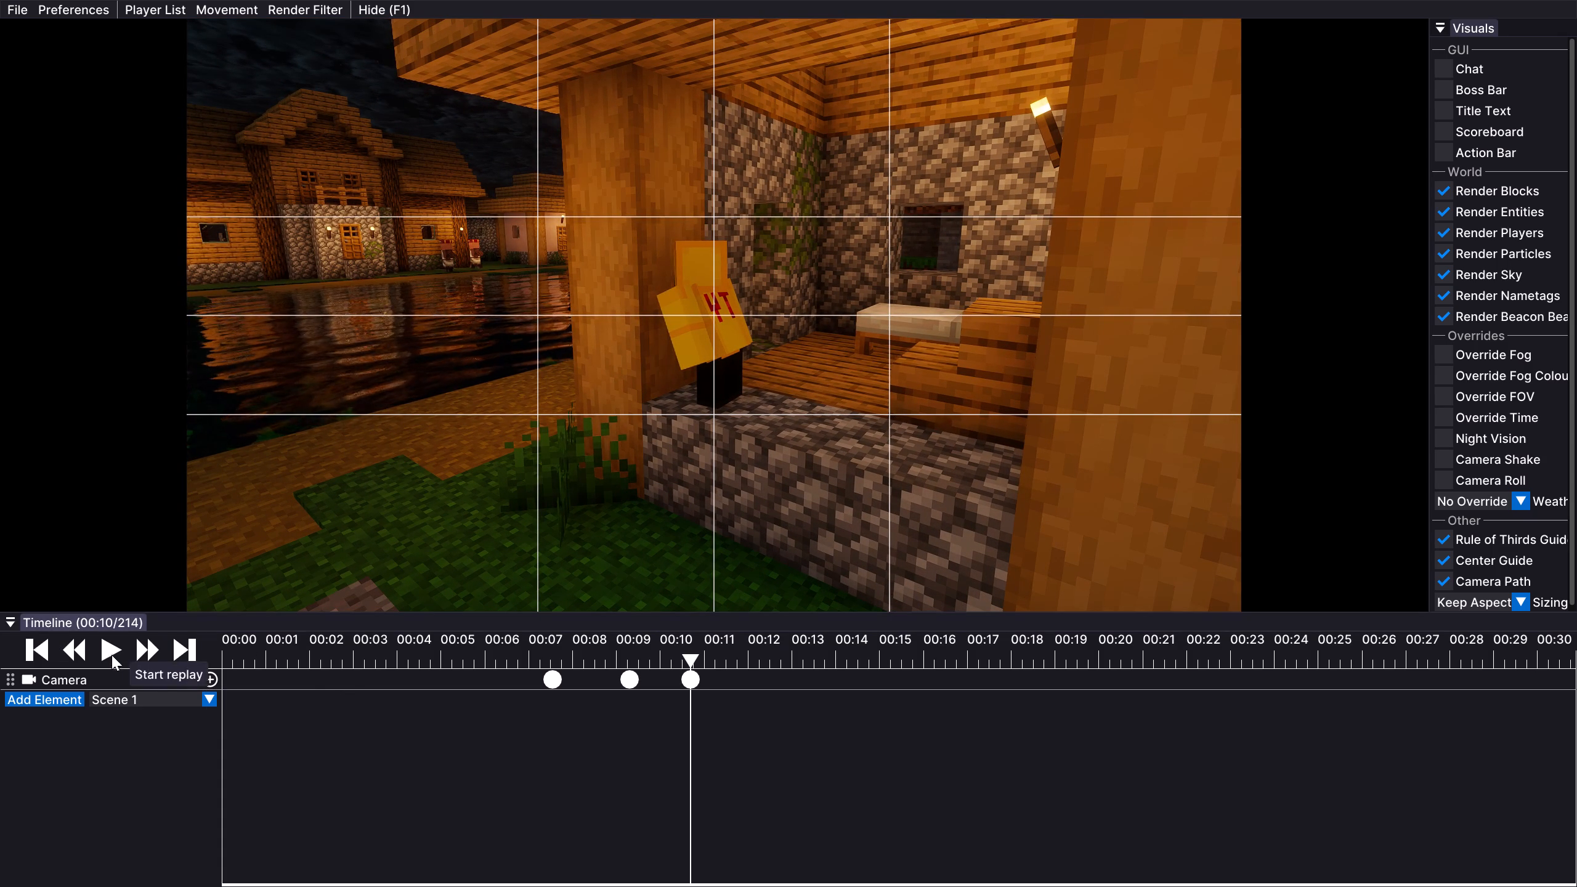
# Advance to about 00:12, push the camera in low and closer behind the player, and add a Camera keyframe.
pyautogui.keyDown('alt'); pyautogui.click(107, 647); pyautogui.keyUp('alt')
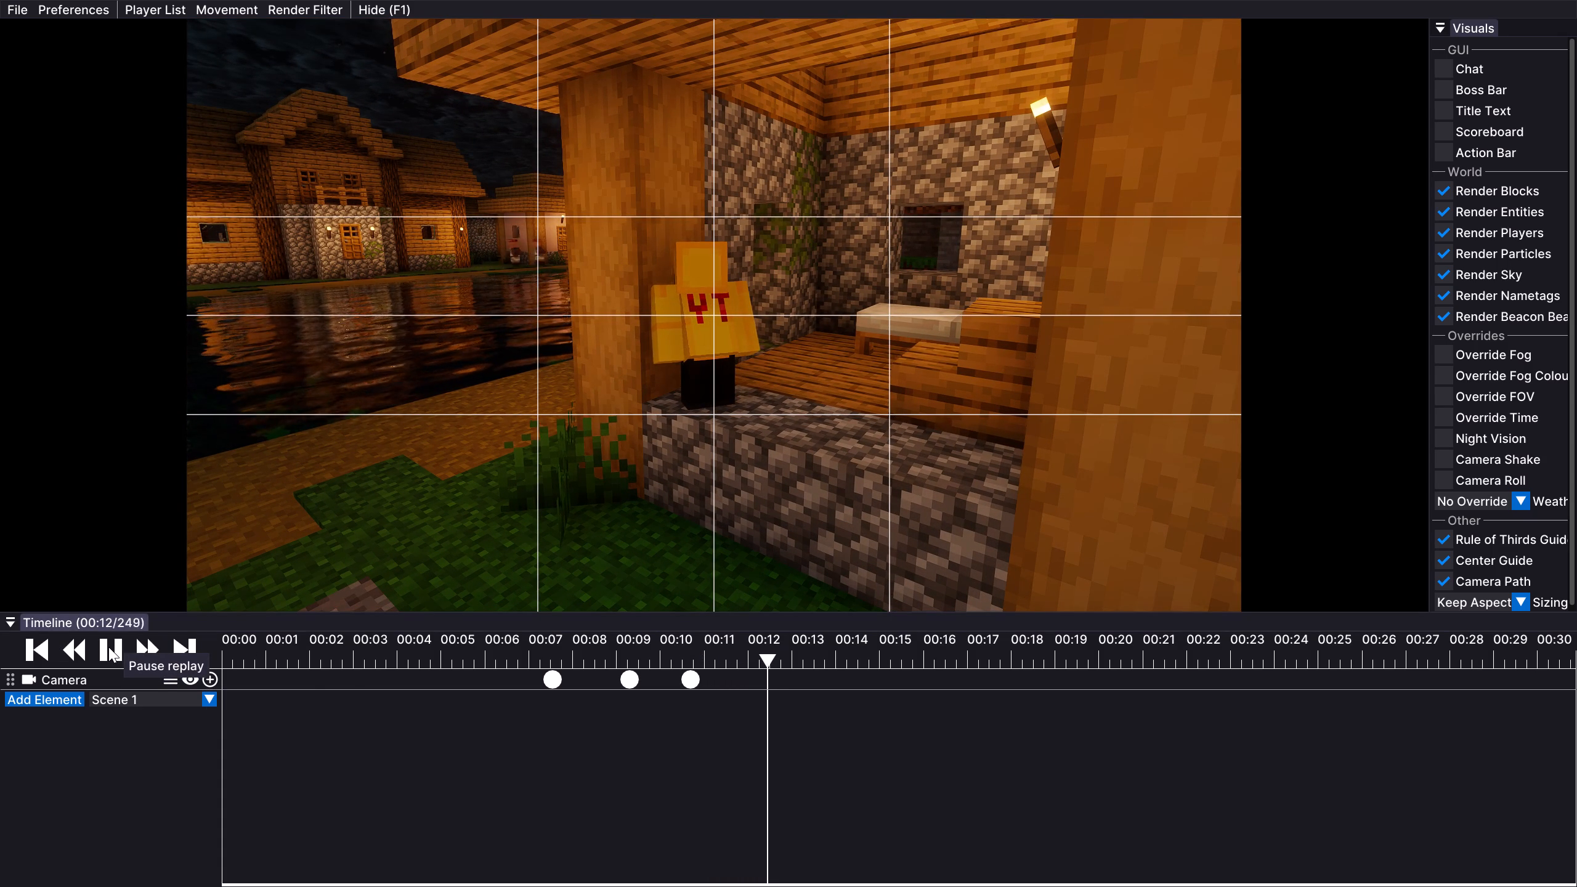
pyautogui.keyDown('alt'); pyautogui.click(108, 647); pyautogui.keyUp('alt')
pyautogui.press('Up')
pyautogui.press('Down')
pyautogui.press('Down')
pyautogui.press('Down')
pyautogui.press('Down')
pyautogui.press('Down')
pyautogui.press('Down')
pyautogui.press('Down')
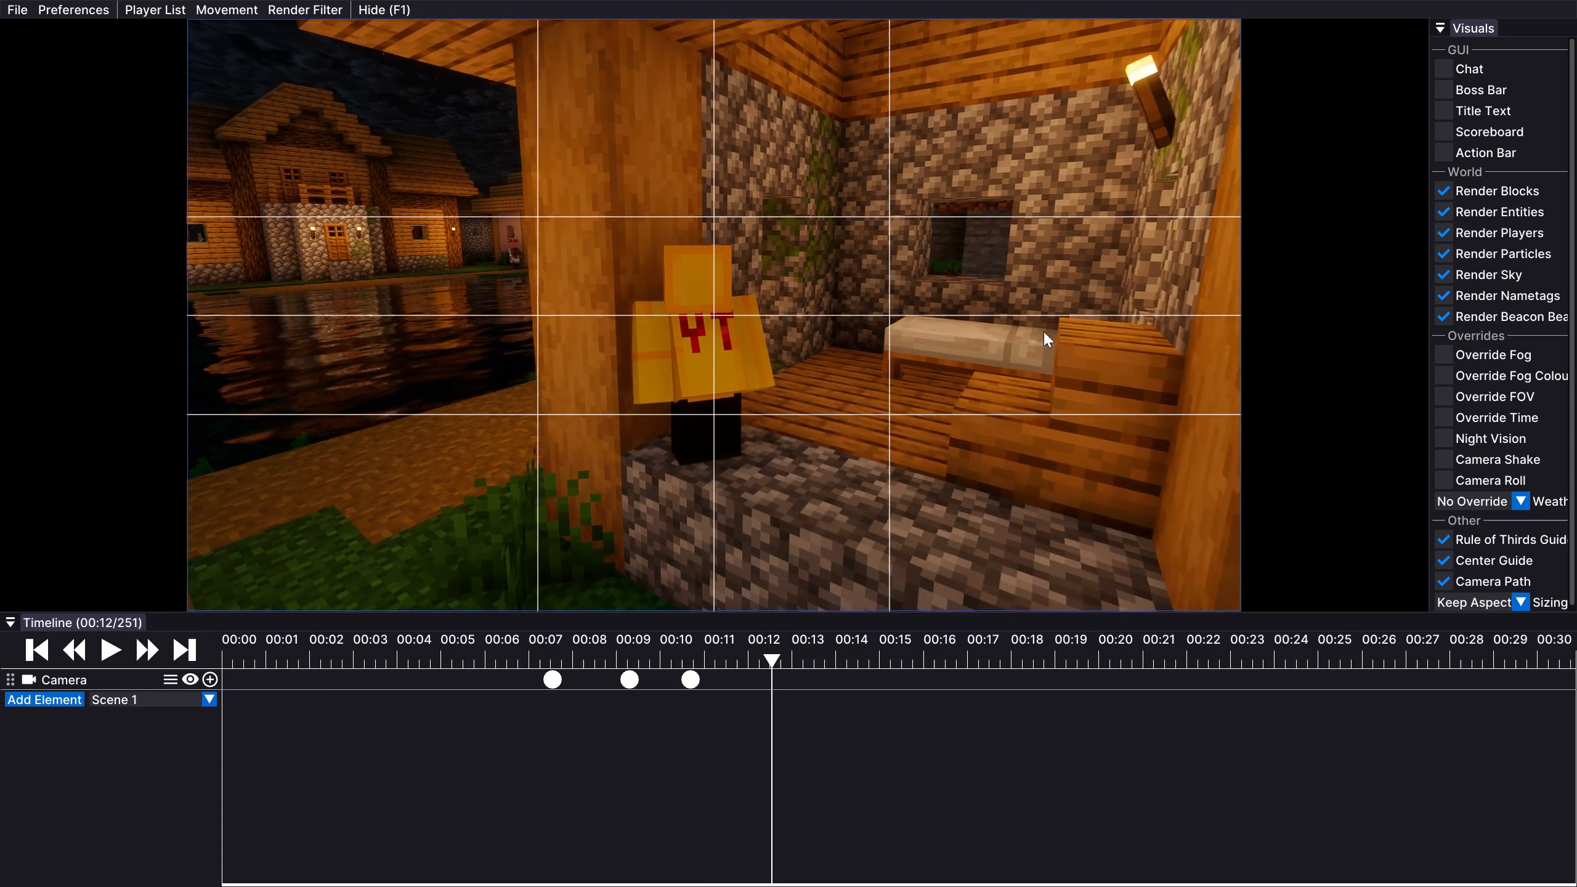
pyautogui.keyDown('alt'); pyautogui.moveTo(1022, 315); pyautogui.dragTo(788, 443); pyautogui.keyUp('alt')
pyautogui.press('Up')
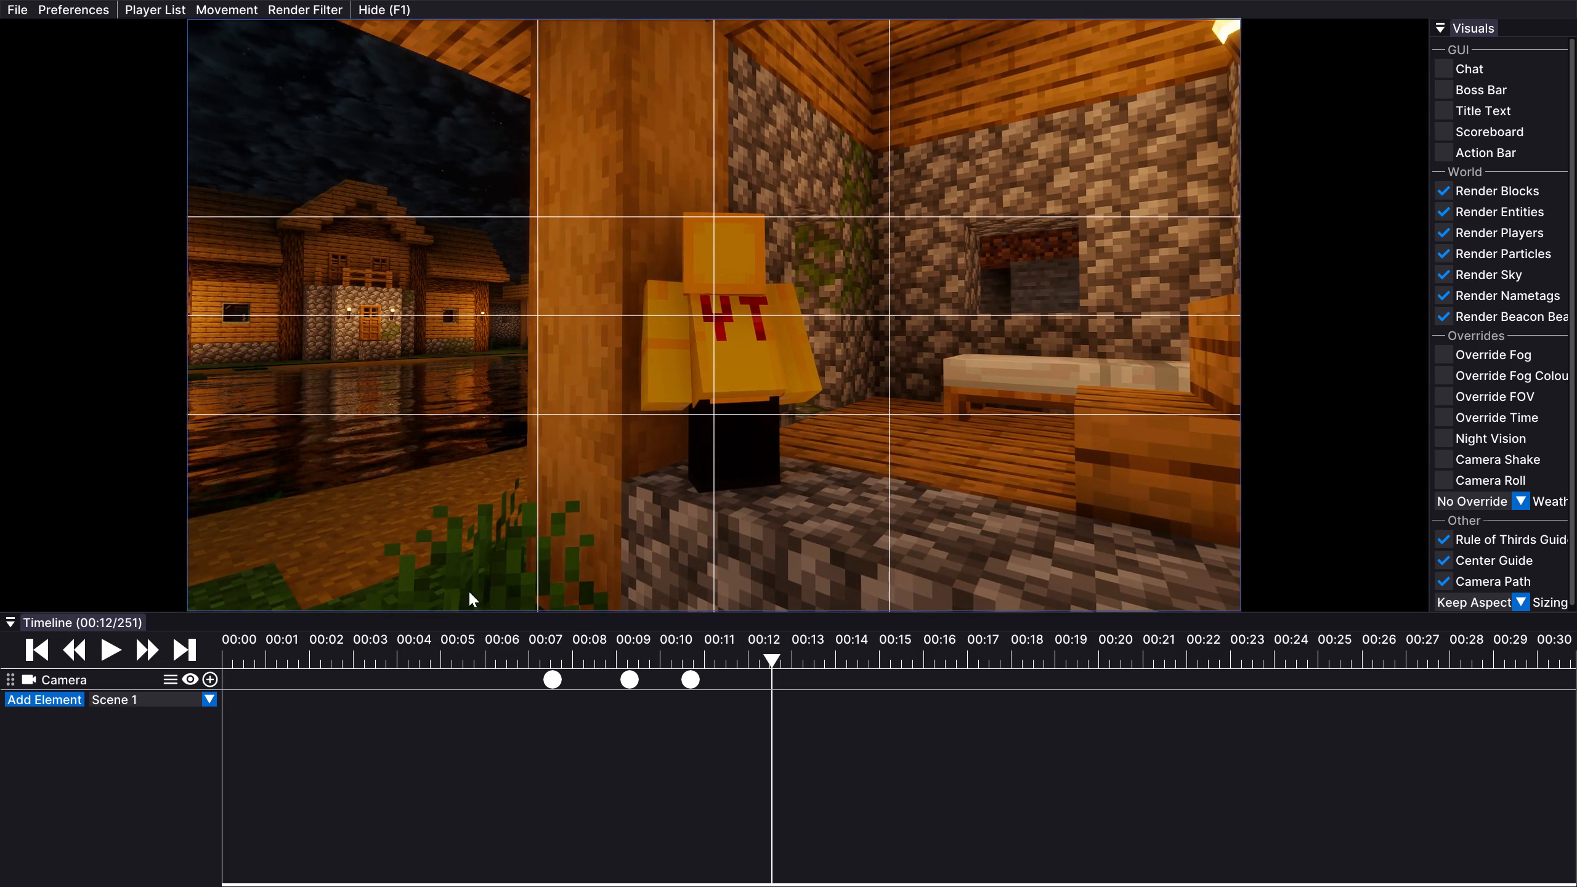
pyautogui.click(205, 680)
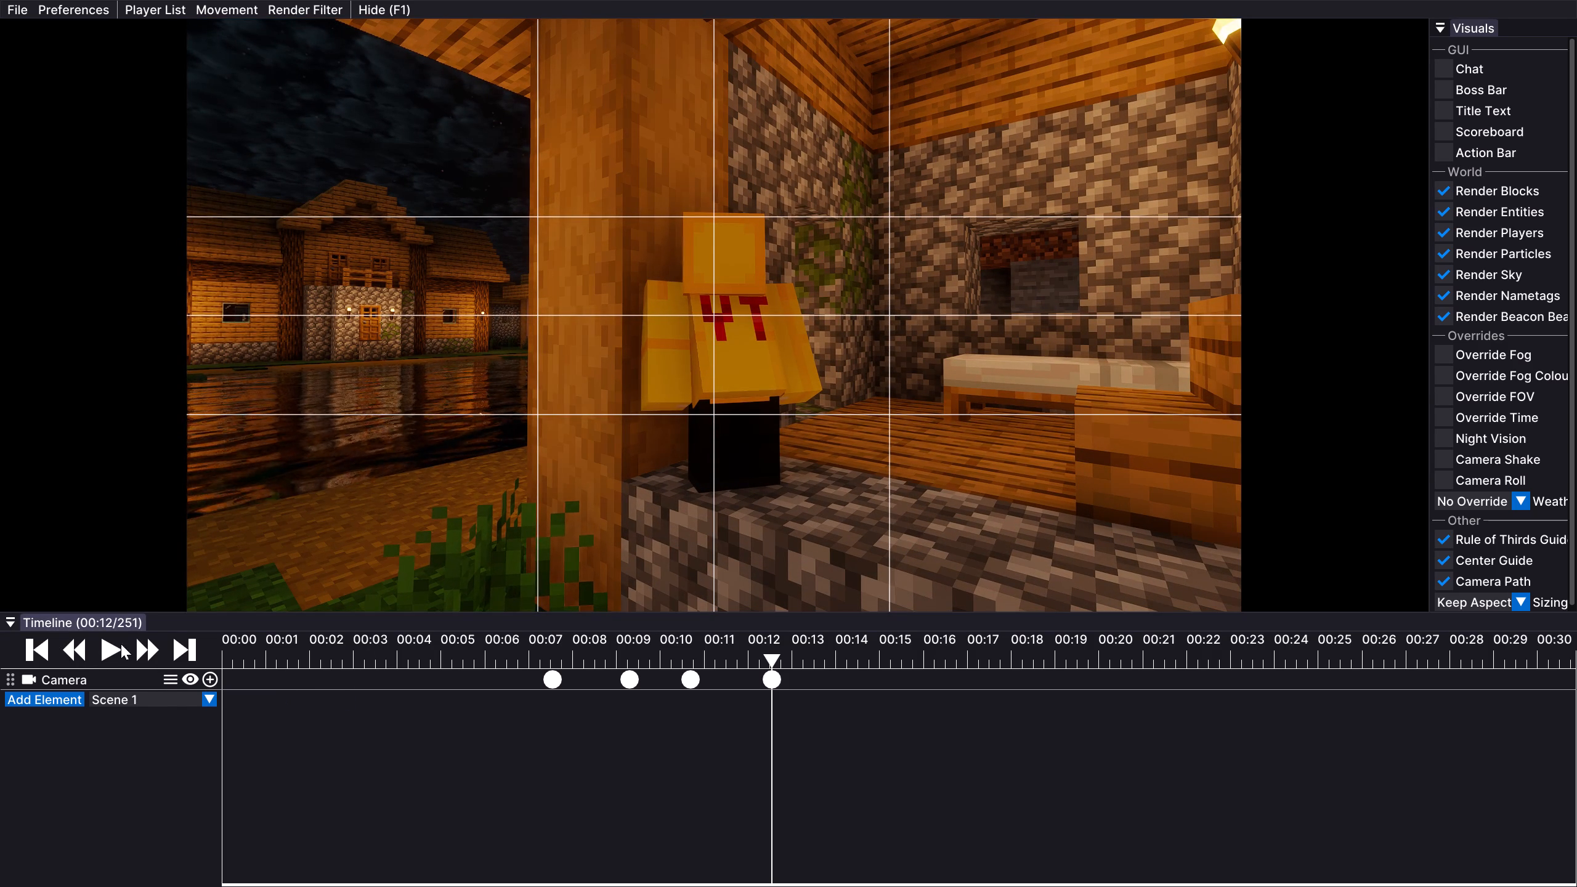
# Advance to about 00:13 and add a Camera keyframe holding the close view.
pyautogui.click(112, 646)
pyautogui.click(107, 650)
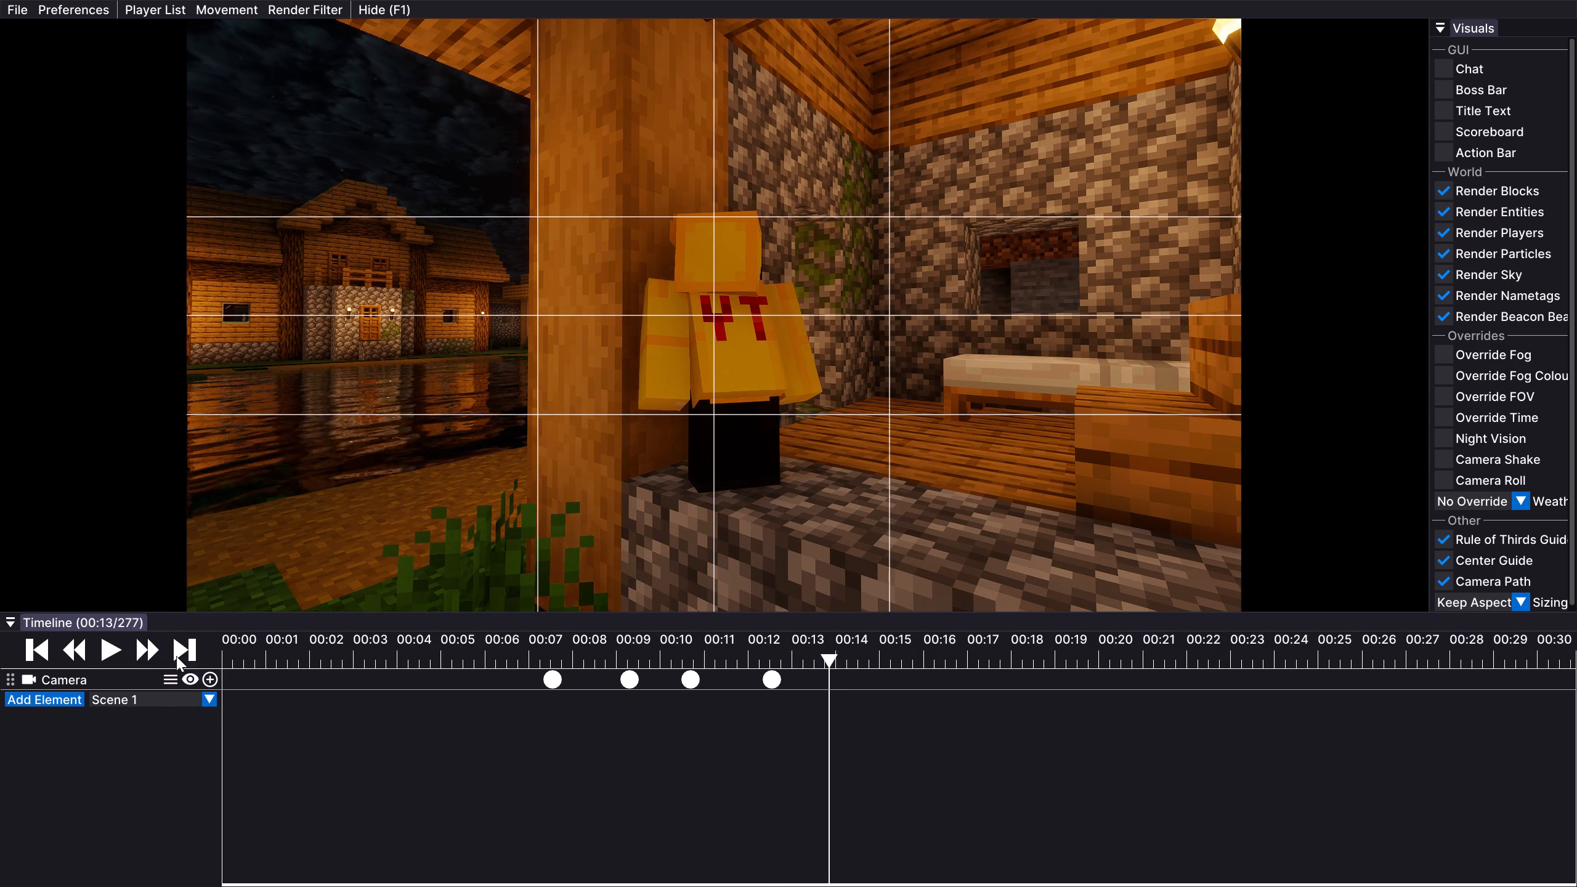
pyautogui.click(211, 676)
# Play the replay from about 00:08 to 00:14 to review the player's action.
pyautogui.click(602, 647)
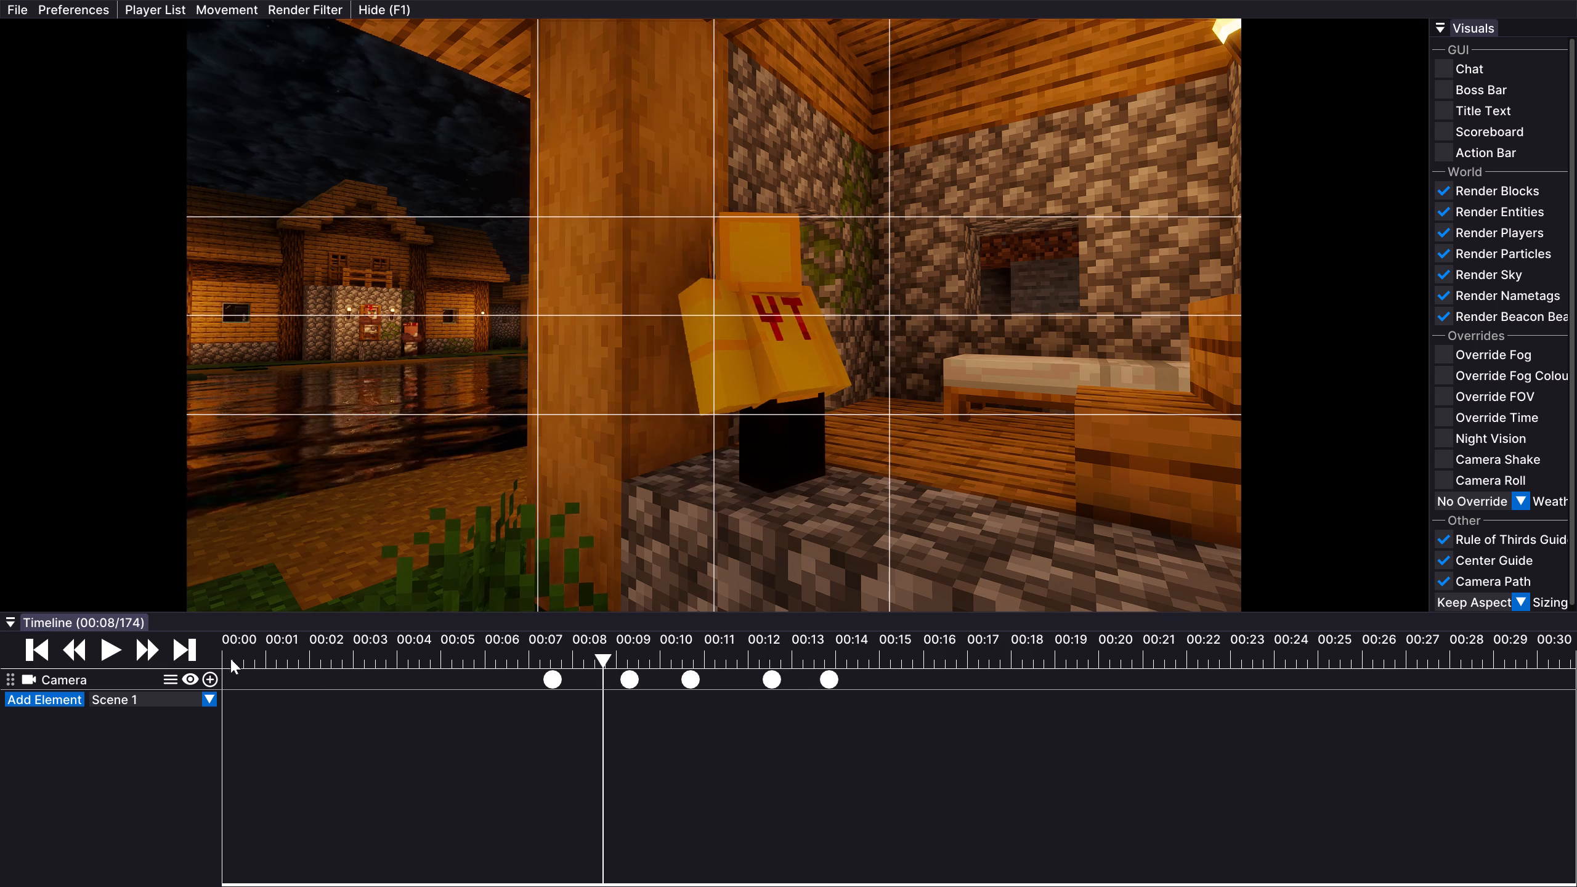
pyautogui.click(108, 650)
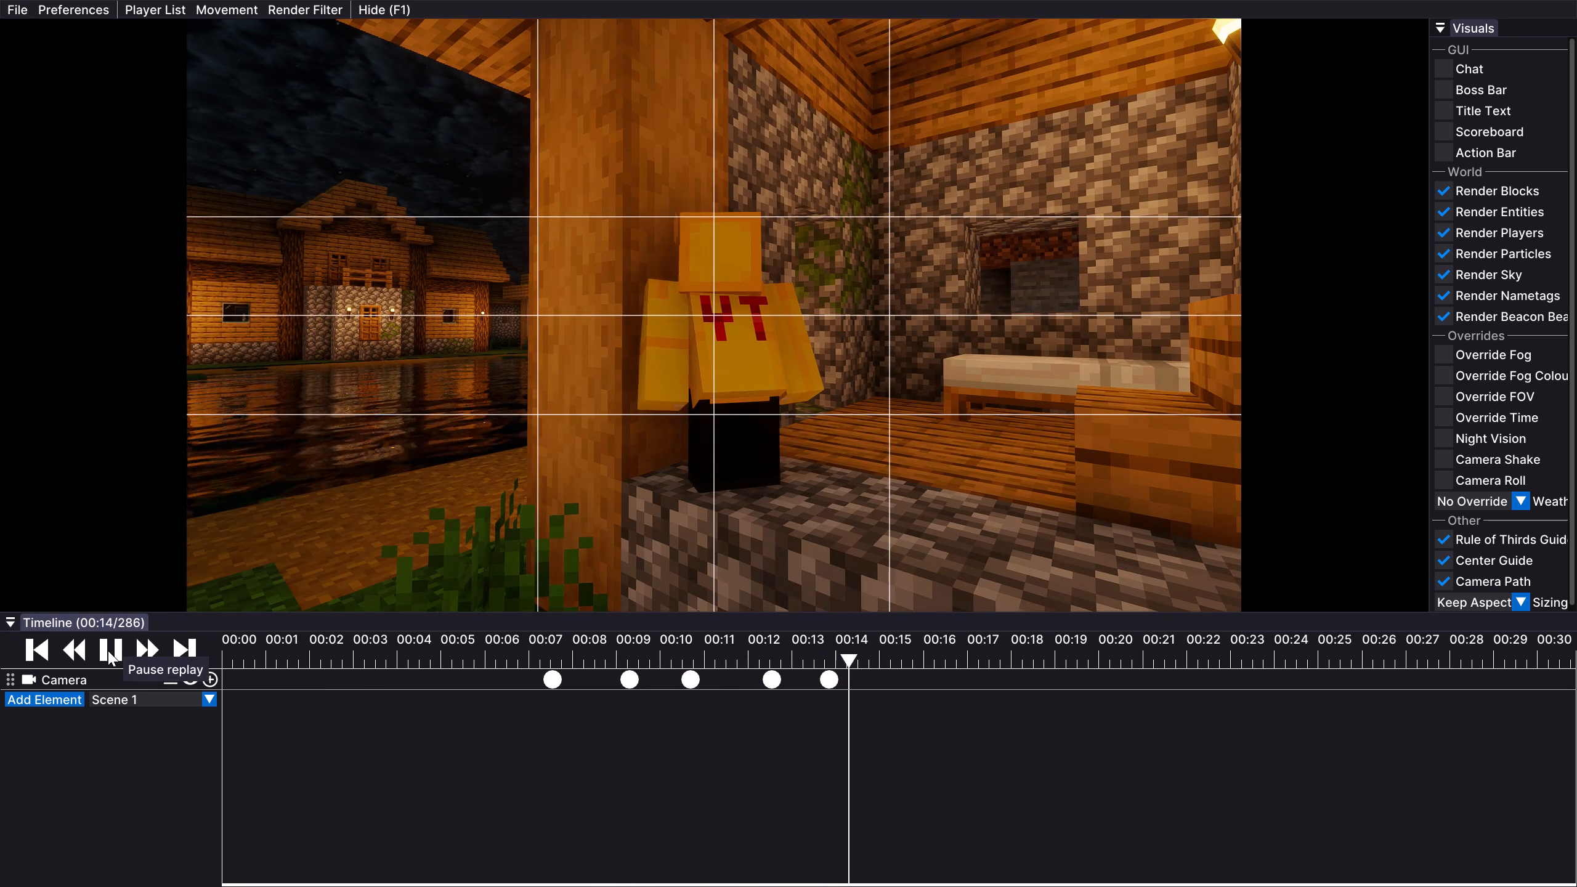
pyautogui.click(108, 650)
# Advance to about 00:15, set a slightly higher camera angle on the player and house interior, and add a Camera keyframe.
pyautogui.click(108, 650)
pyautogui.press('Down')
pyautogui.click(108, 650)
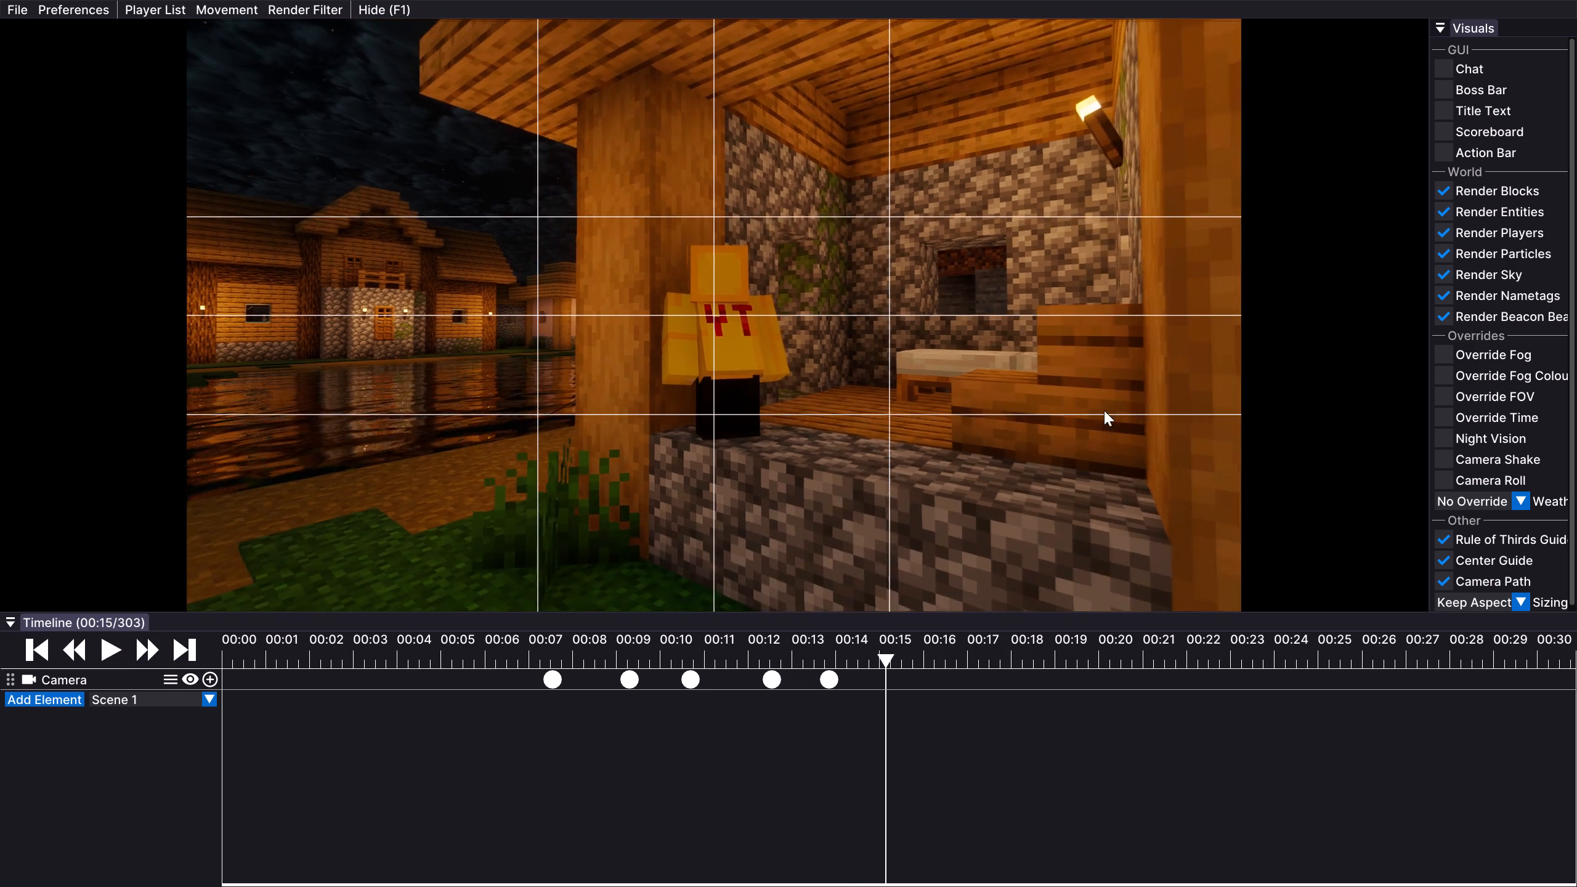
pyautogui.moveTo(1082, 384); pyautogui.dragTo(788, 443)
pyautogui.press('Down')
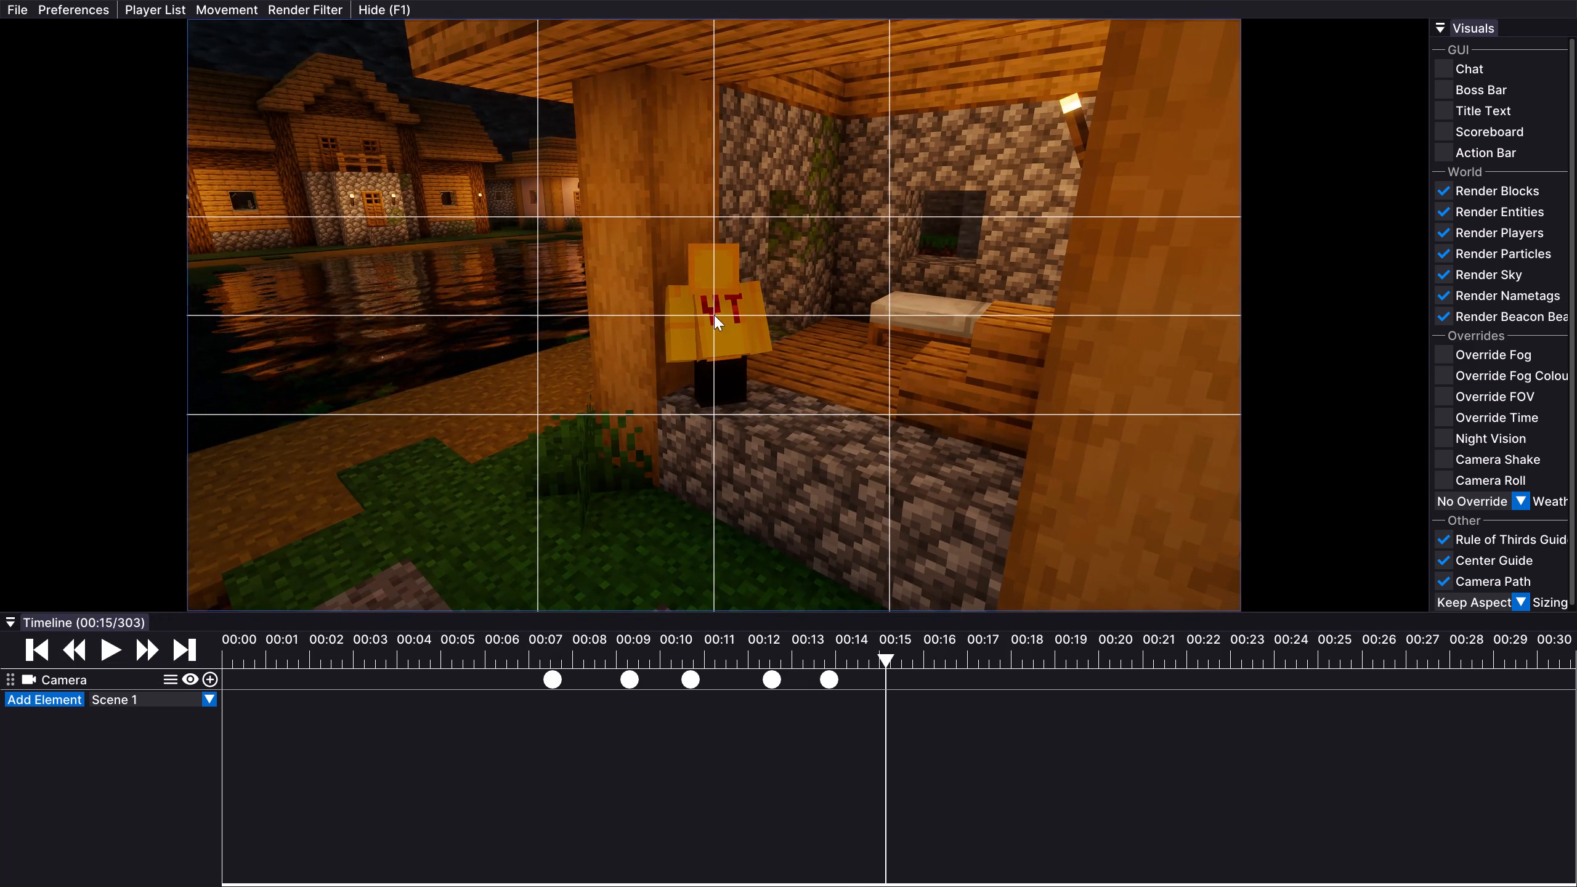
pyautogui.click(198, 681)
pyautogui.click(209, 681)
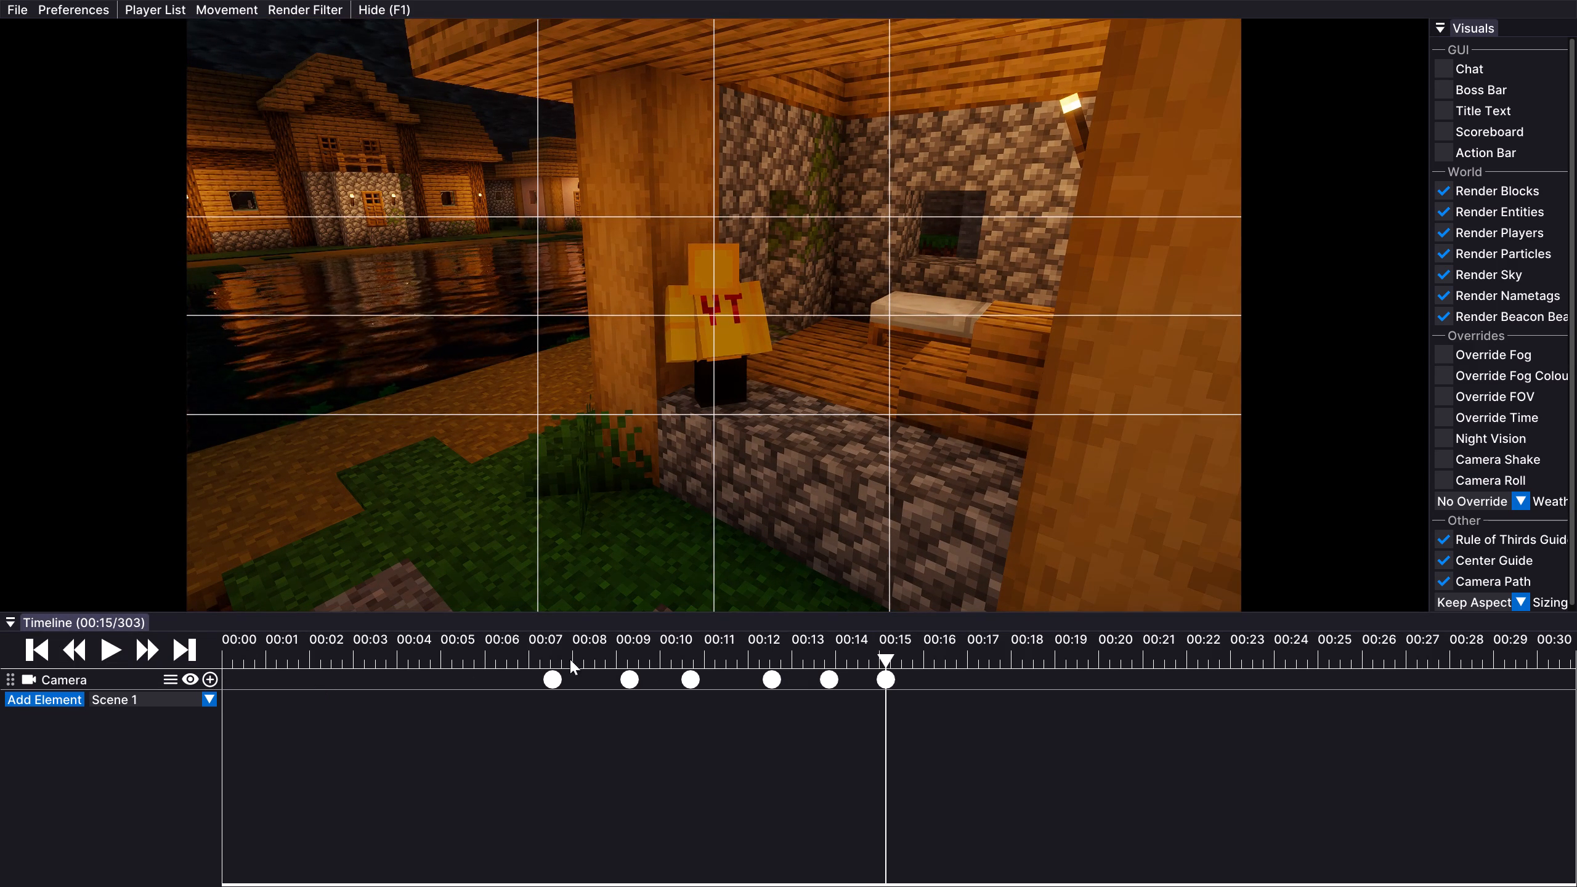
# Advance to about 00:16 and add a Camera keyframe holding the same view.
pyautogui.click(623, 650)
pyautogui.click(120, 650)
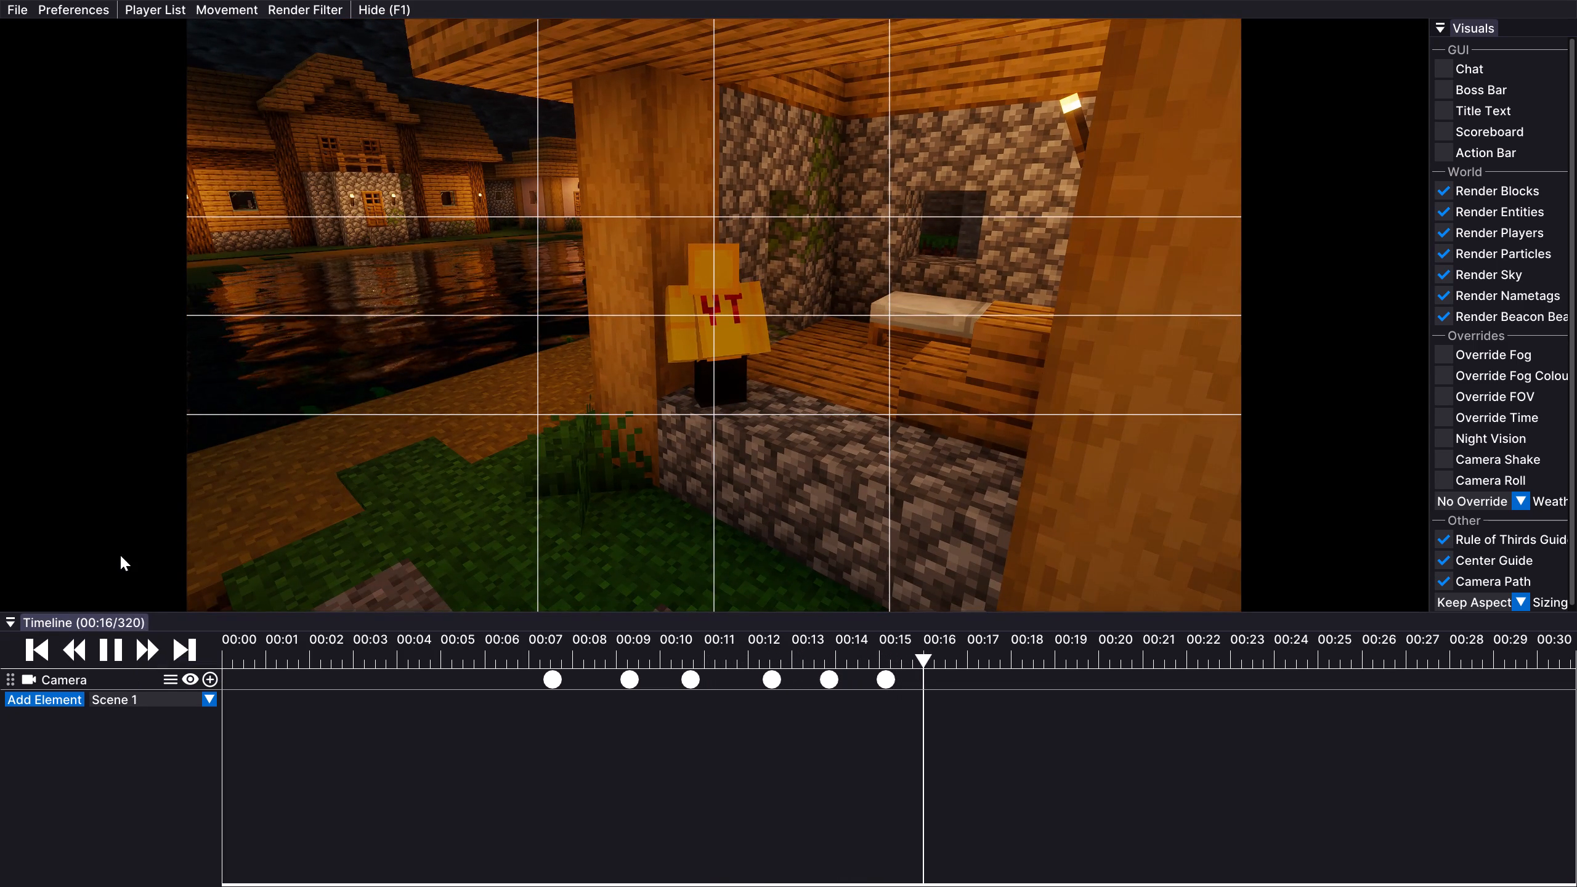
pyautogui.click(111, 638)
pyautogui.click(115, 652)
pyautogui.click(206, 679)
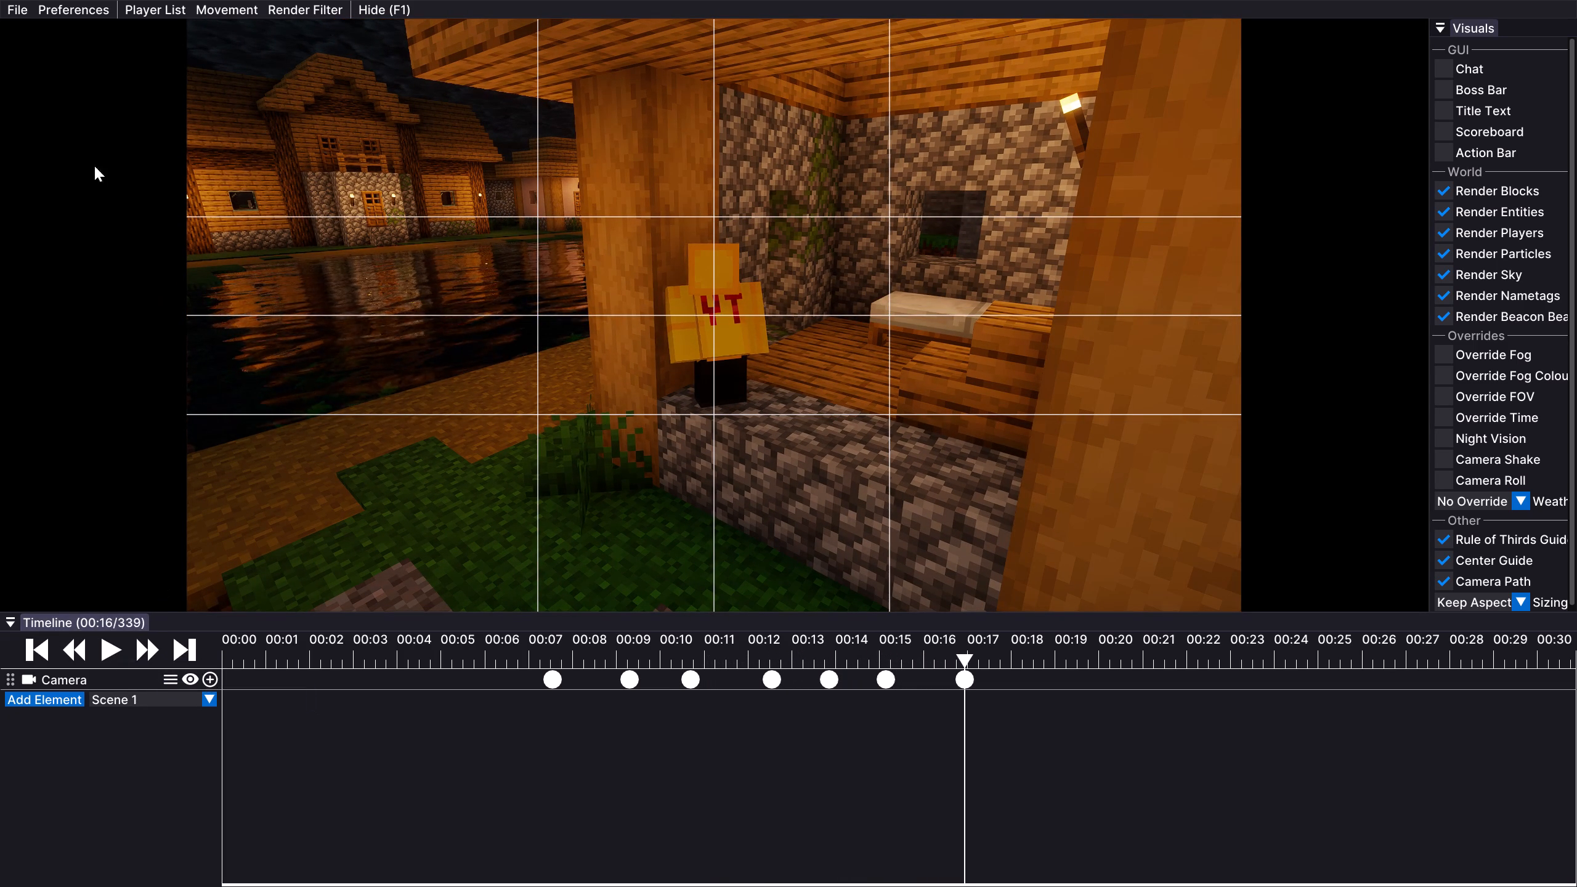
# Export the keyframed shot as an MP4 video at 1920x1080 and 60 fps, and dismiss the export summary.
pyautogui.click(5, 13)
pyautogui.click(34, 28)
pyautogui.click(687, 604)
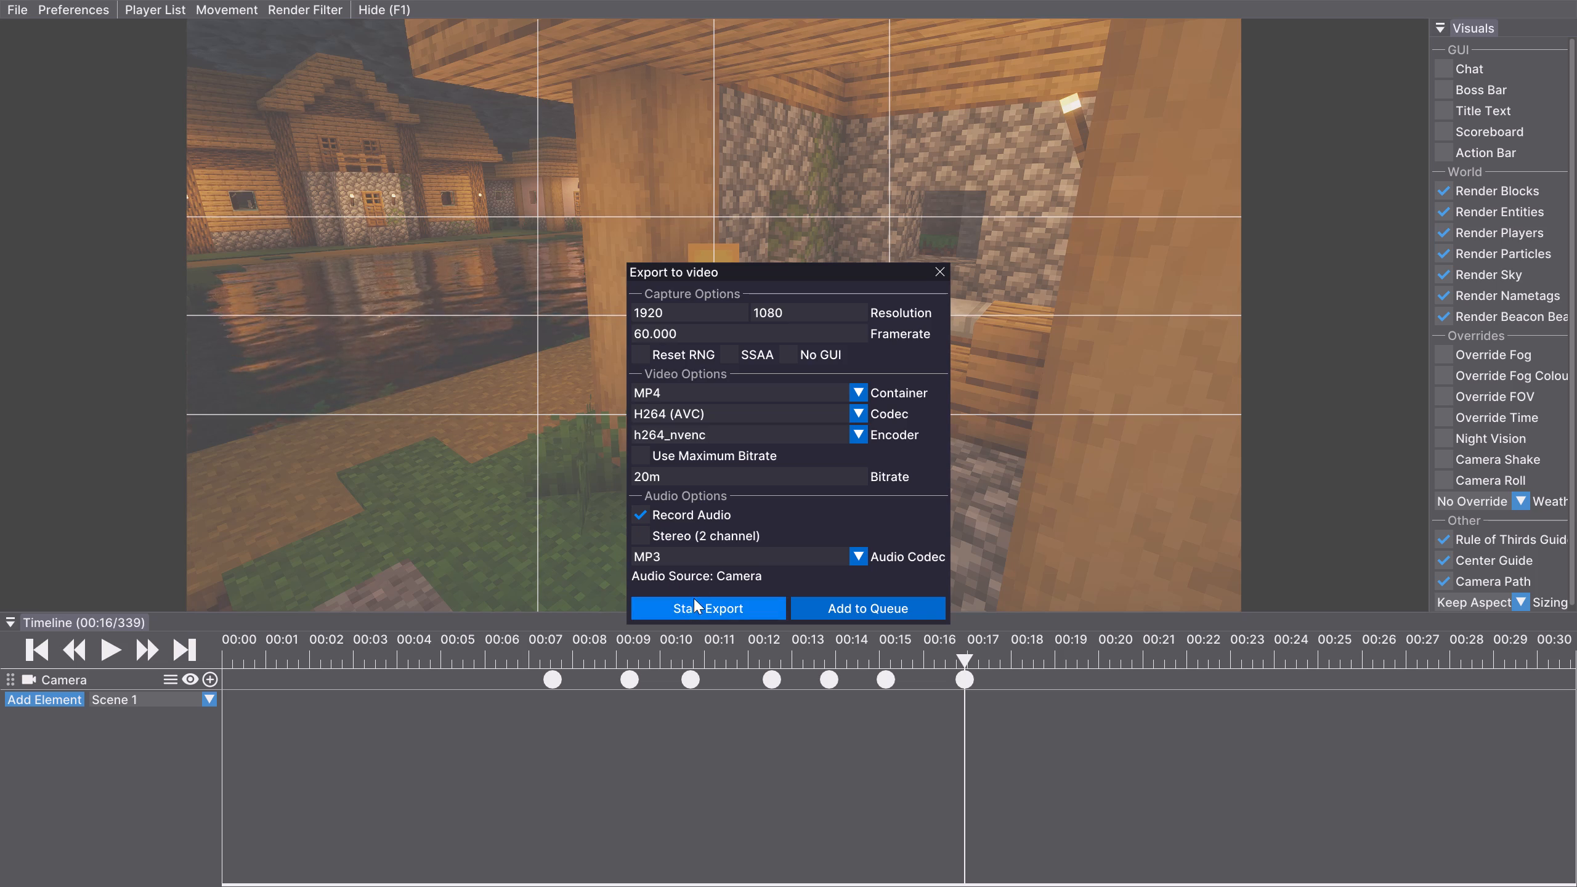
pyautogui.click(617, 414)
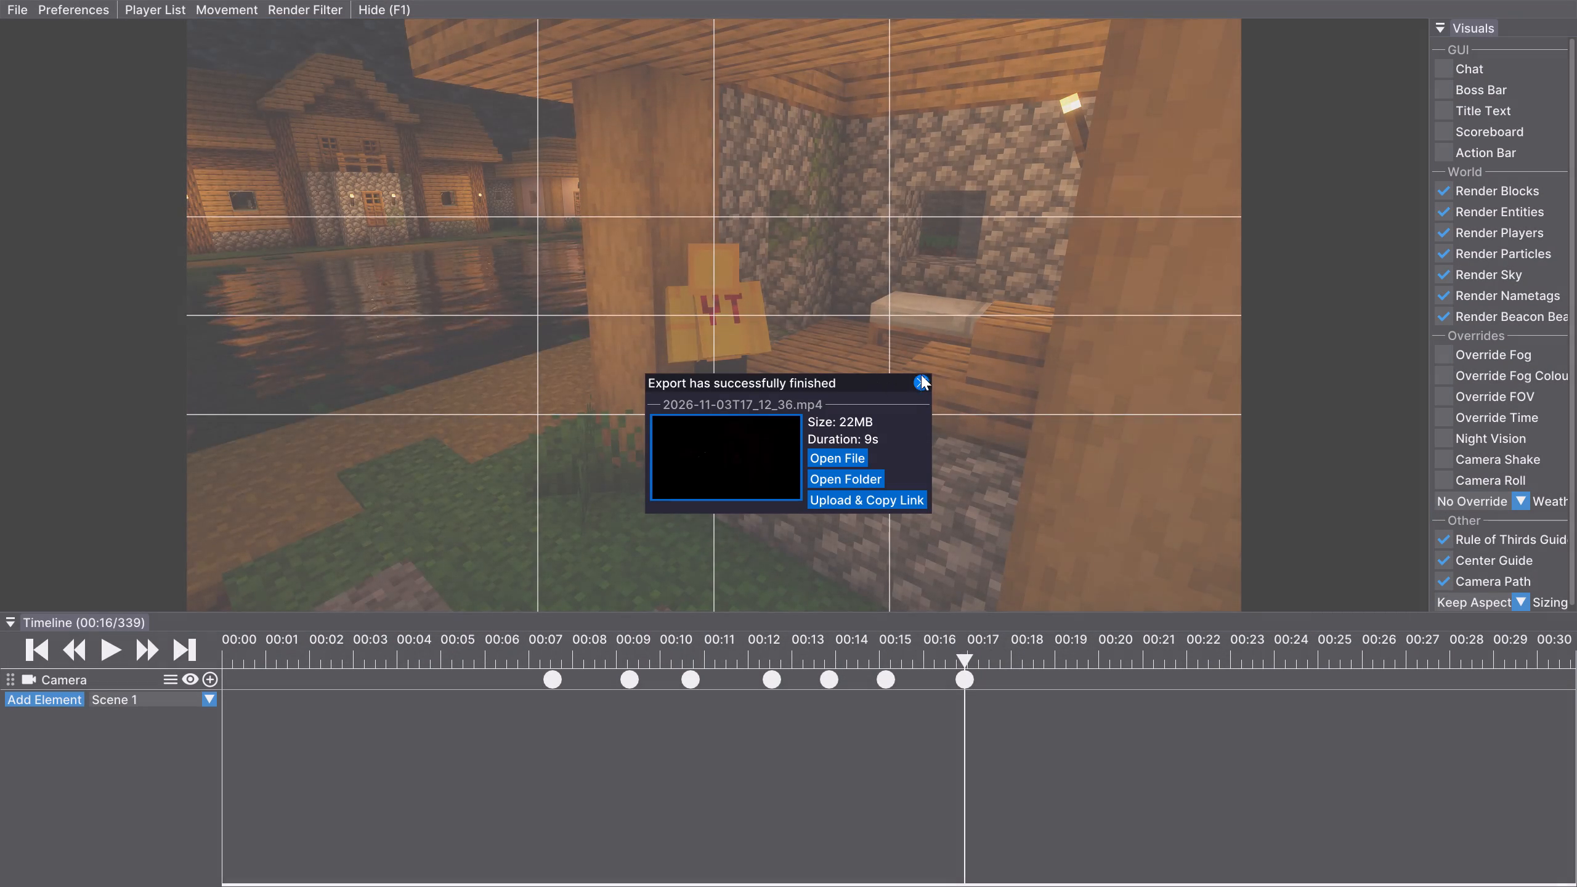
pyautogui.click(914, 381)
pyautogui.click(923, 378)
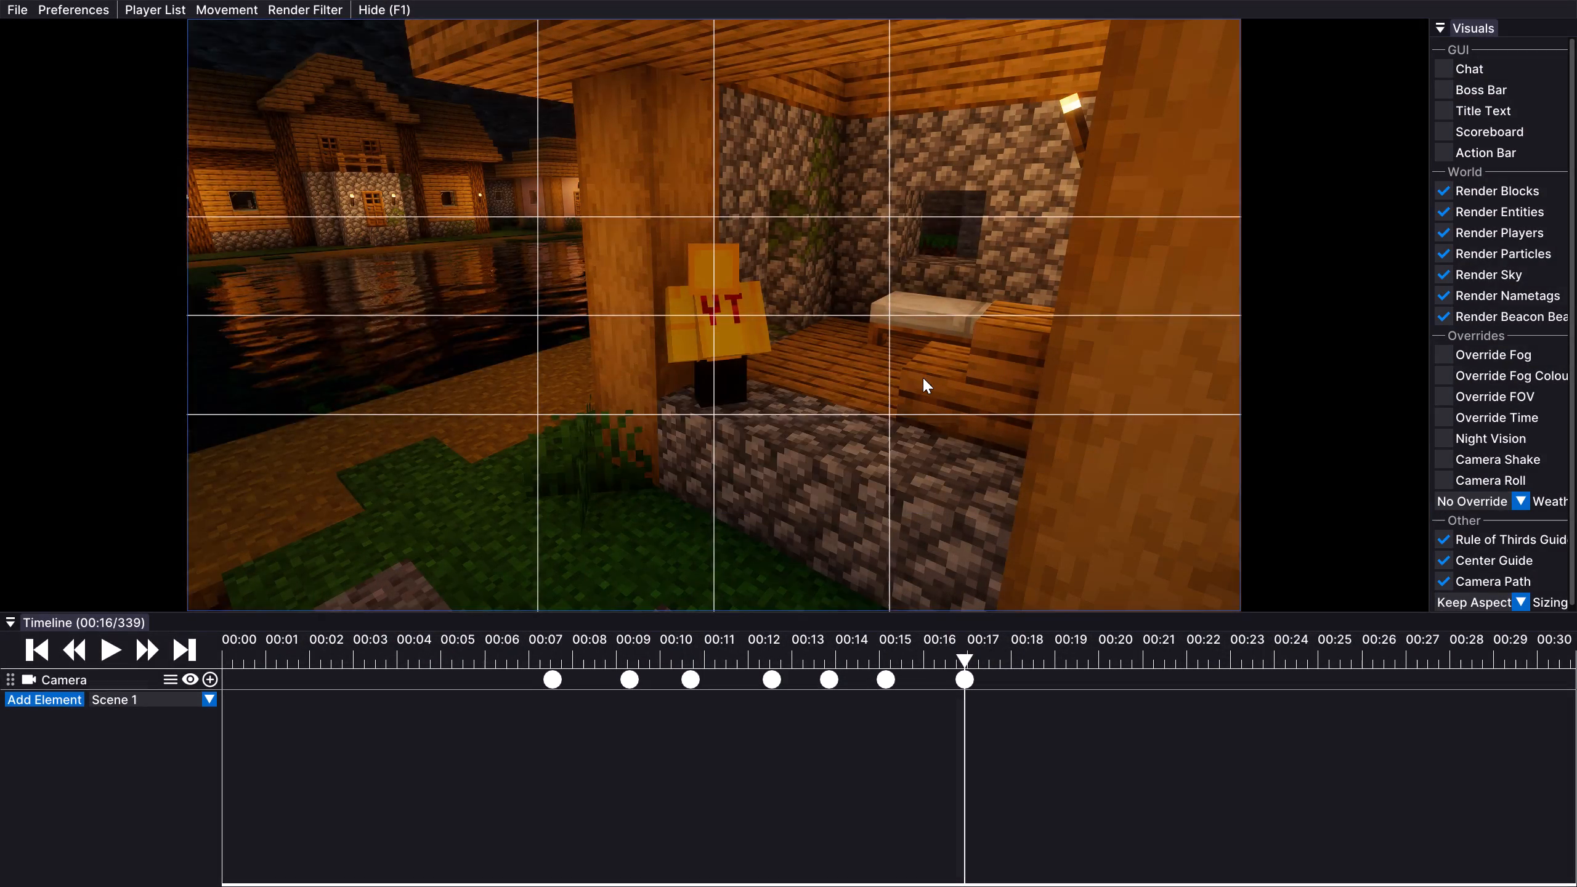
# Leave the current replay and open the replay 2026-11-03T16:46:14.
pyautogui.press('Escape')
pyautogui.click(836, 391)
pyautogui.click(1455, 97)
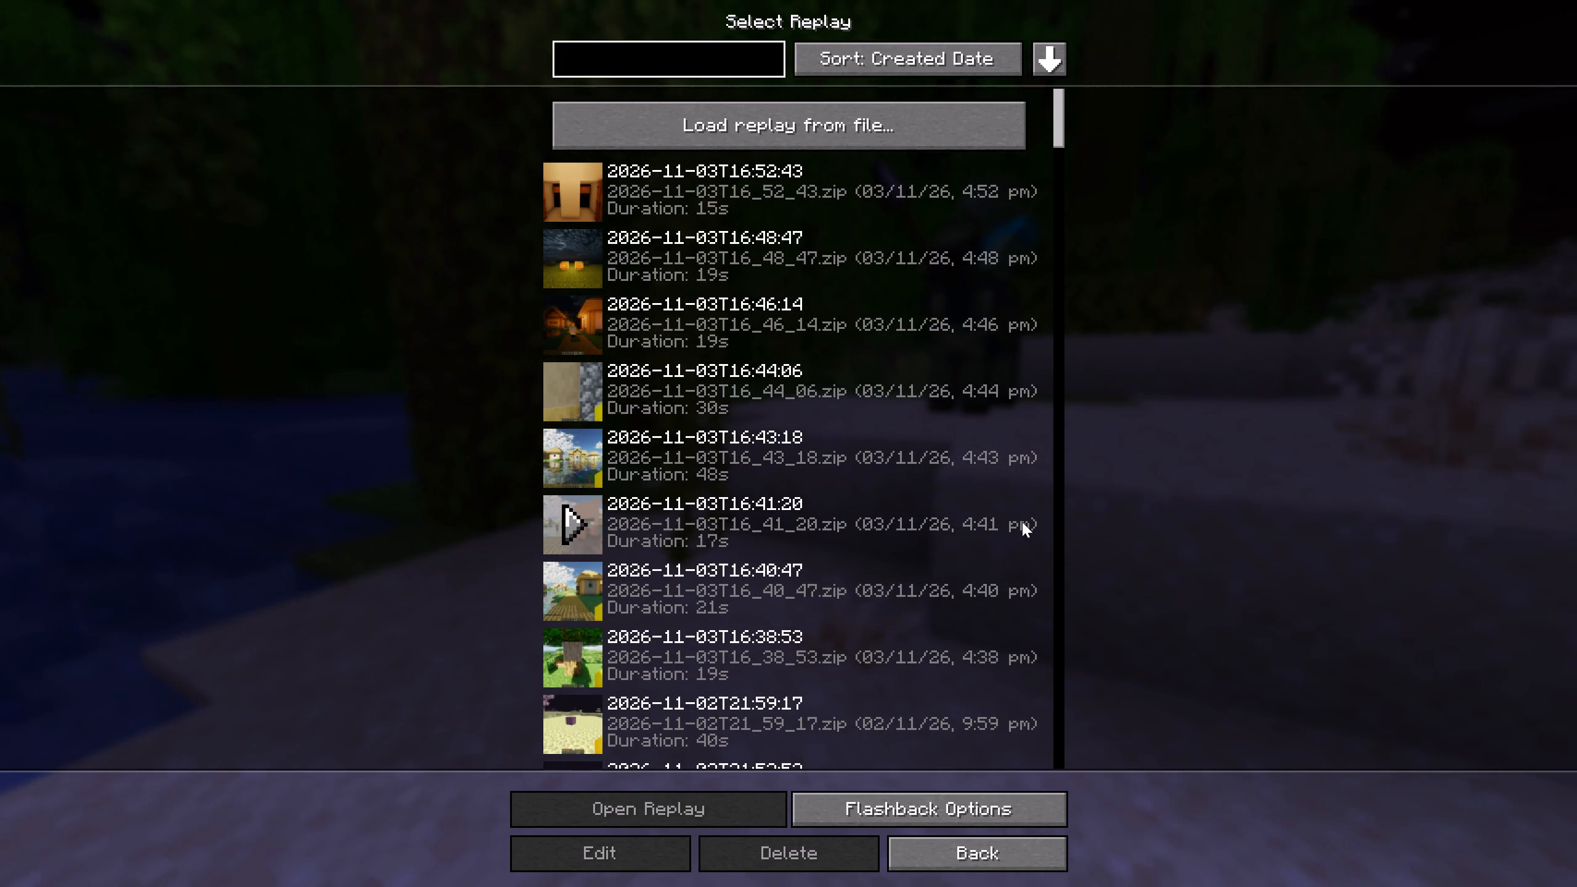
pyautogui.doubleClick(915, 323)
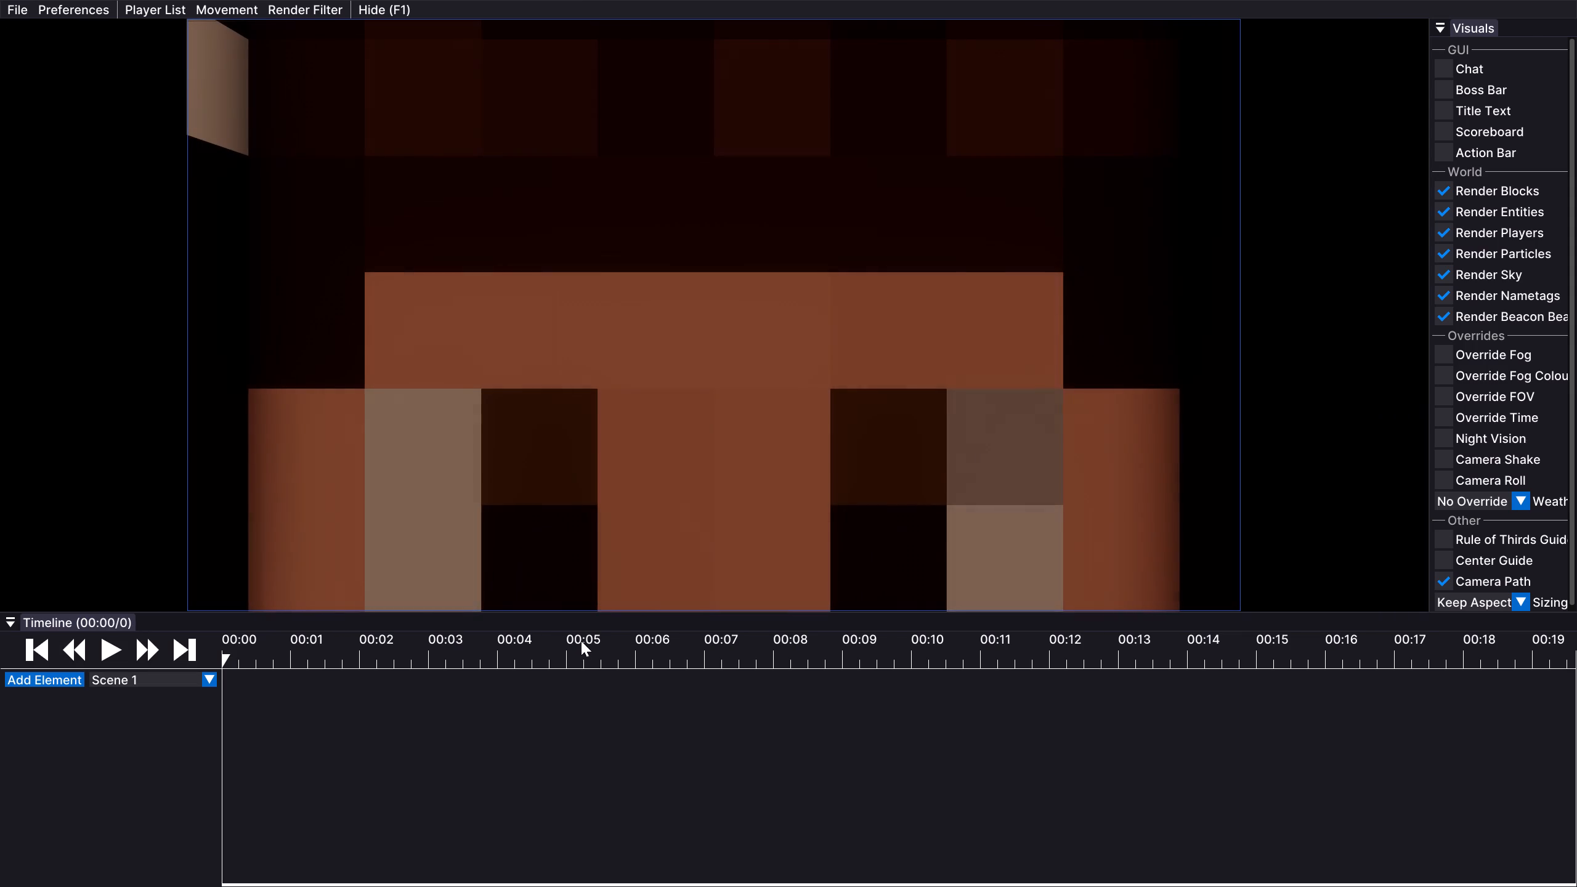
# Add a Camera track to the timeline and enable the Rule of Thirds and Center guides.
pyautogui.click(59, 684)
pyautogui.click(81, 693)
pyautogui.press('Up')
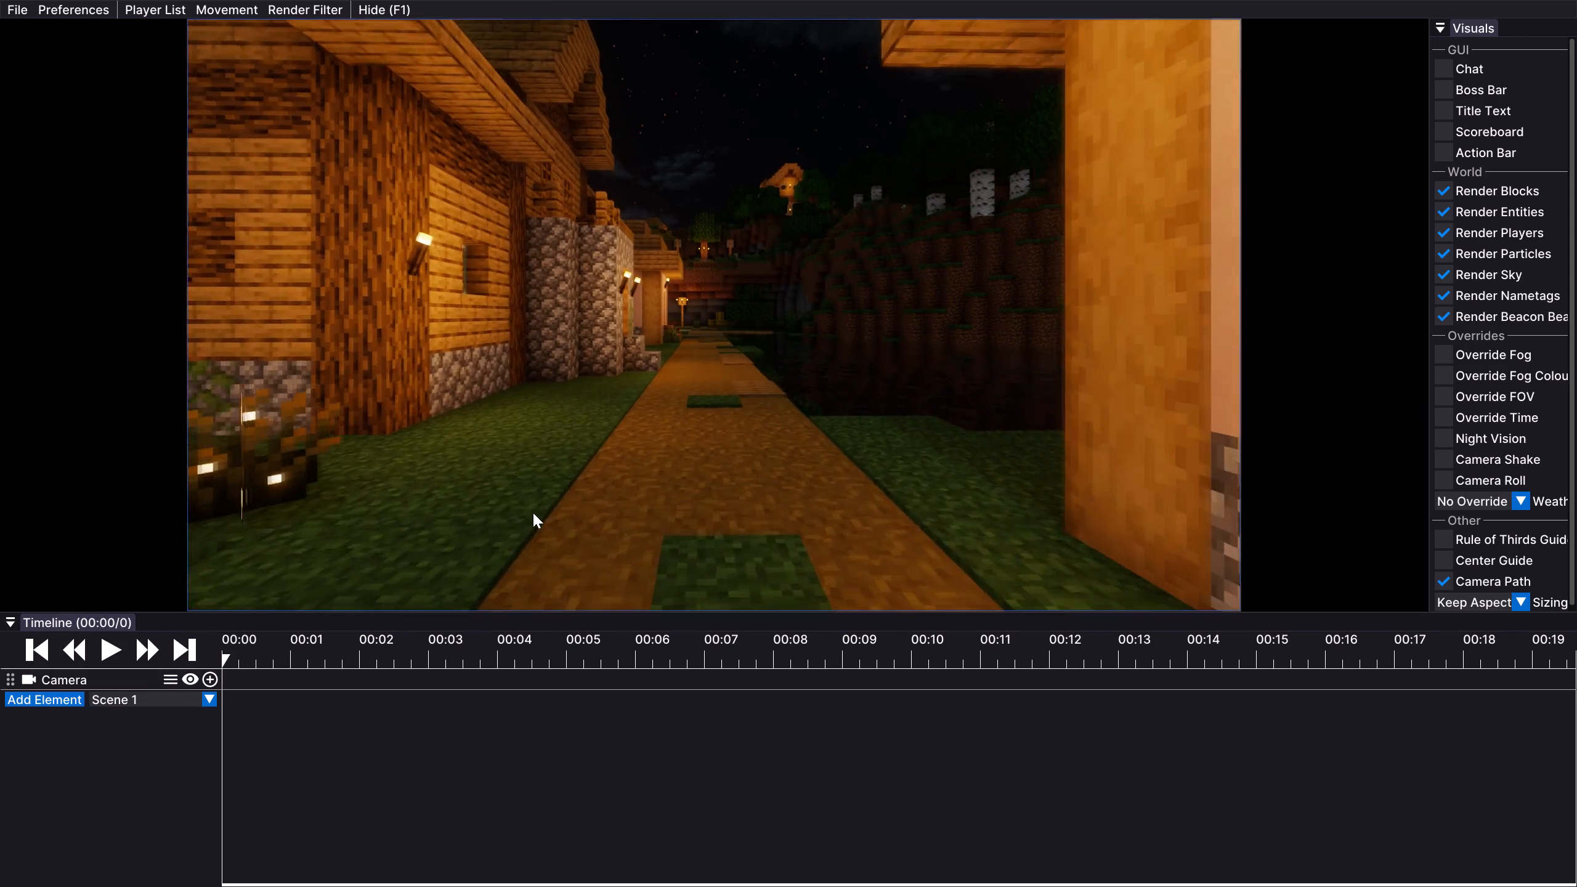
pyautogui.moveTo(567, 501); pyautogui.dragTo(788, 443)
pyautogui.click(1494, 545)
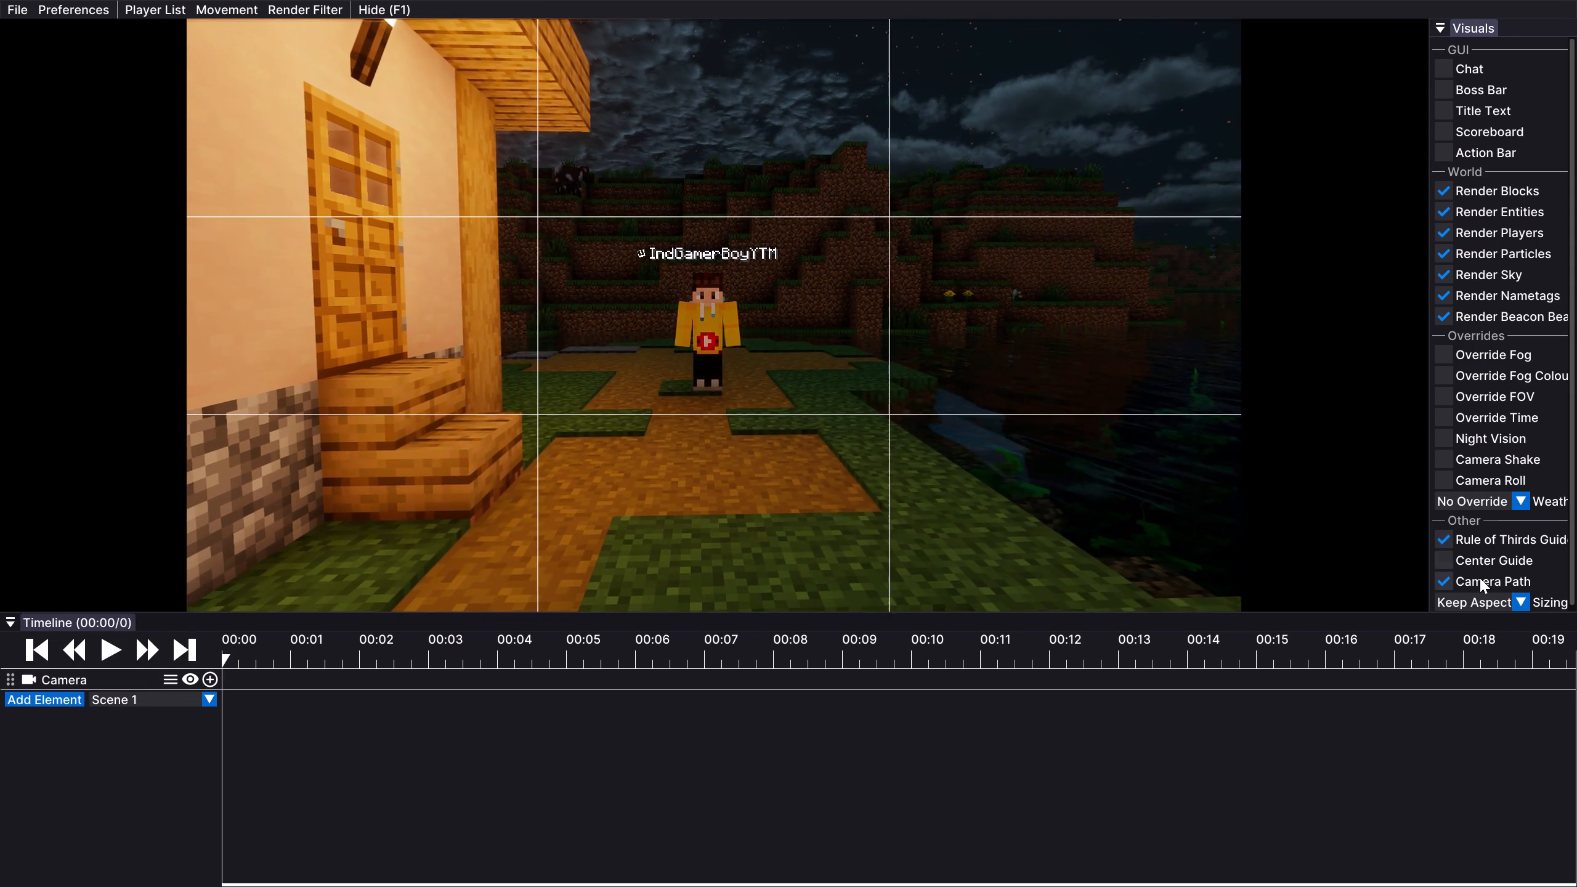
pyautogui.click(1482, 568)
# Bring the camera behind the player on the village path and hide the player's cape and nametag.
pyautogui.press('Up')
pyautogui.press('Up')
pyautogui.press('Up')
pyautogui.press('Up')
pyautogui.press('Up')
pyautogui.press('Up')
pyautogui.press('Up')
pyautogui.press('Up')
pyautogui.press('Up')
pyautogui.press('Up')
pyautogui.press('Up')
pyautogui.press('Up')
pyautogui.press('Up')
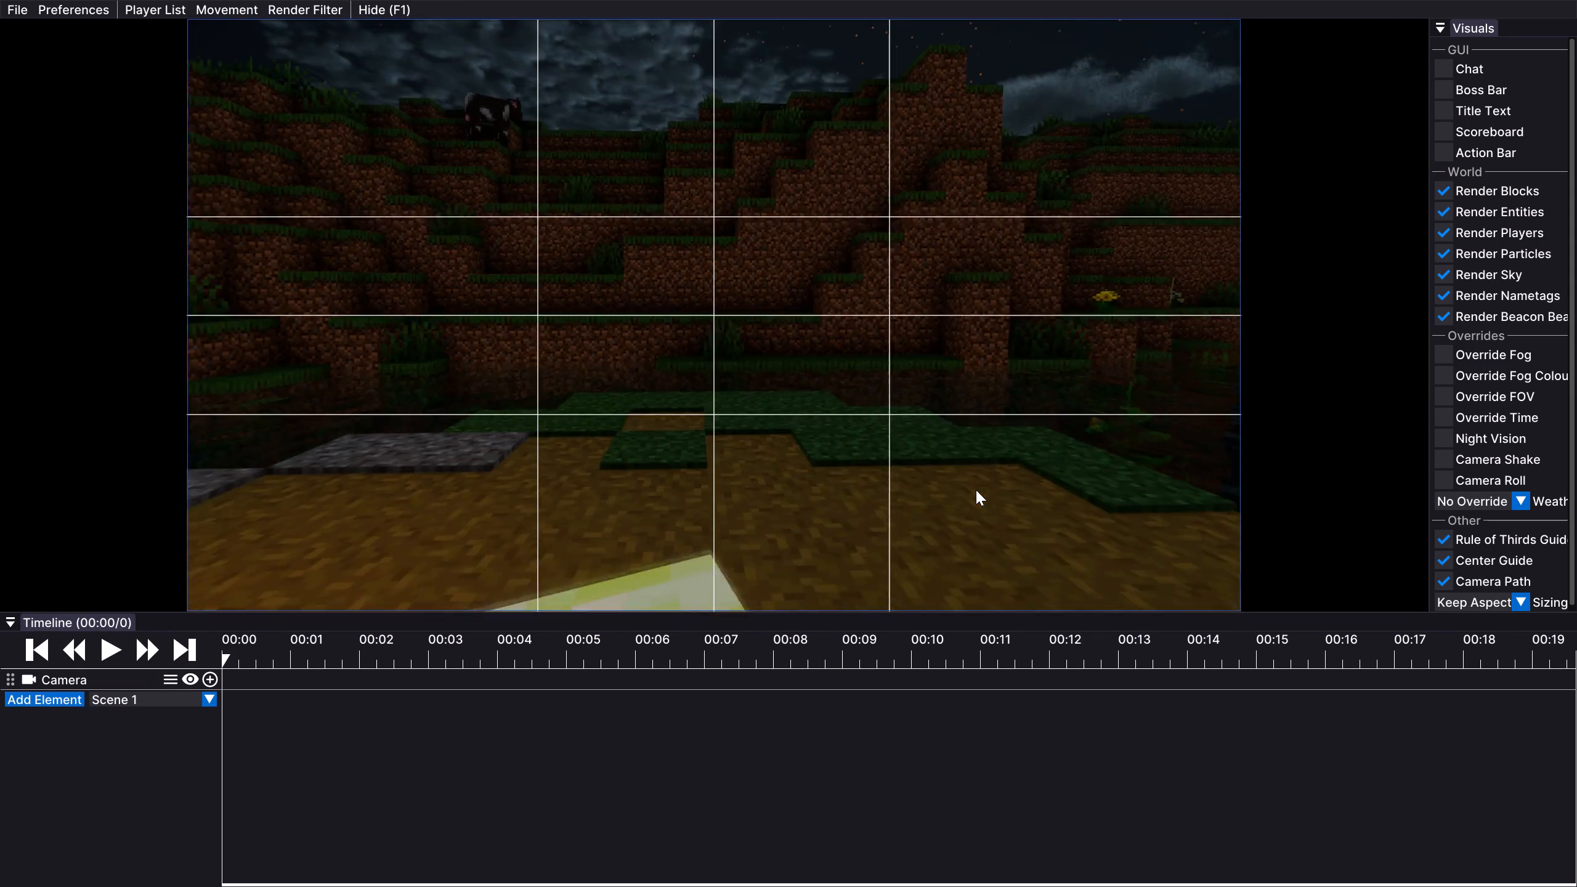
pyautogui.moveTo(971, 490); pyautogui.dragTo(793, 443)
pyautogui.press('Right')
pyautogui.press('Down')
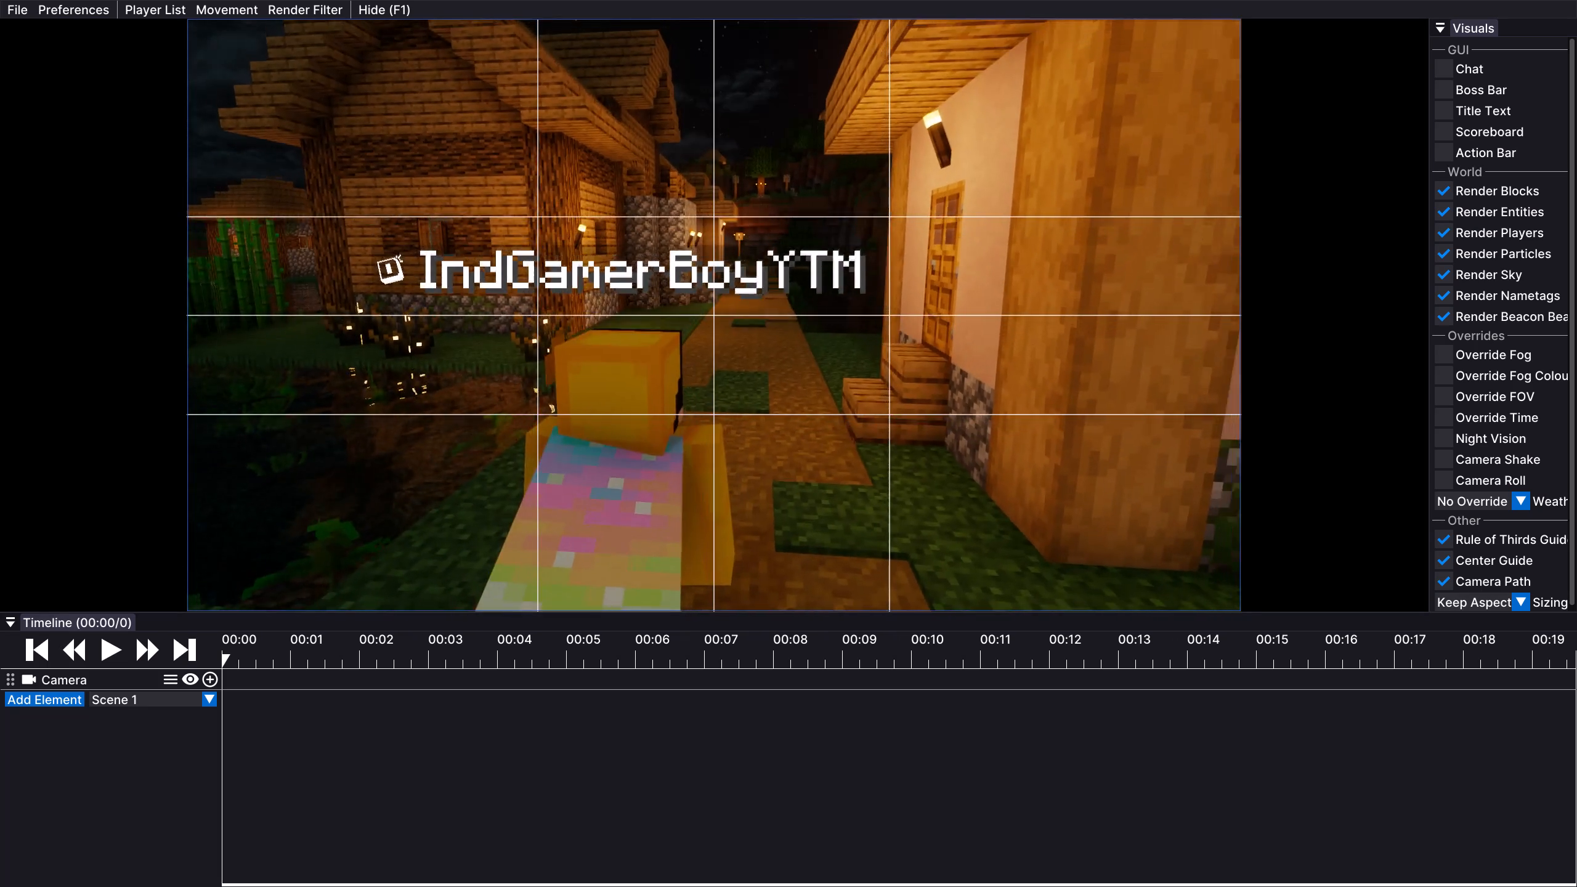
pyautogui.moveTo(793, 443); pyautogui.dragTo(789, 443)
pyautogui.press('Left')
pyautogui.press('Up')
pyautogui.press('Down')
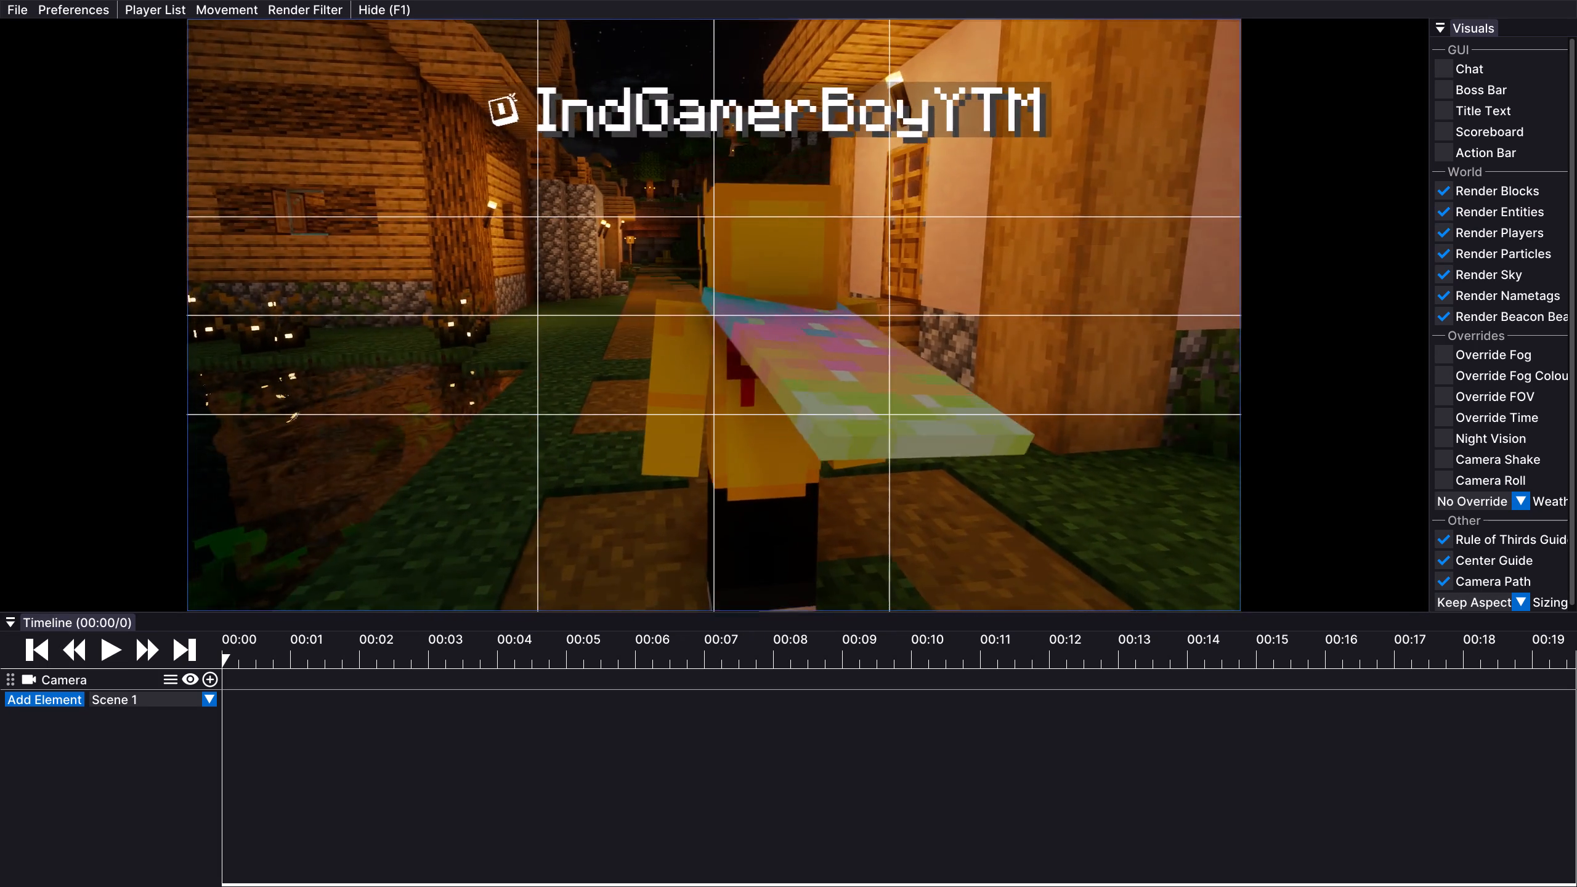
pyautogui.moveTo(789, 443); pyautogui.dragTo(788, 443)
pyautogui.press('Right')
pyautogui.press('Down')
pyautogui.rightClick(724, 331)
pyautogui.click(780, 435)
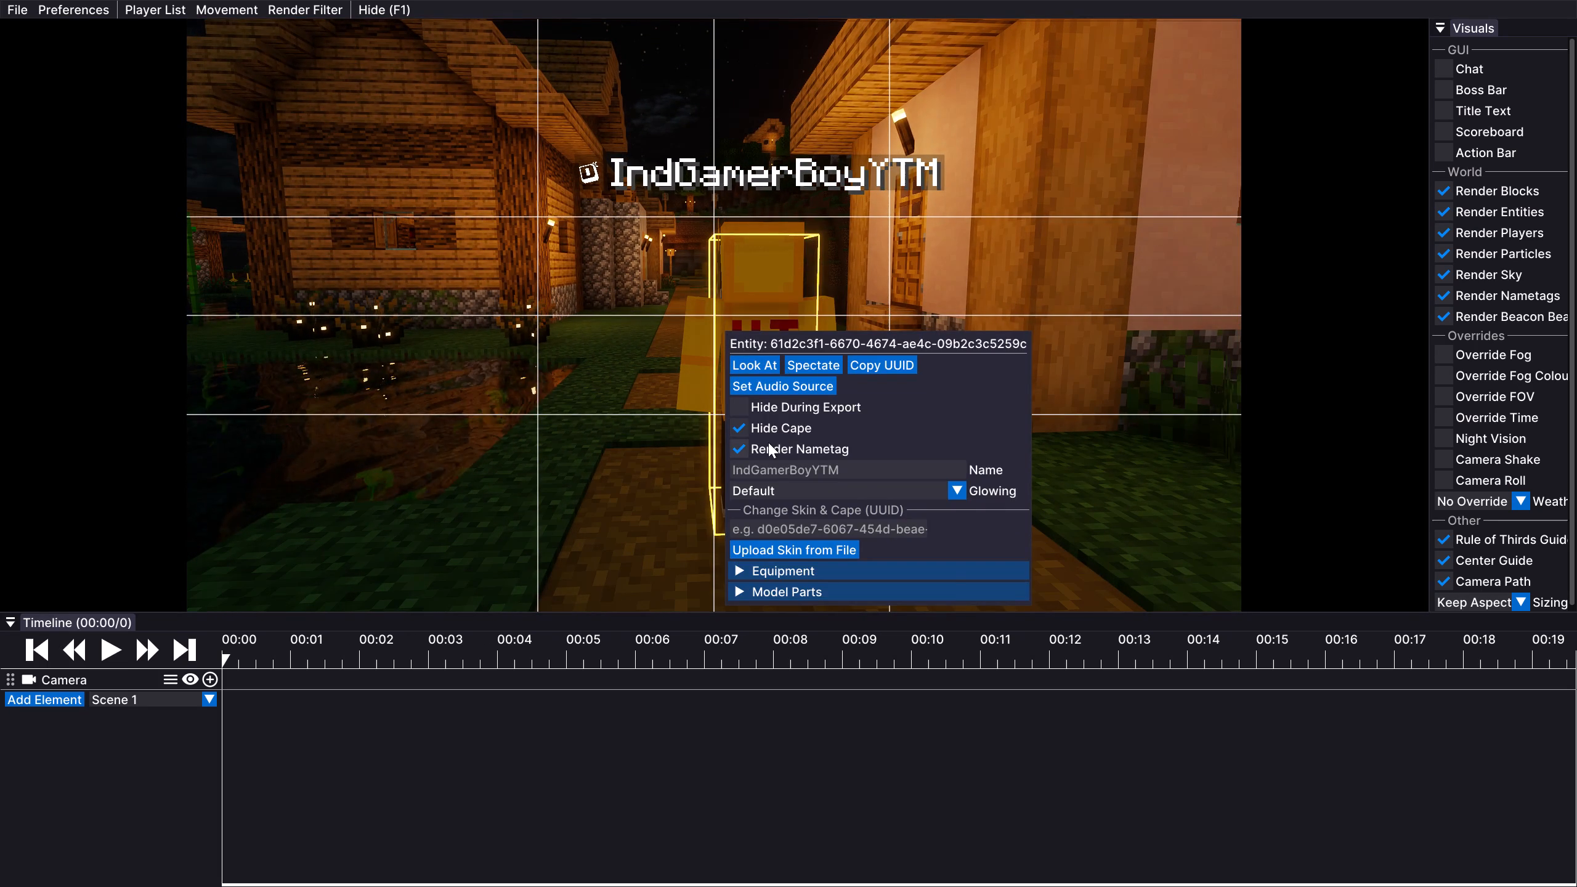
pyautogui.click(761, 446)
pyautogui.click(862, 232)
# Frame the player from behind between the two houses and add a Camera keyframe at 00:00.
pyautogui.press('Down')
pyautogui.moveTo(944, 302); pyautogui.dragTo(788, 443)
pyautogui.press('Down')
pyautogui.press('Left')
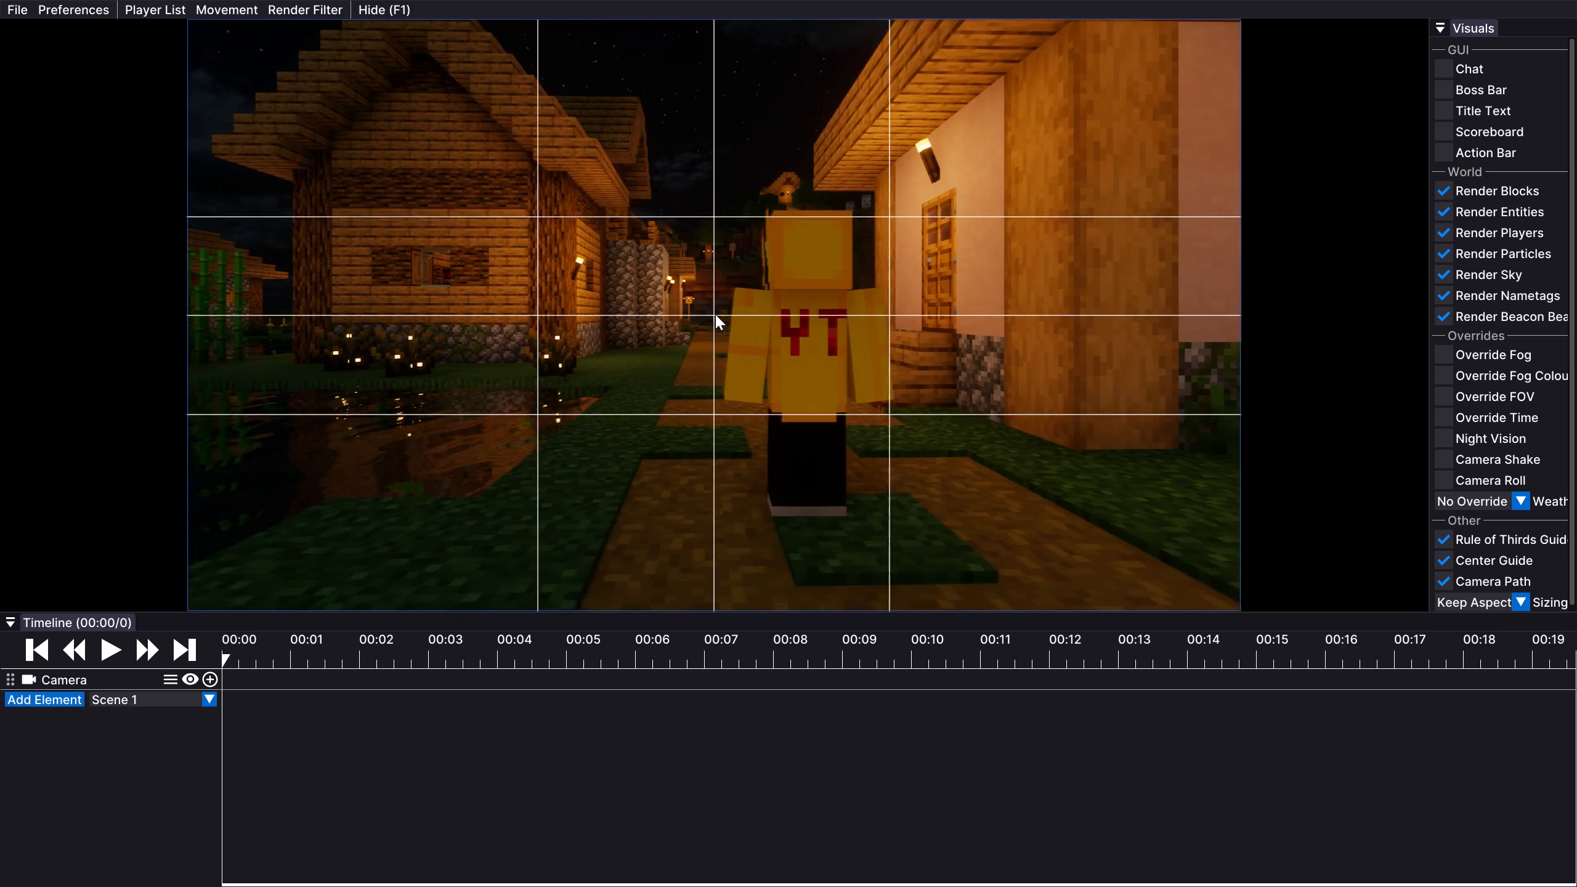
pyautogui.press('Right')
pyautogui.moveTo(875, 337); pyautogui.dragTo(788, 443)
pyautogui.click(212, 679)
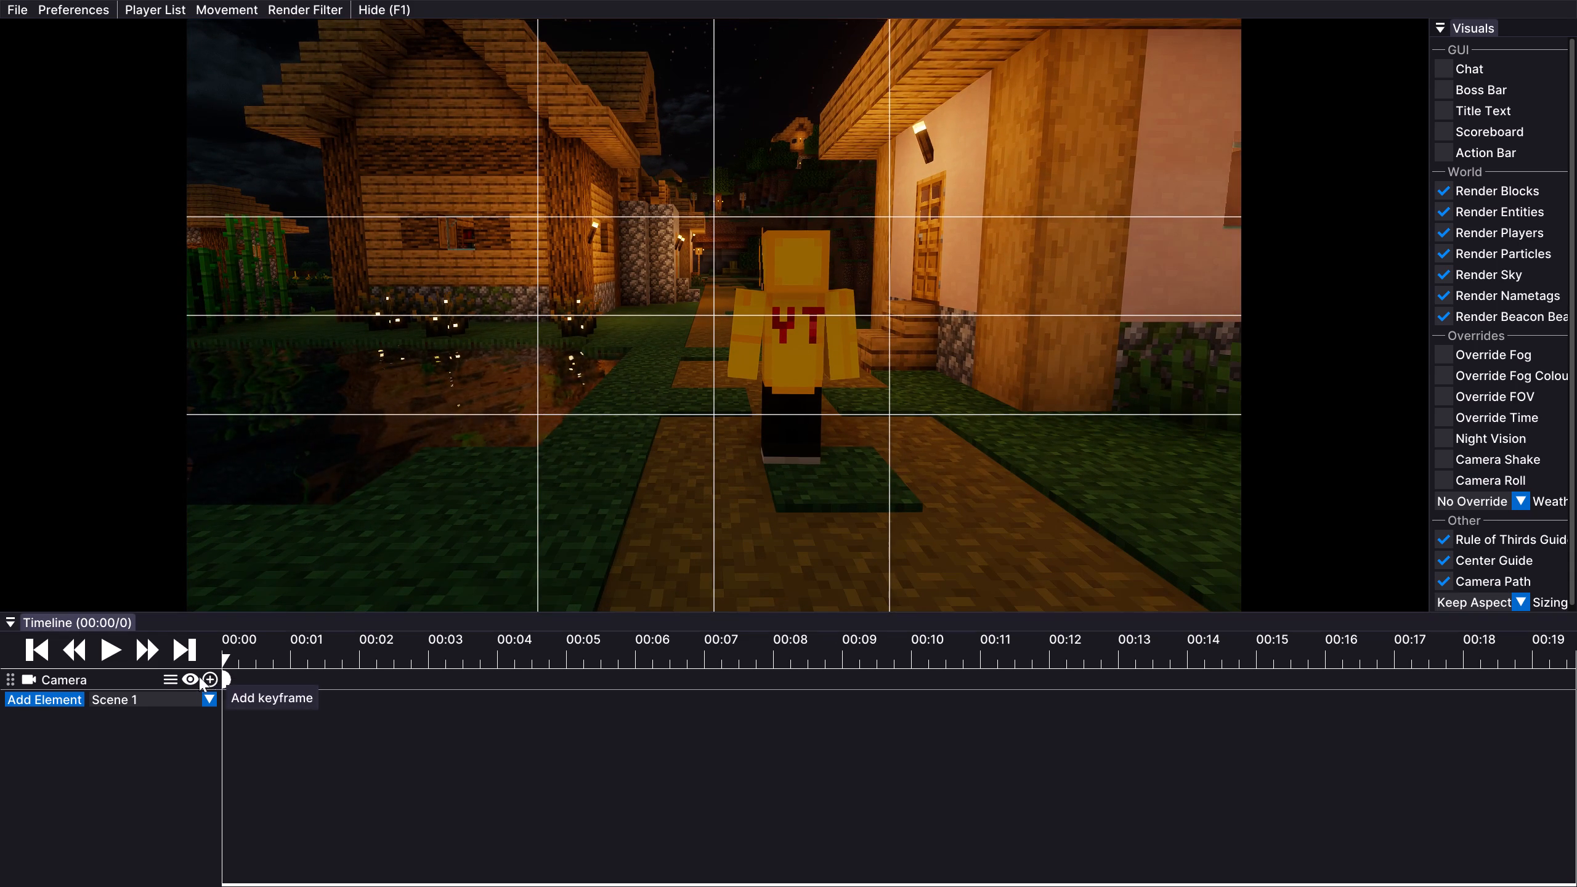
# Advance to about 00:02 and add a Camera keyframe holding the same view.
pyautogui.click(120, 649)
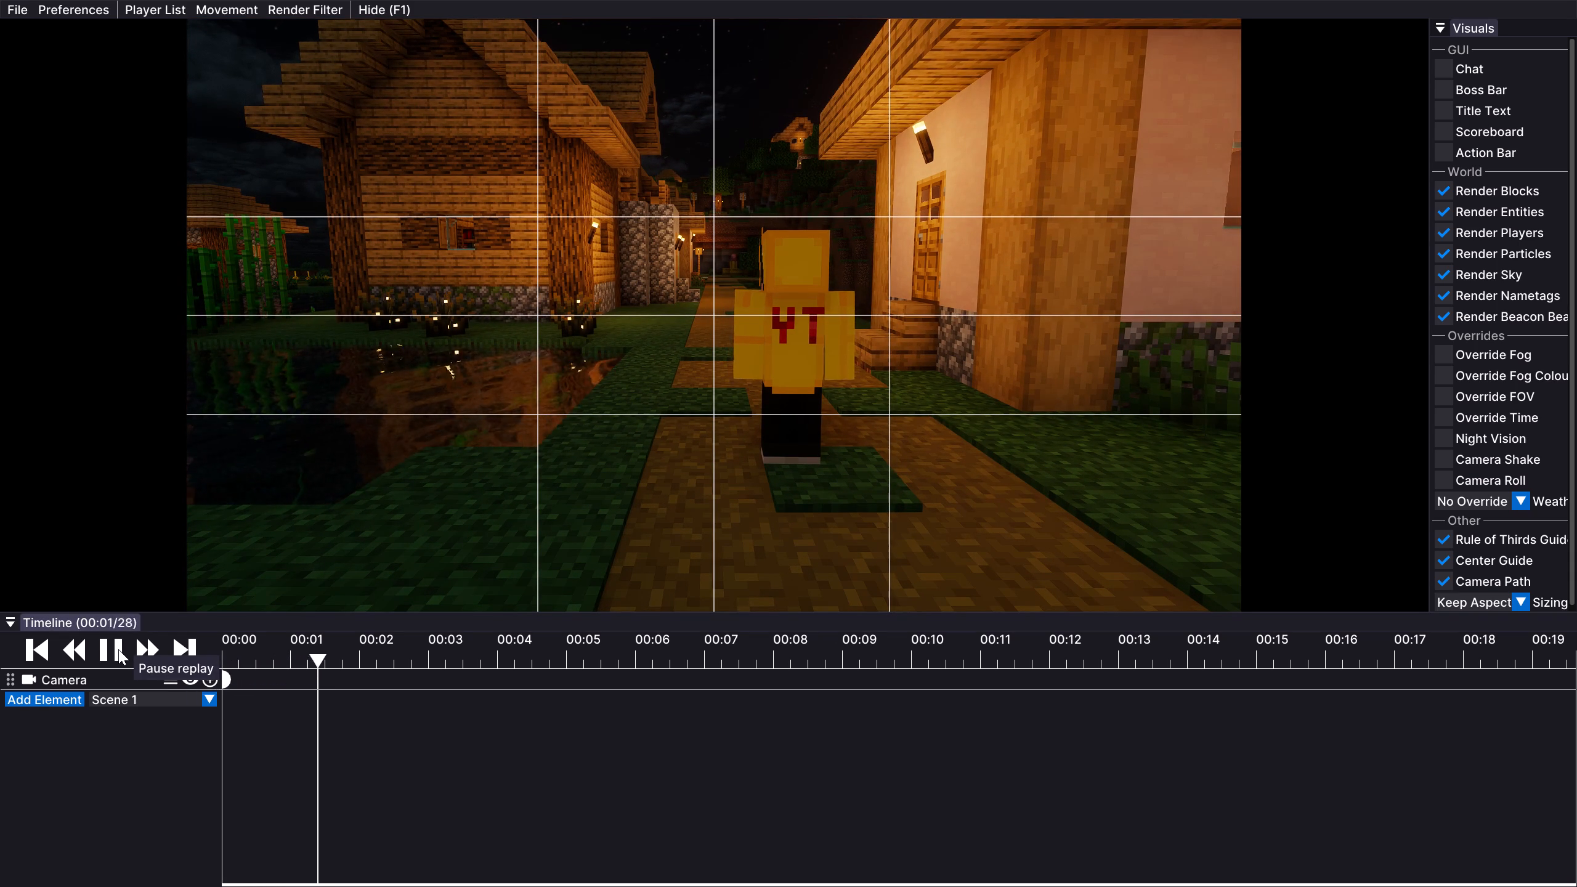
pyautogui.click(118, 649)
pyautogui.doubleClick(118, 649)
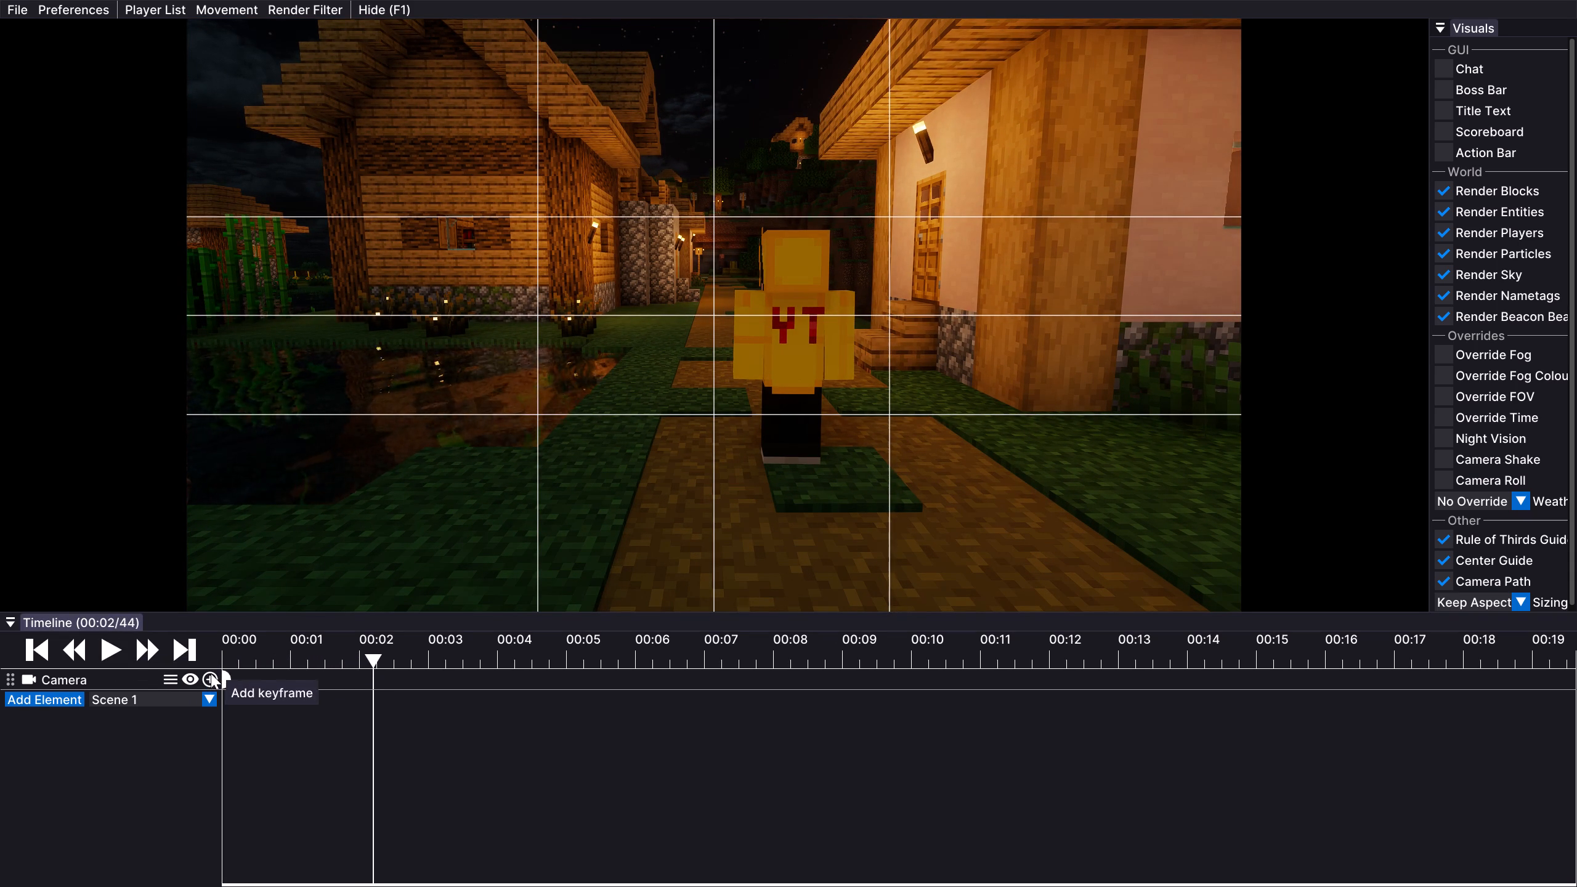
pyautogui.click(211, 673)
# Shift both Camera keyframes later together, placing them at about 00:02 and 00:04.
pyautogui.moveTo(425, 707); pyautogui.dragTo(198, 640)
pyautogui.moveTo(378, 670); pyautogui.dragTo(472, 668)
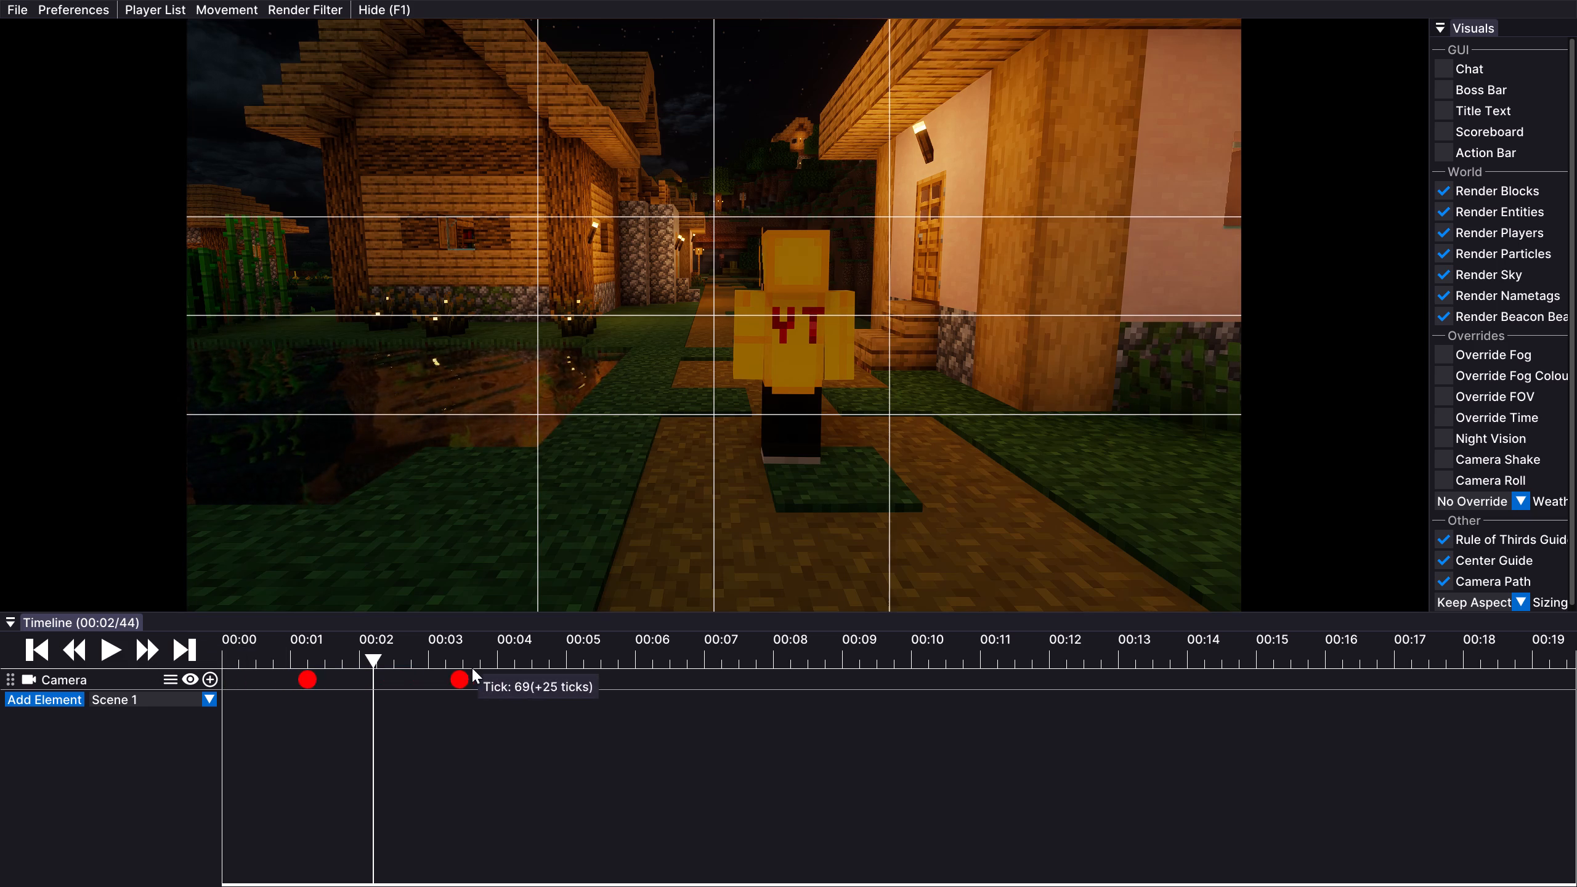
pyautogui.moveTo(472, 668); pyautogui.dragTo(534, 670)
# Play the replay to where the player starts walking and move the second Camera keyframe back to about 00:03.
pyautogui.click(98, 651)
pyautogui.click(113, 645)
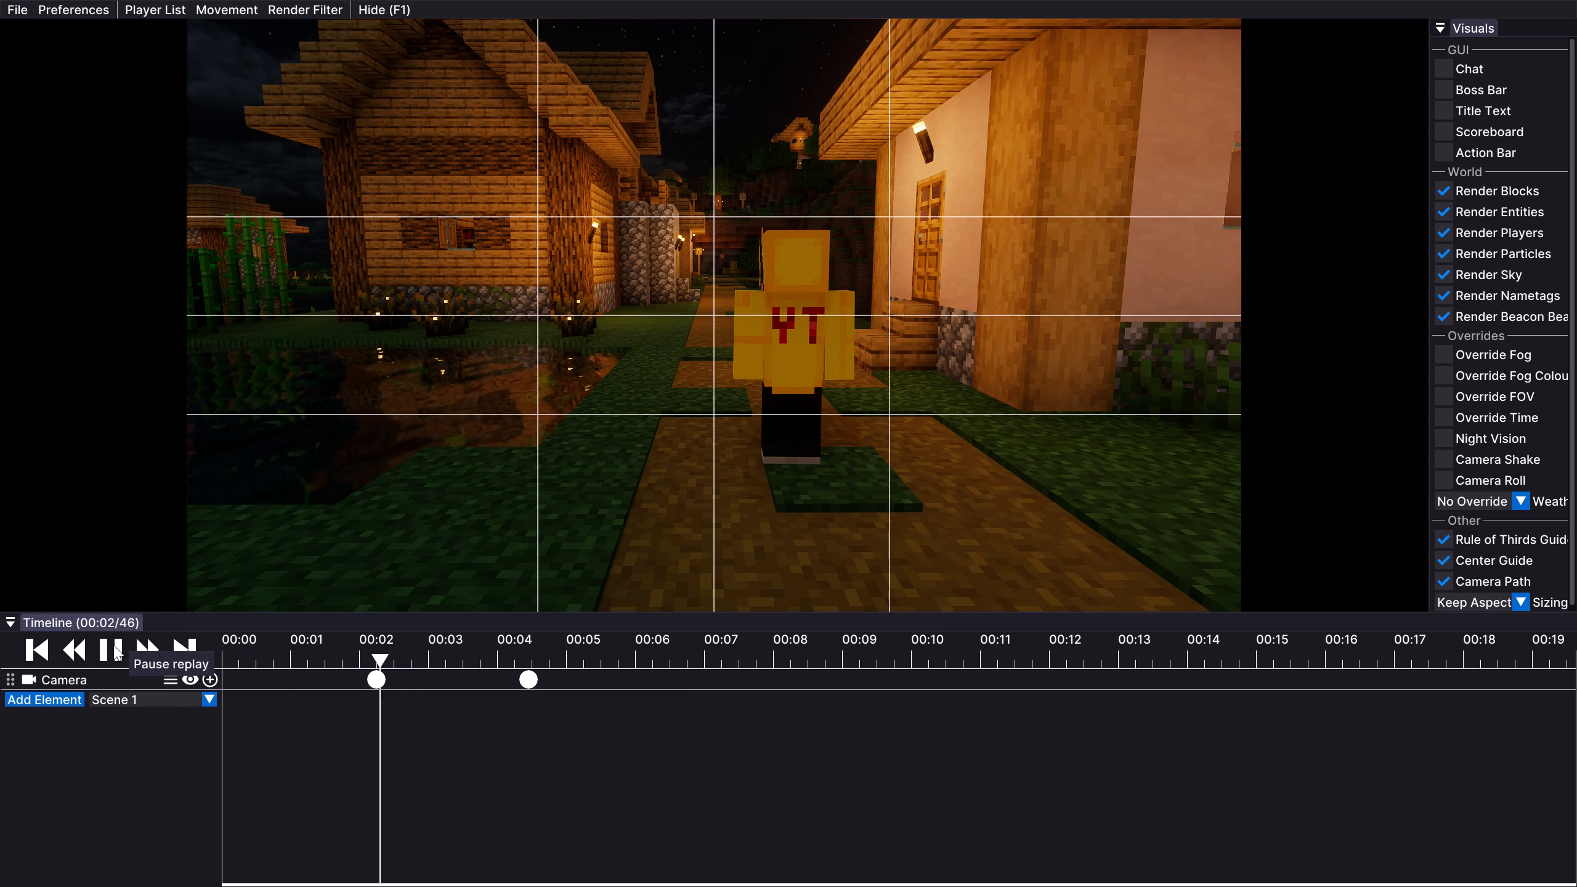
pyautogui.click(113, 645)
pyautogui.moveTo(594, 715); pyautogui.dragTo(524, 642)
pyautogui.moveTo(522, 672); pyautogui.dragTo(436, 677)
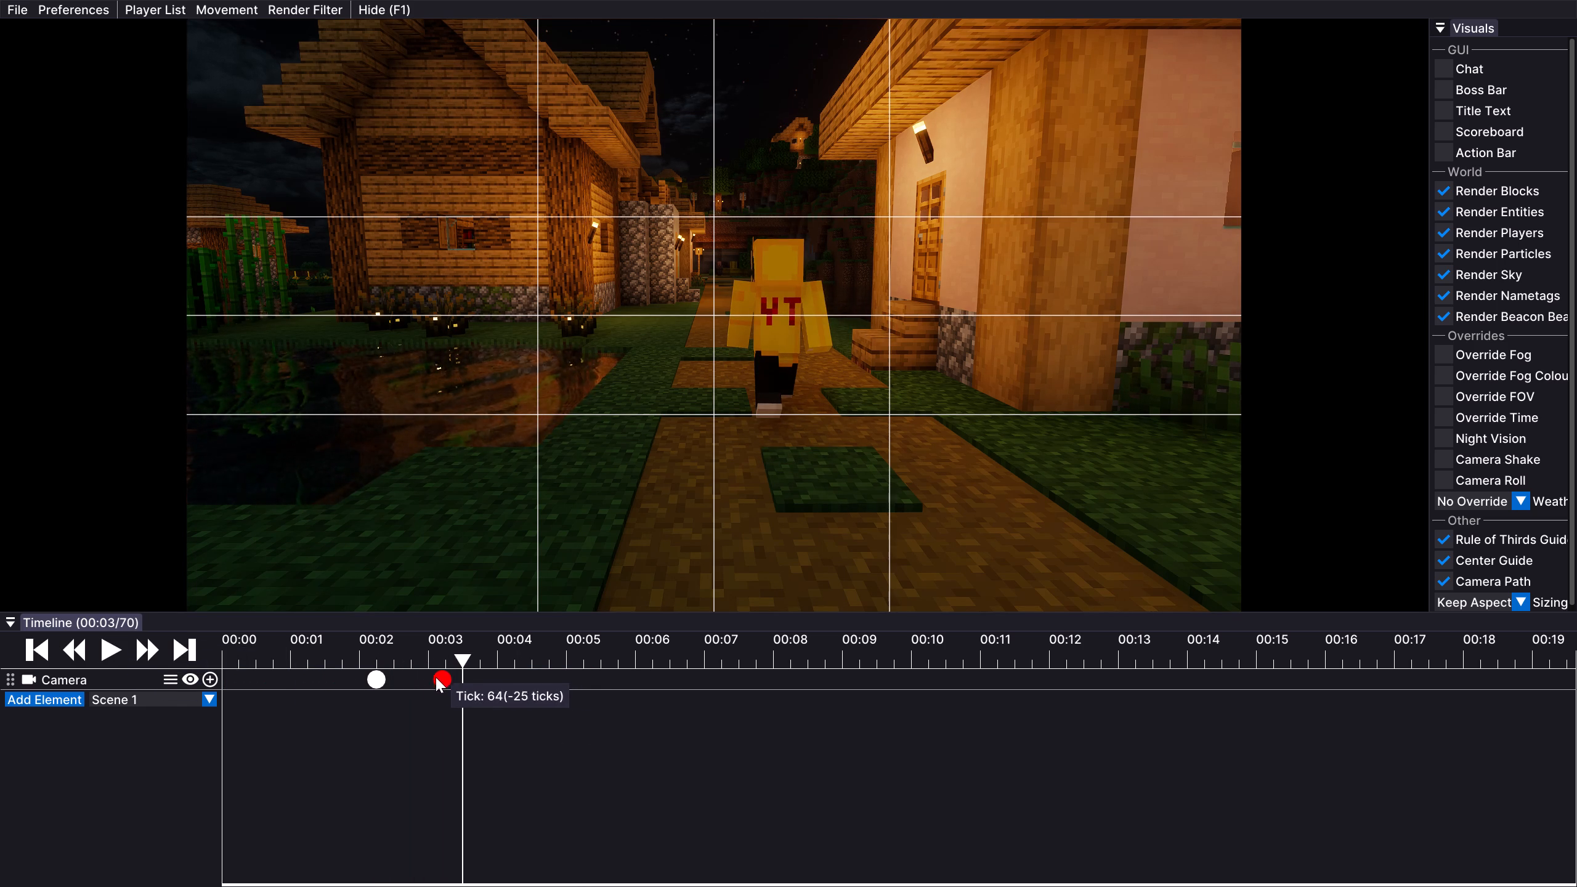
pyautogui.moveTo(436, 677); pyautogui.dragTo(434, 676)
# Set the playhead at about 00:03, tick 65, push the camera closer behind the walking player, and add a Camera keyframe.
pyautogui.click(460, 661)
pyautogui.moveTo(460, 661); pyautogui.dragTo(434, 656)
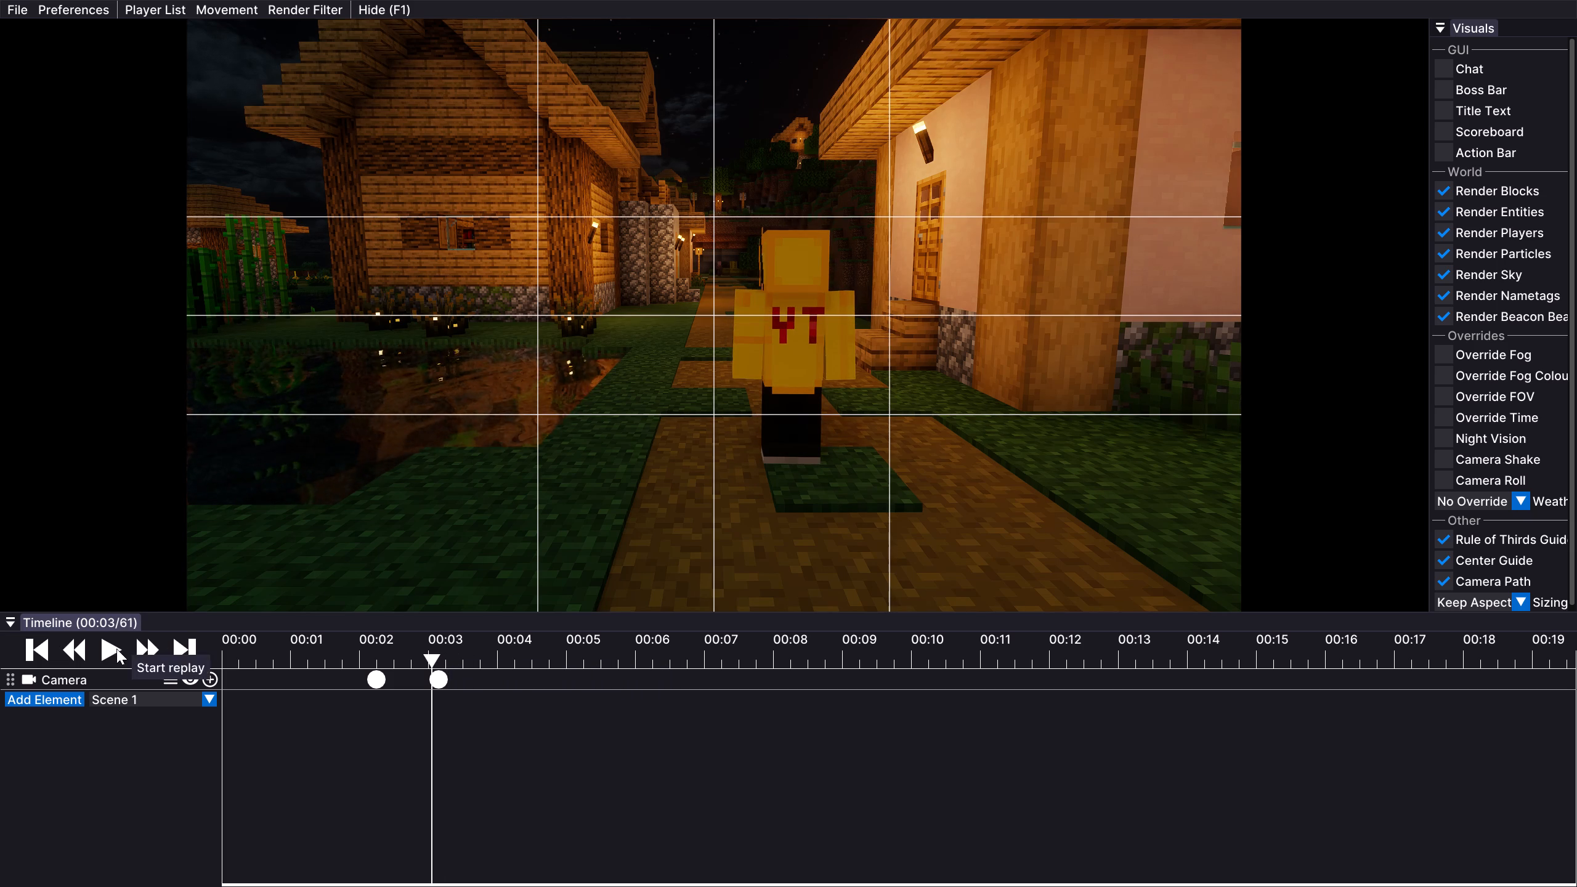
pyautogui.doubleClick(116, 649)
pyautogui.press('Up')
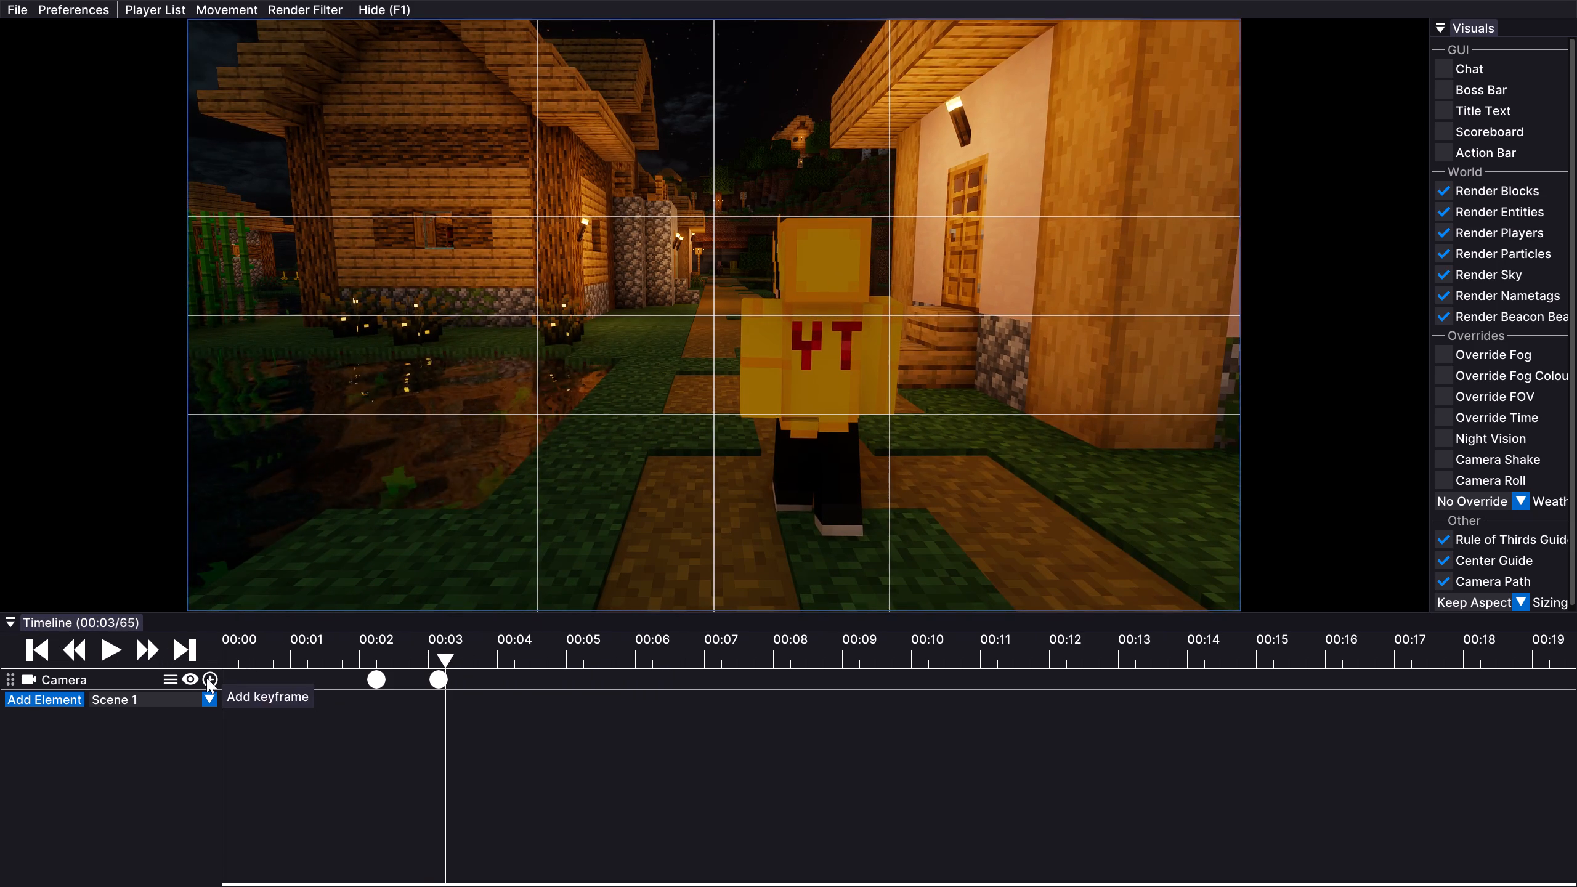
pyautogui.click(206, 678)
# Advance to tick 71, follow close behind the player with the house door in view, and add a Camera keyframe.
pyautogui.doubleClick(110, 648)
pyautogui.press('Up')
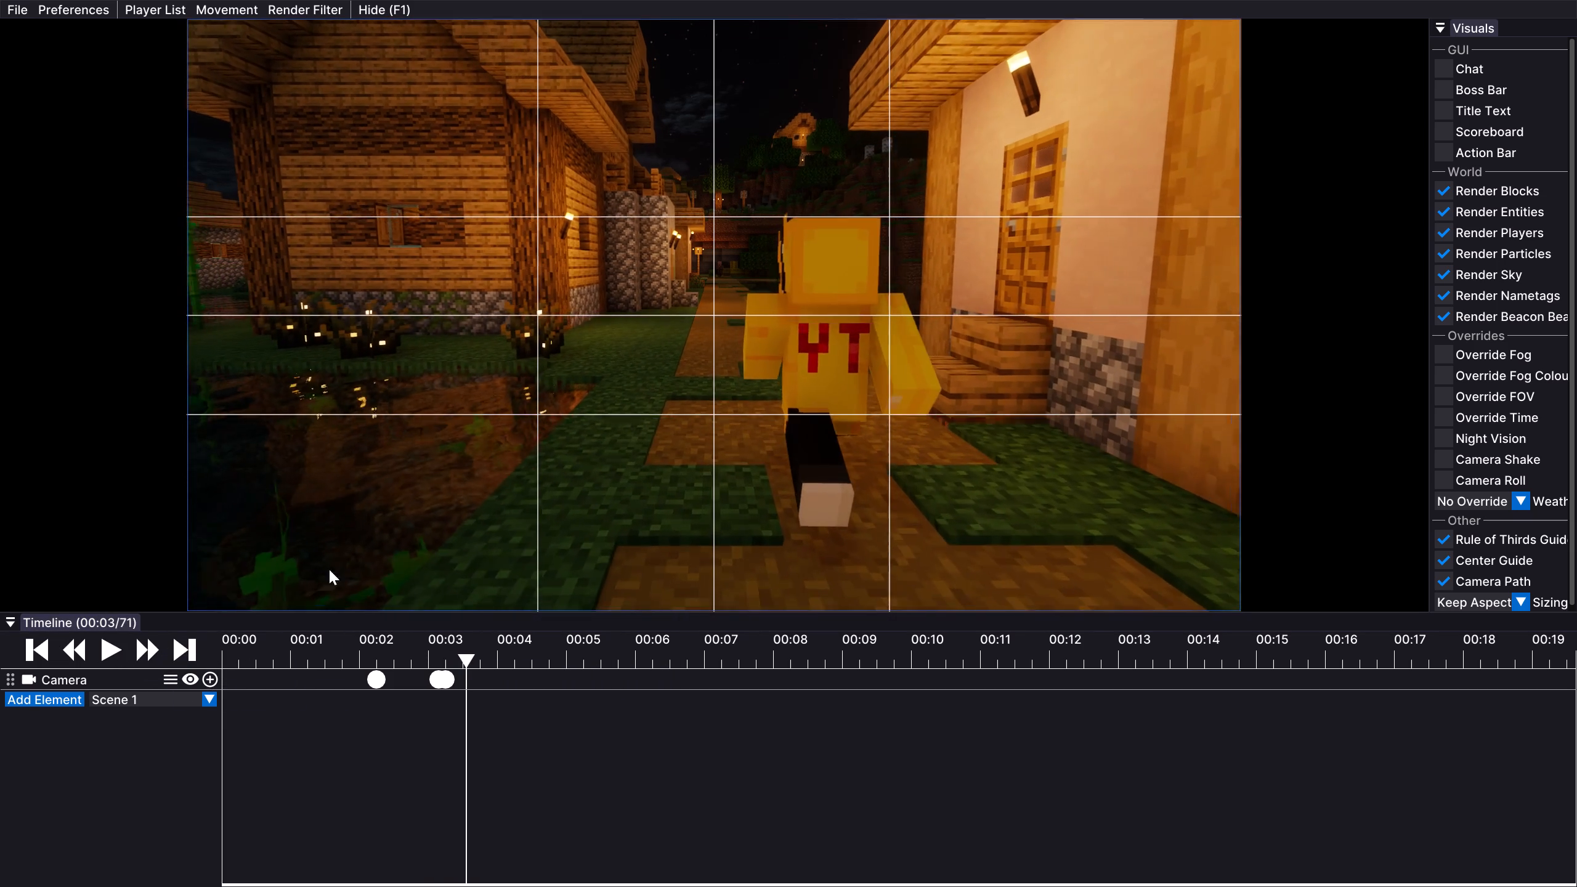
pyautogui.press('Down')
pyautogui.moveTo(528, 485); pyautogui.dragTo(788, 444)
pyautogui.press('Up')
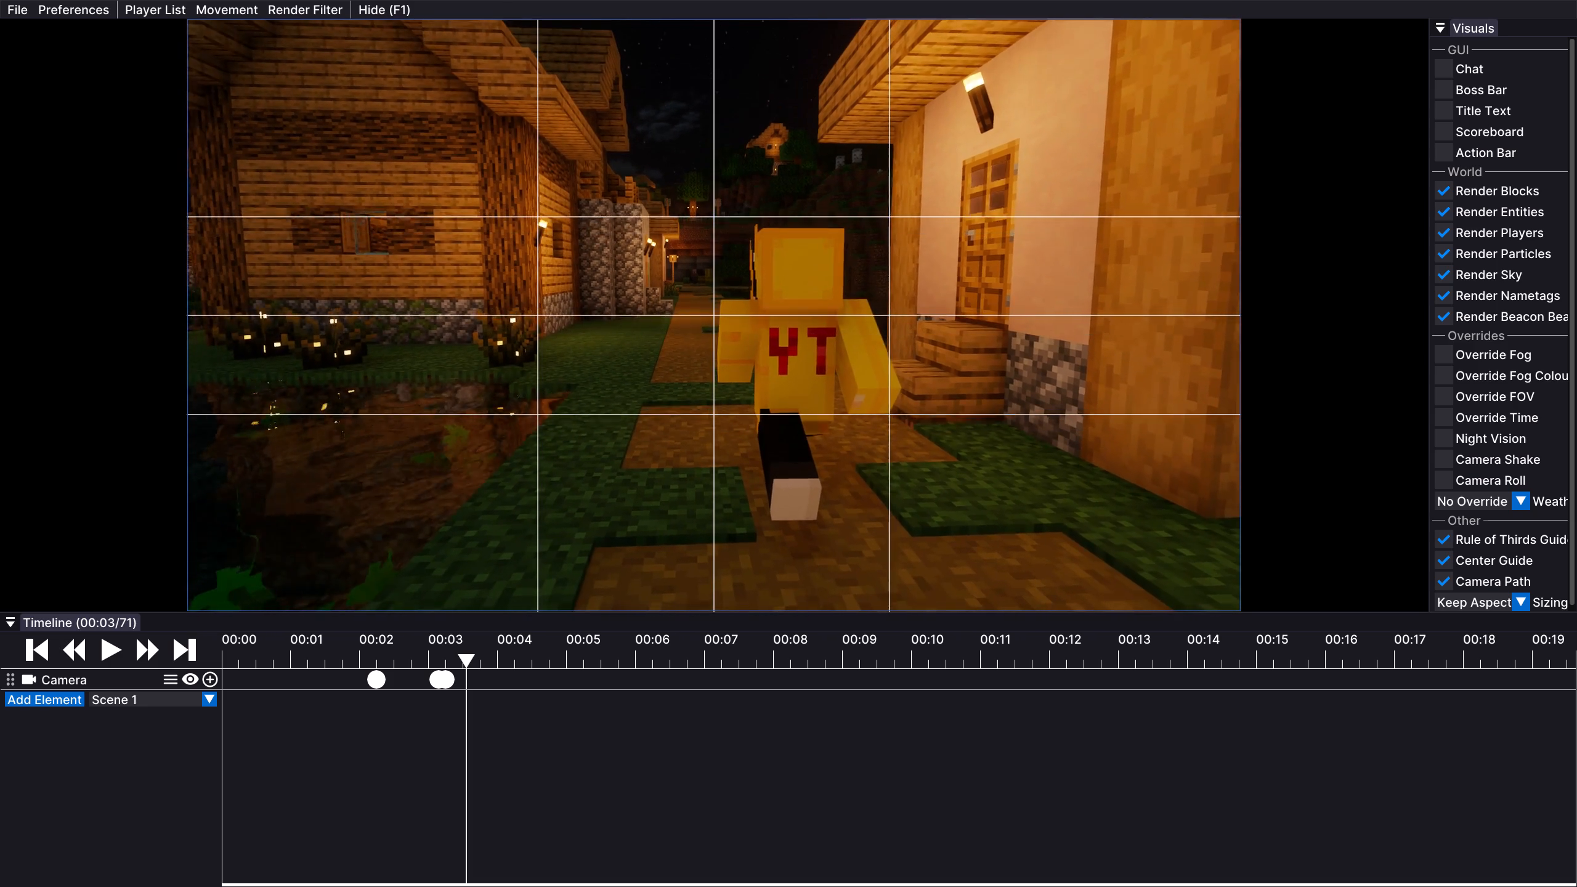
pyautogui.moveTo(788, 444); pyautogui.dragTo(788, 443)
pyautogui.press('Down')
pyautogui.press('Down')
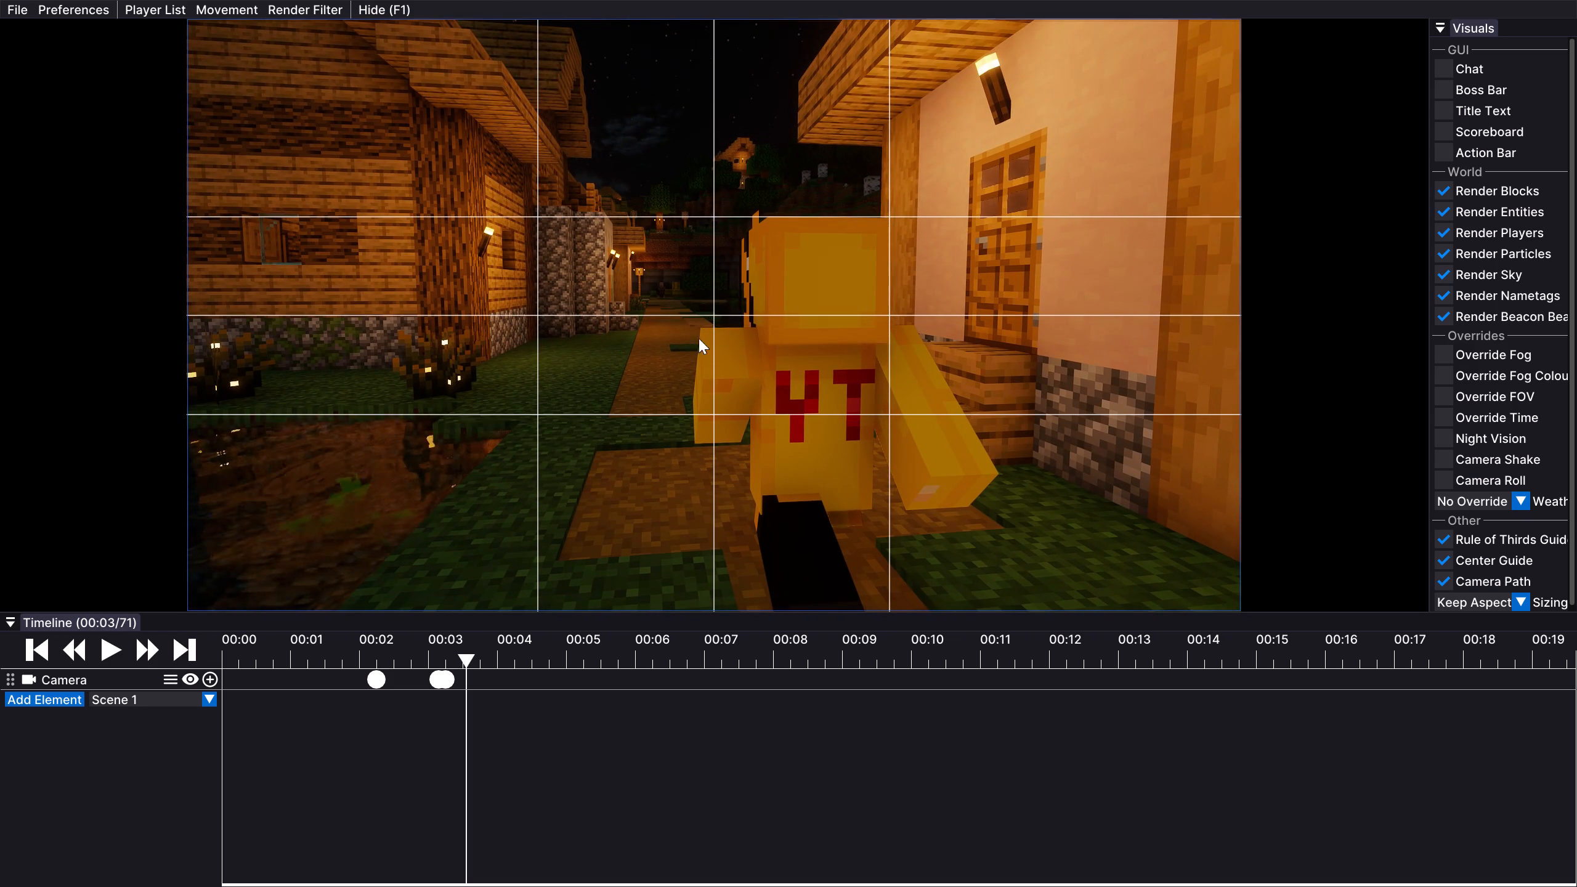
pyautogui.click(212, 673)
# Advance to tick 78, move the camera forward to reframe the player beside the wooden steps, and add a Camera keyframe.
pyautogui.doubleClick(109, 646)
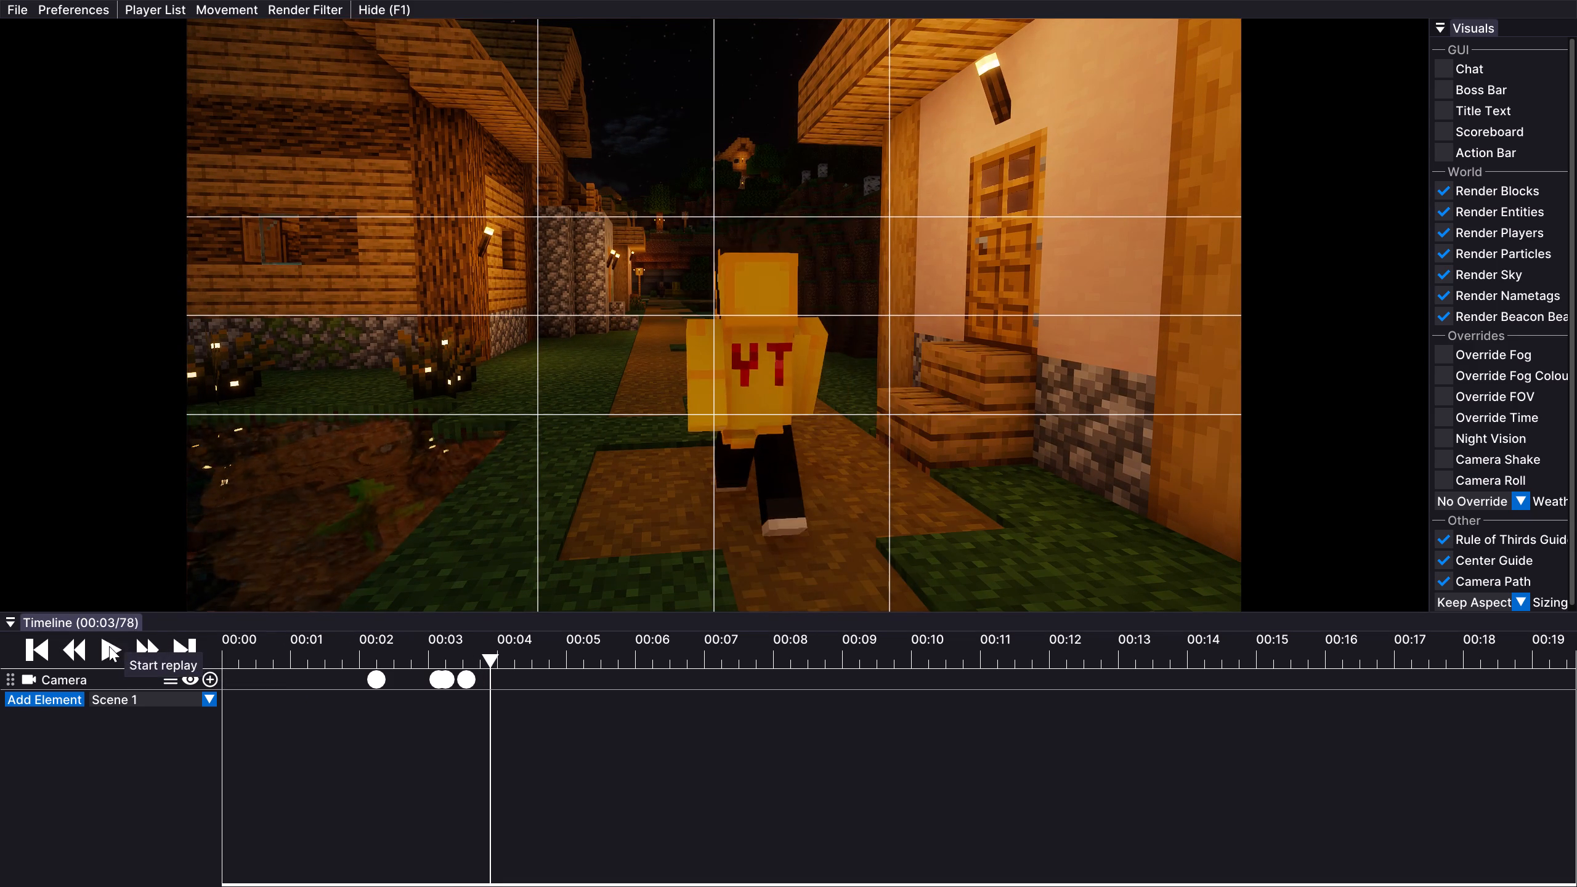
pyautogui.press('Up')
pyautogui.press('Left')
pyautogui.moveTo(464, 399); pyautogui.dragTo(788, 443)
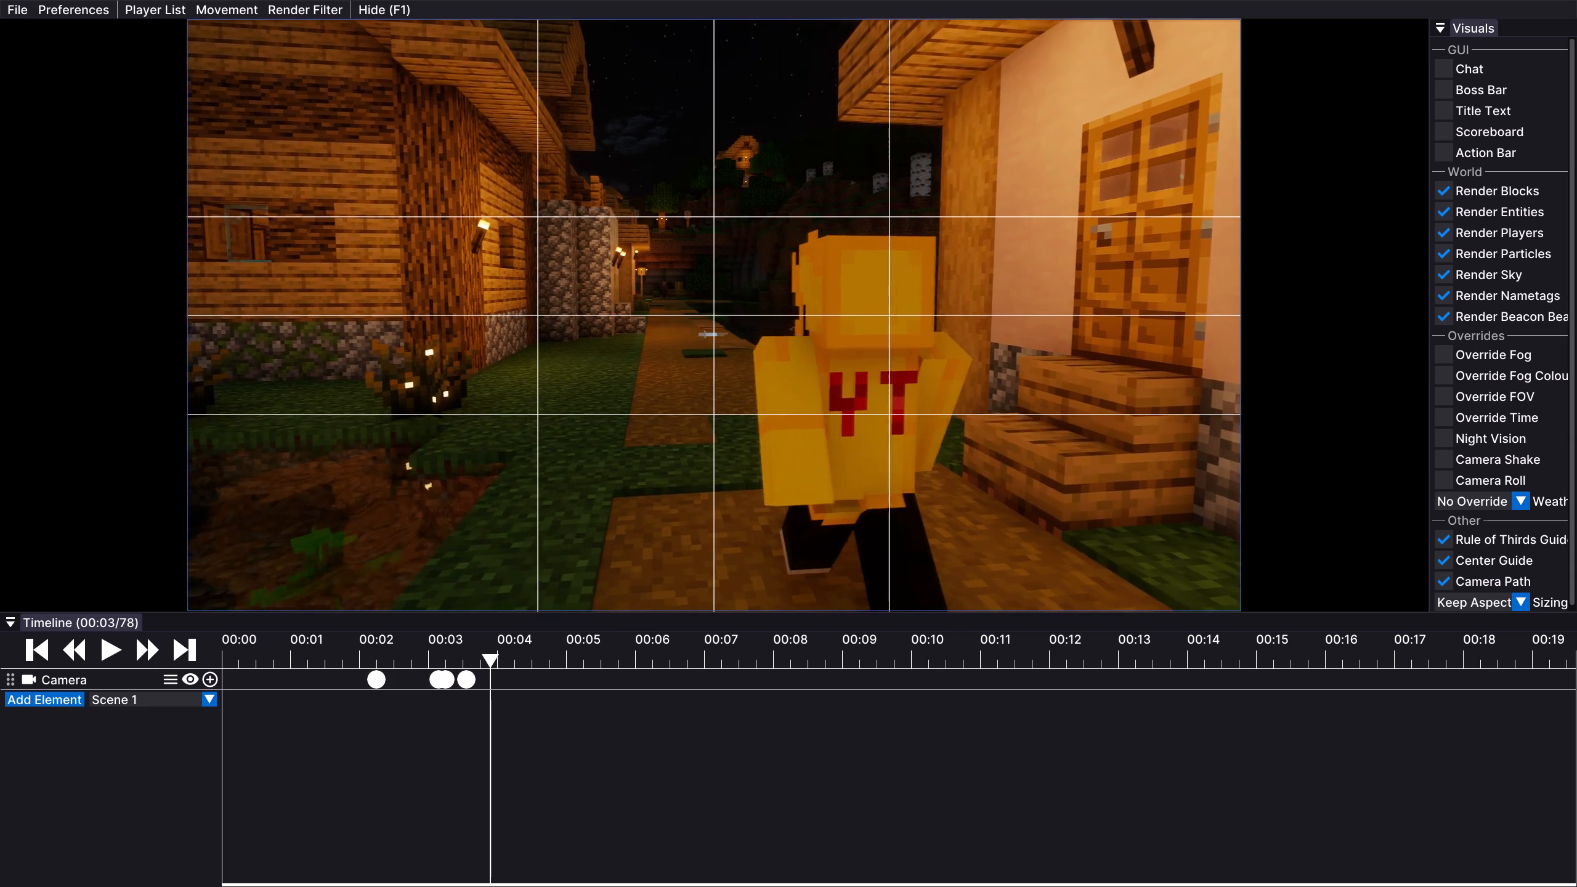
pyautogui.press('Right')
pyautogui.moveTo(788, 443); pyautogui.dragTo(788, 444)
pyautogui.press('Right')
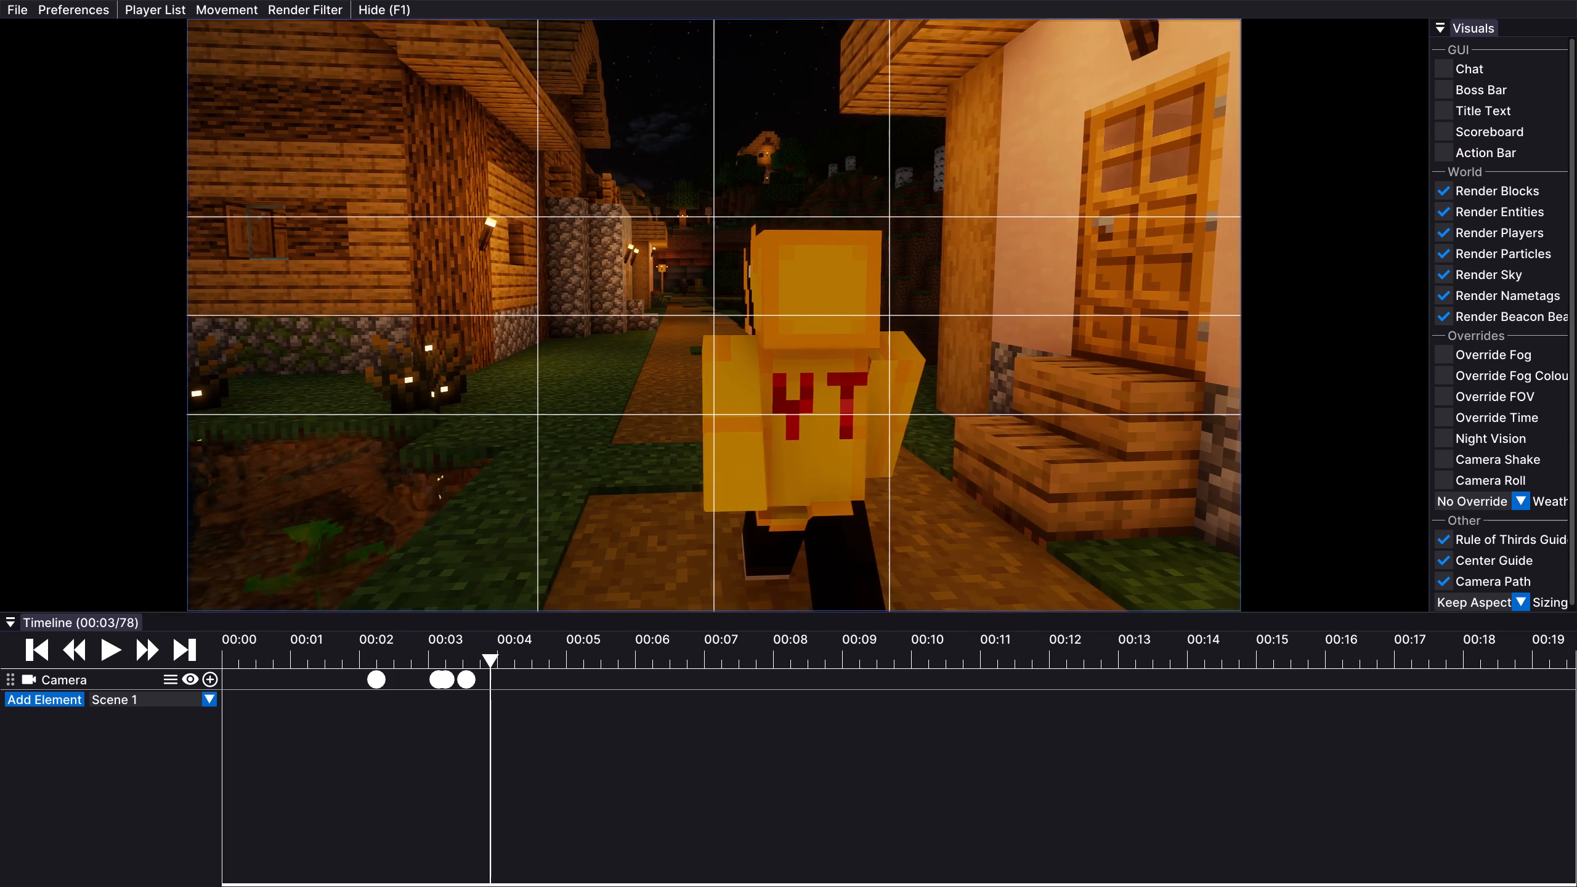
pyautogui.moveTo(788, 444); pyautogui.dragTo(788, 443)
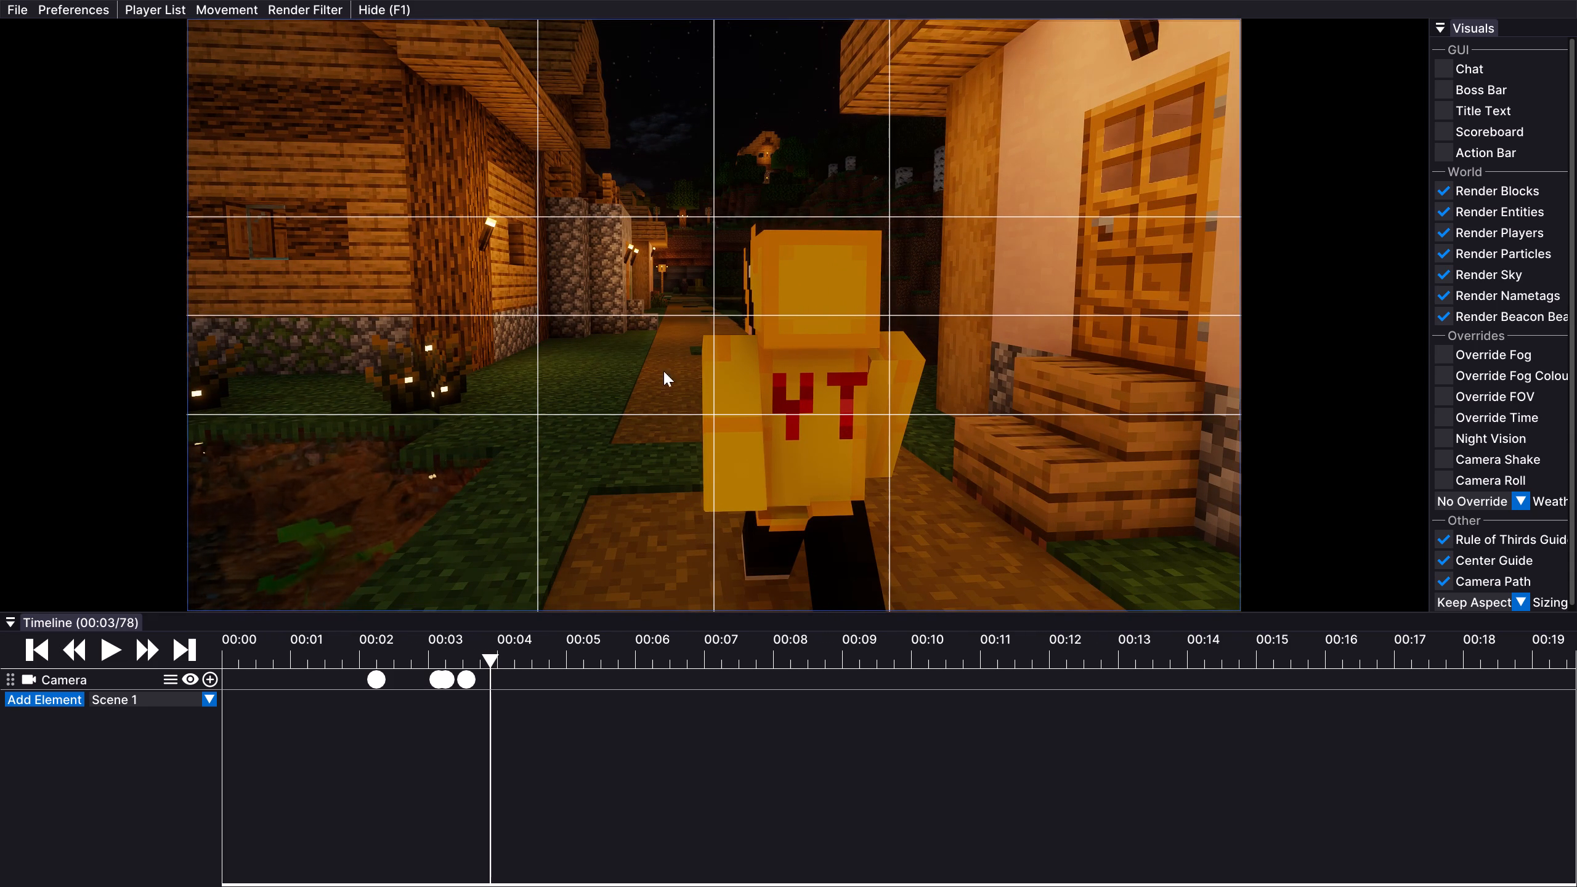
pyautogui.click(215, 673)
# Advance to about 00:04, tick 96, add a Camera keyframe holding the view, and nudge it slightly earlier.
pyautogui.doubleClick(100, 647)
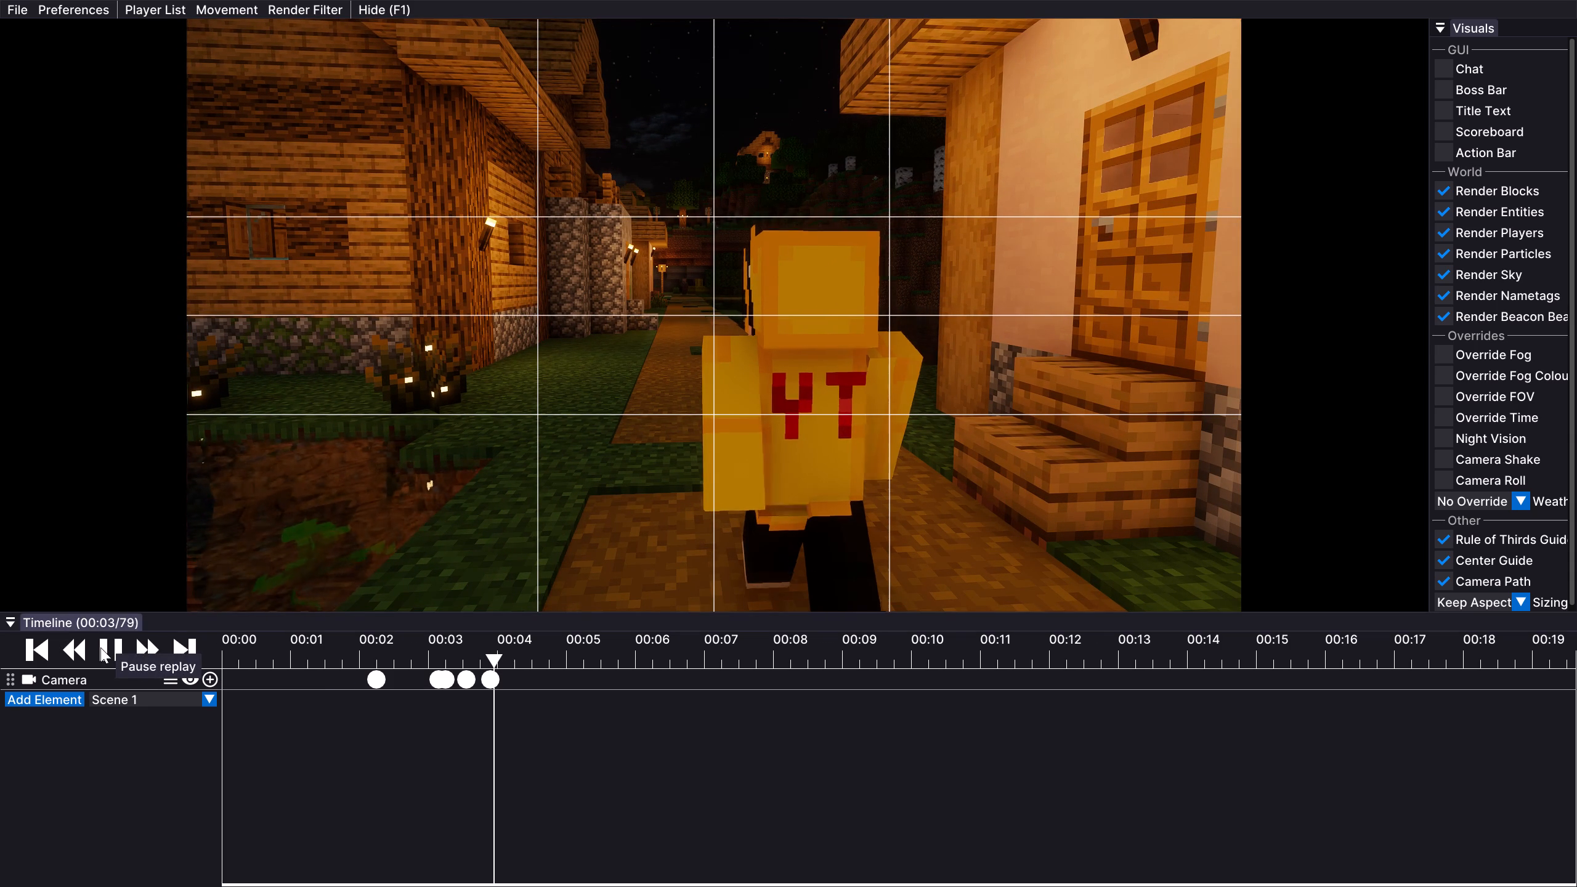
pyautogui.click(113, 649)
pyautogui.click(113, 649)
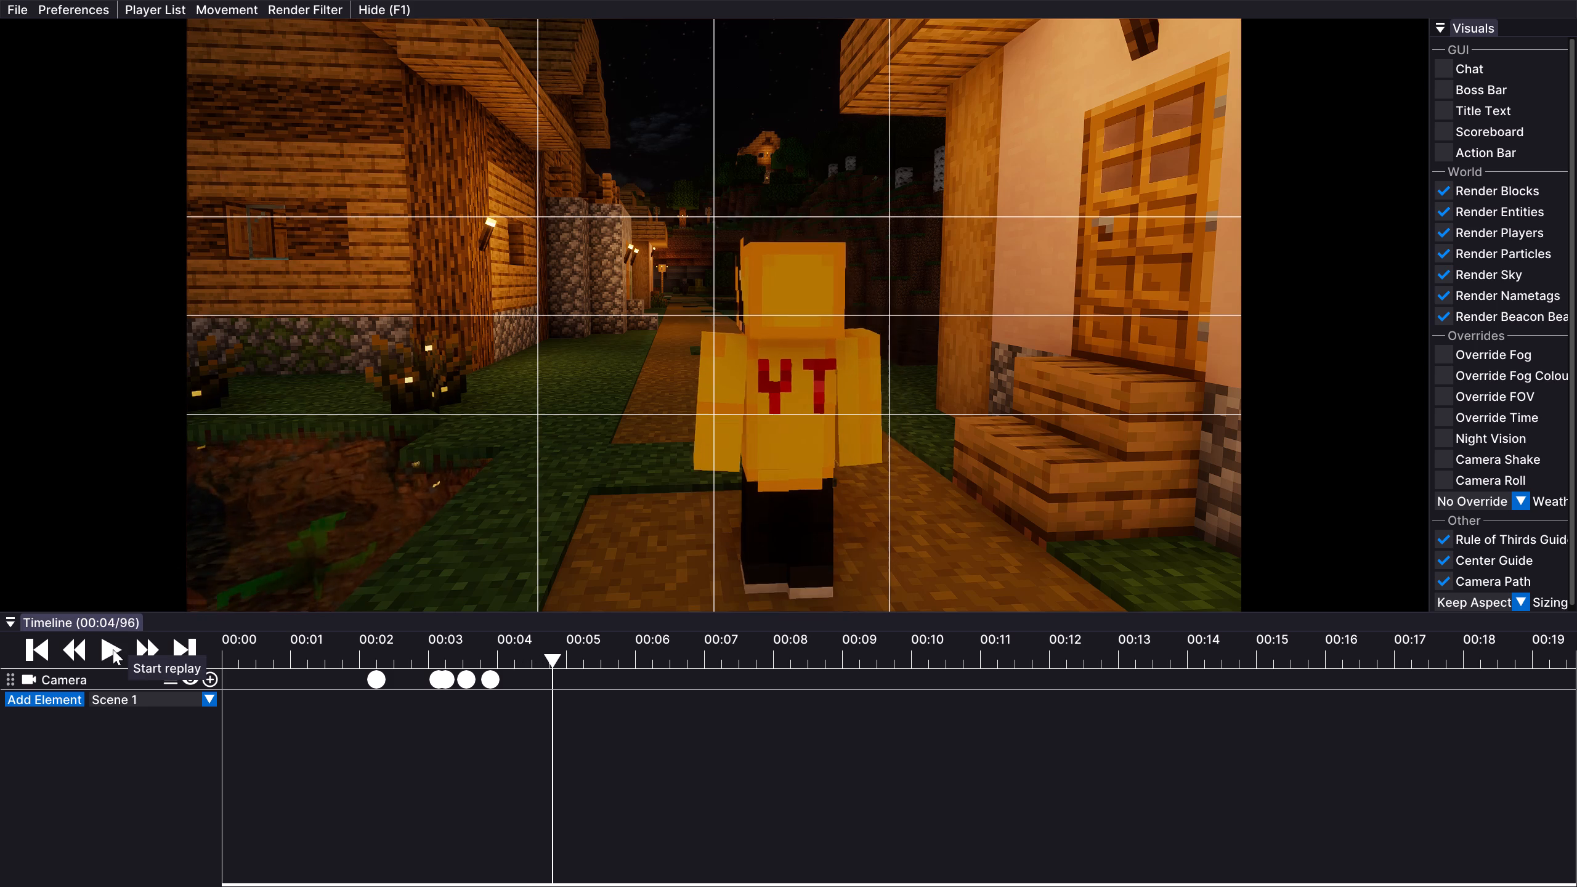
pyautogui.click(211, 679)
pyautogui.moveTo(551, 684); pyautogui.dragTo(541, 683)
pyautogui.click(554, 661)
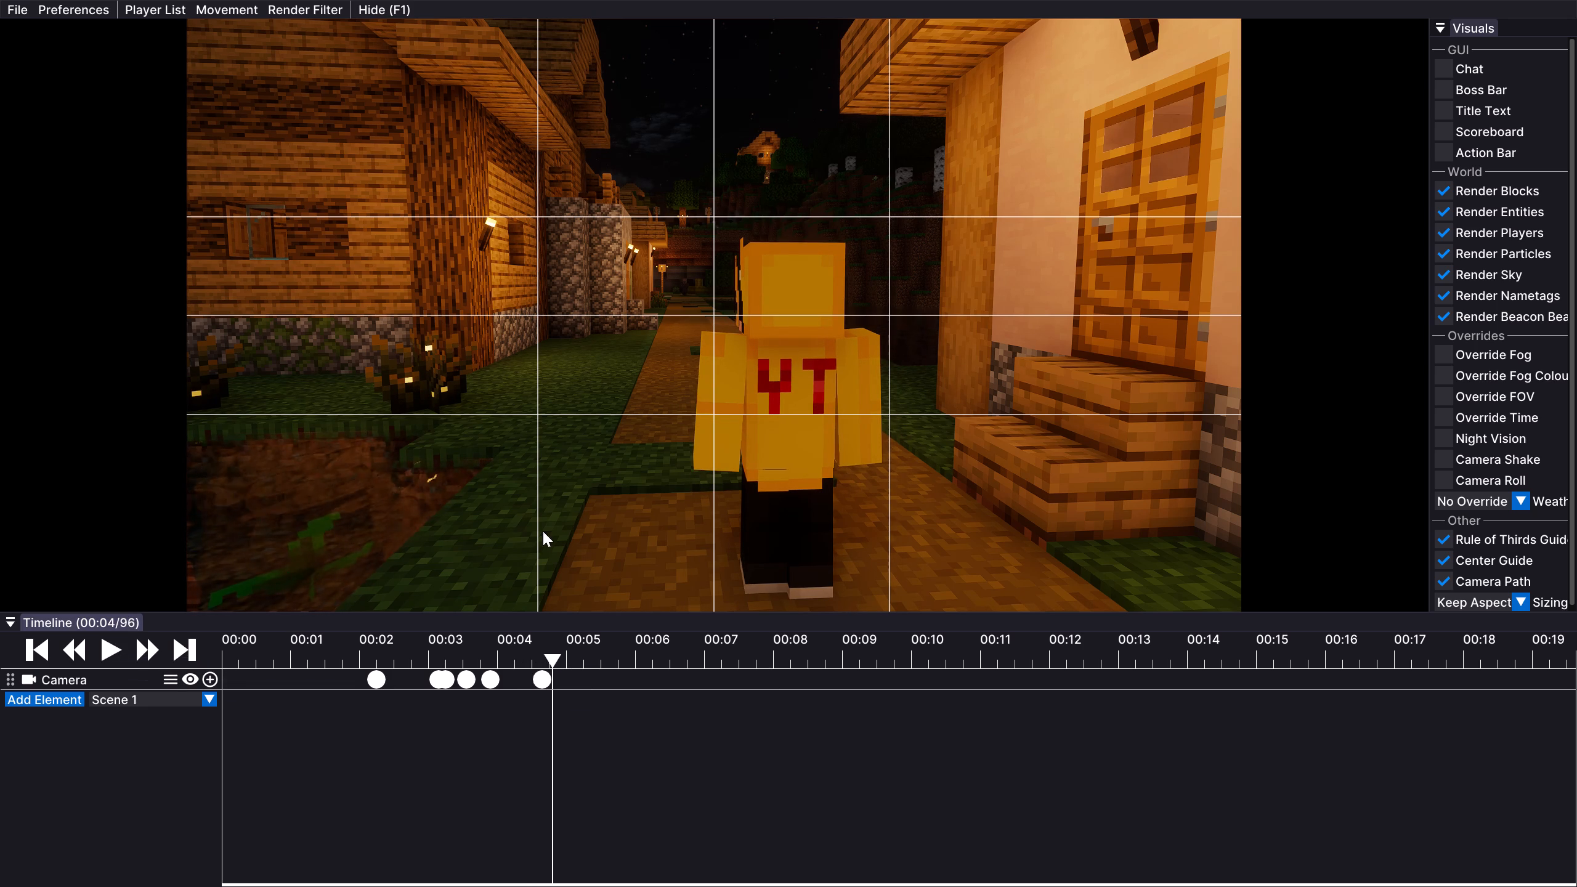
# Advance to about 00:04, tick 98, reframe the walking player from farther behind beside the wooden steps, and add a Camera keyframe.
pyautogui.doubleClick(114, 654)
pyautogui.press('Up')
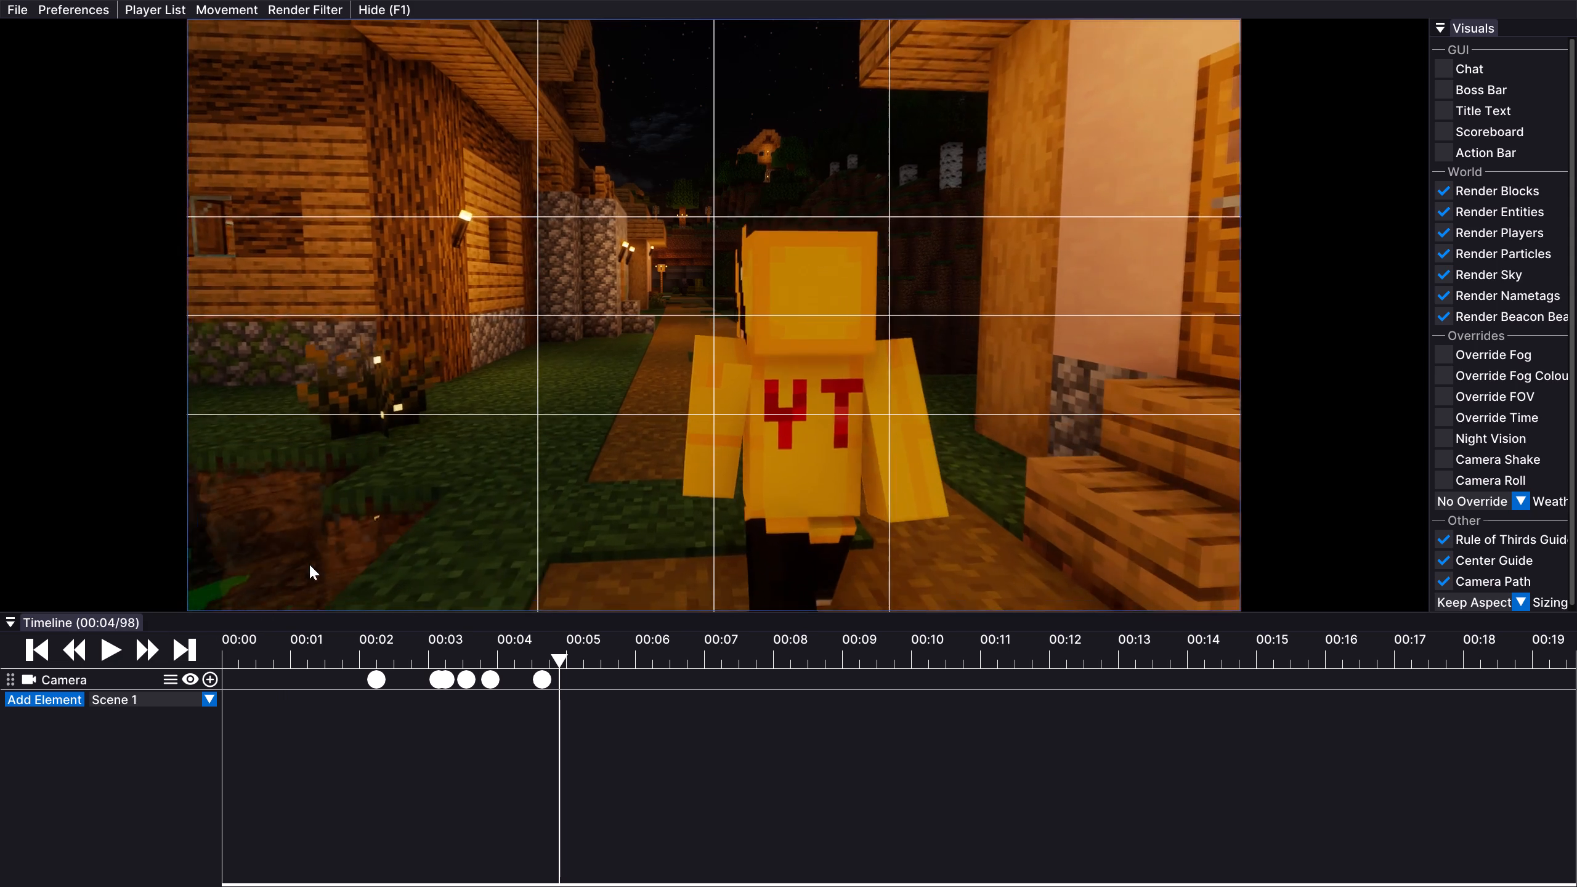
pyautogui.press('Down')
pyautogui.press('Down')
pyautogui.moveTo(474, 424); pyautogui.dragTo(788, 443)
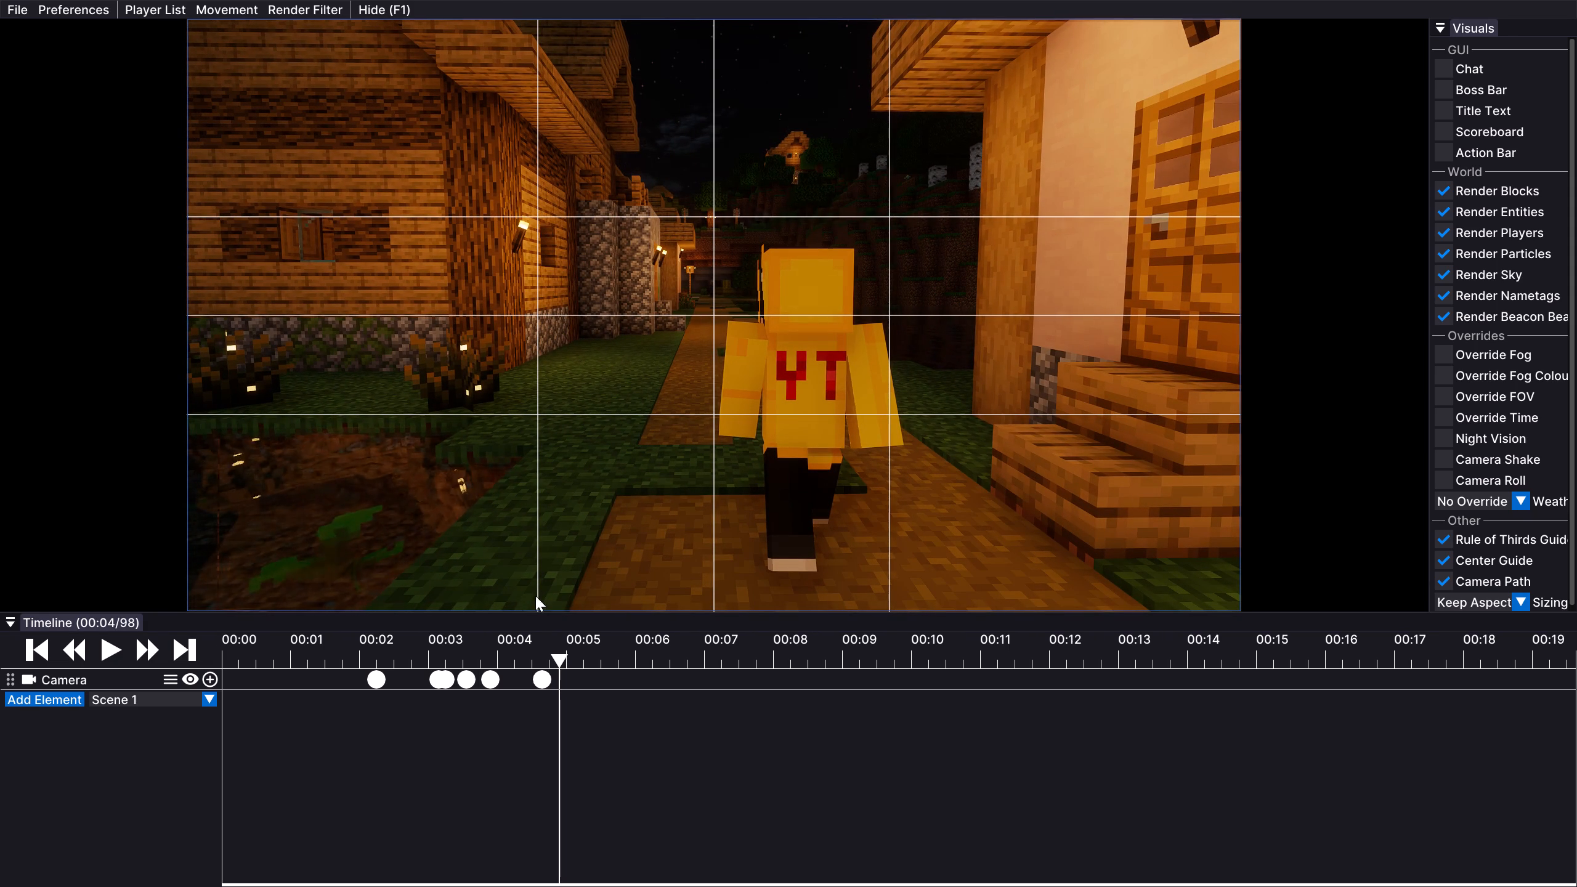
pyautogui.click(205, 678)
# Advance to tick 104, move the camera forward past the wooden steps behind the player, and add a Camera keyframe.
pyautogui.doubleClick(111, 643)
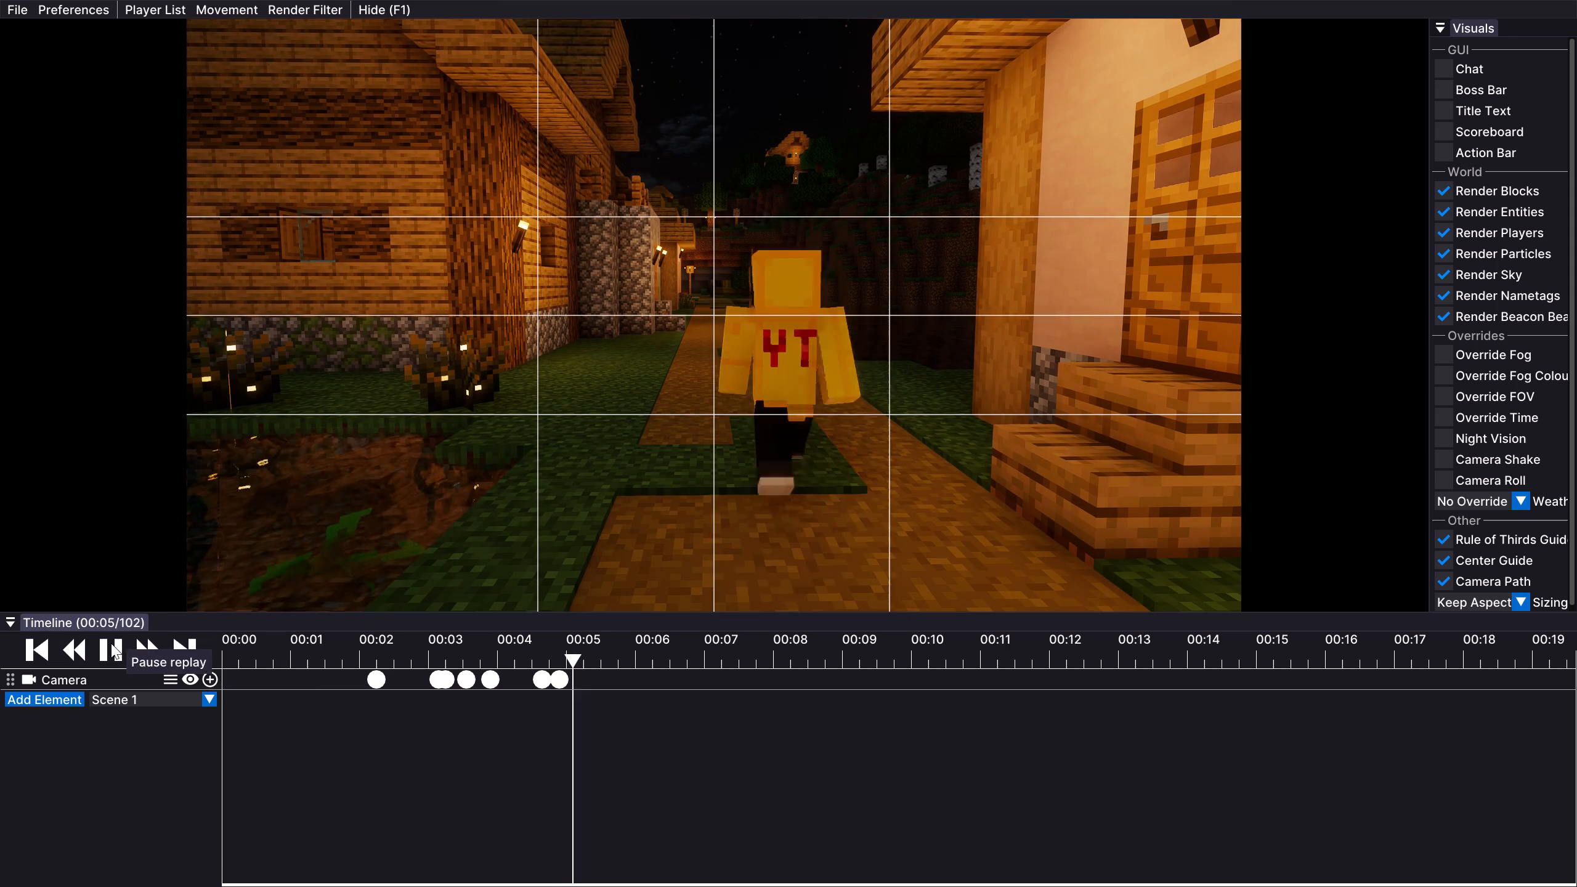
pyautogui.press('Up')
pyautogui.press('Down')
pyautogui.press('Down')
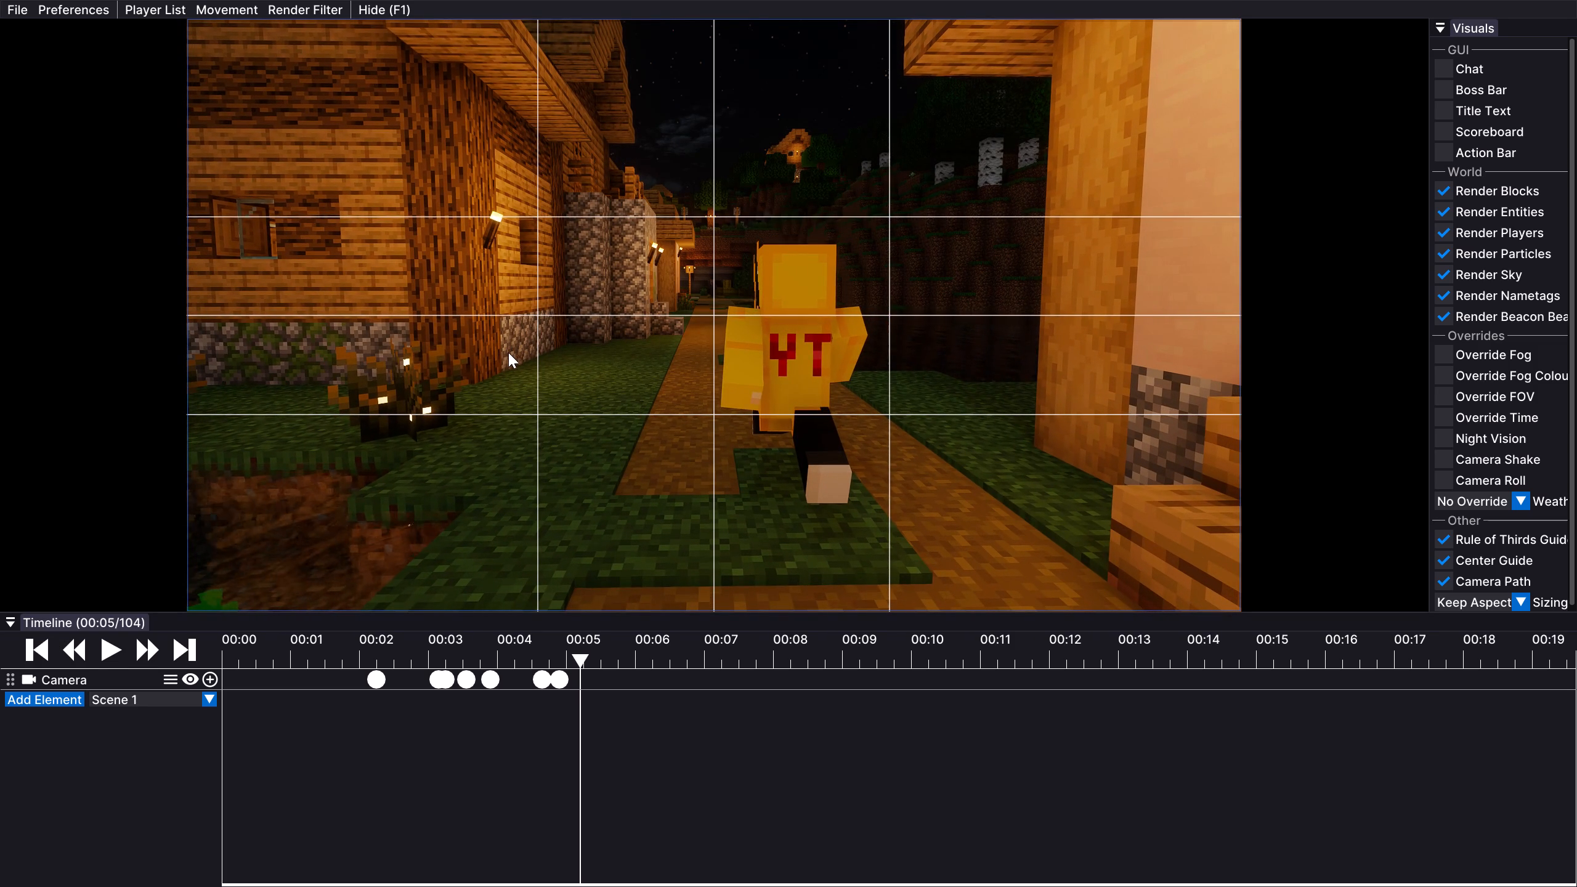
pyautogui.click(208, 676)
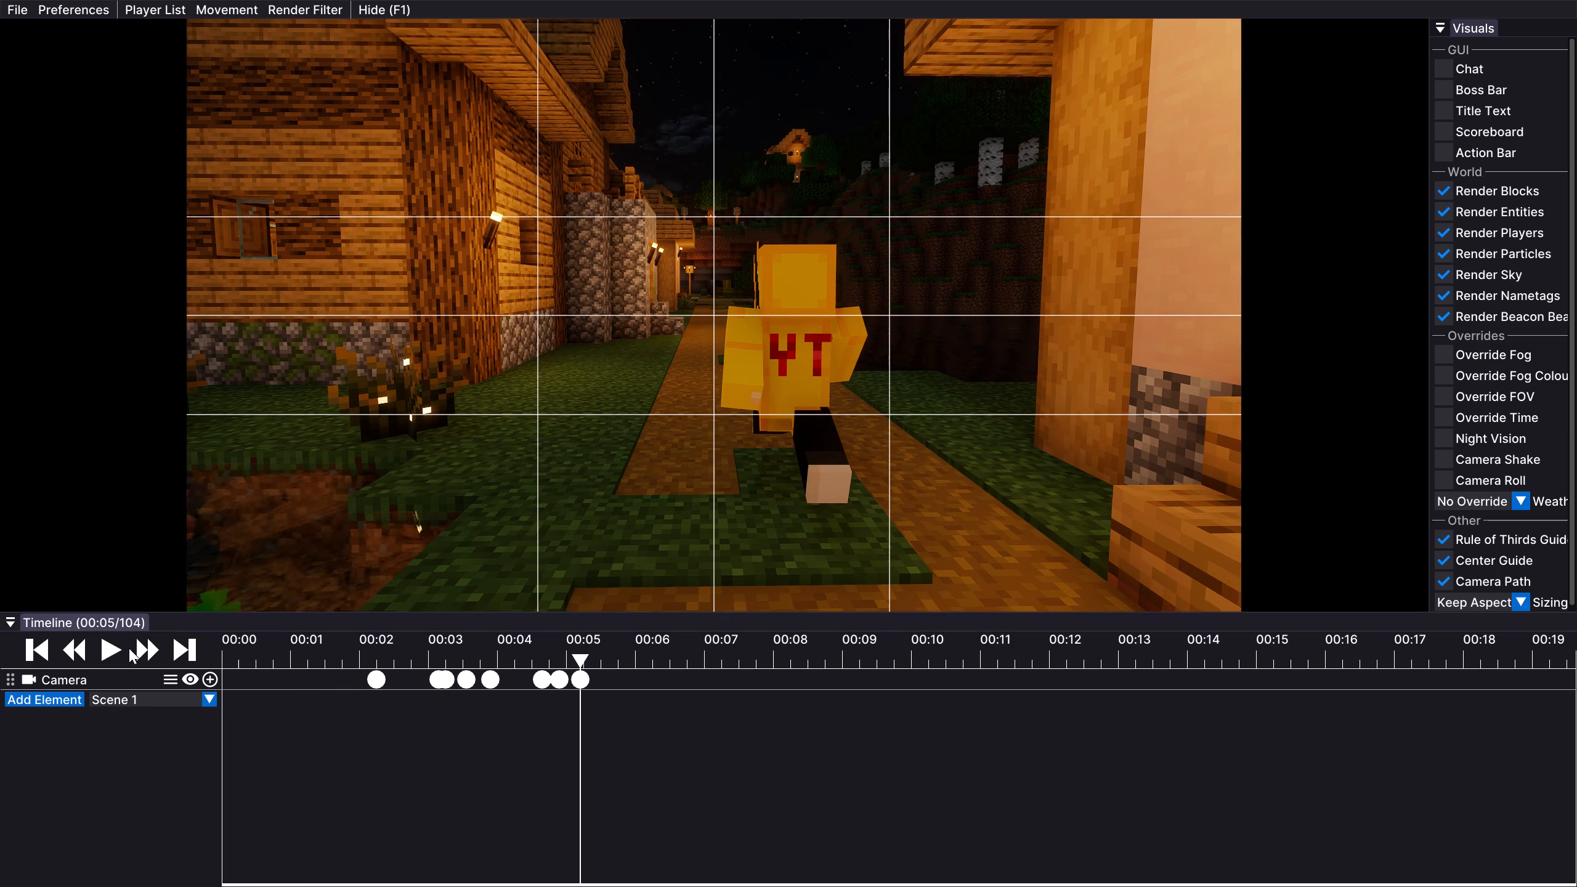
# Advance to tick 109, follow the player forward onto the path beside the torch-lit wooden house, and add a Camera keyframe.
pyautogui.doubleClick(120, 647)
pyautogui.press('Up')
pyautogui.press('Down')
pyautogui.press('Down')
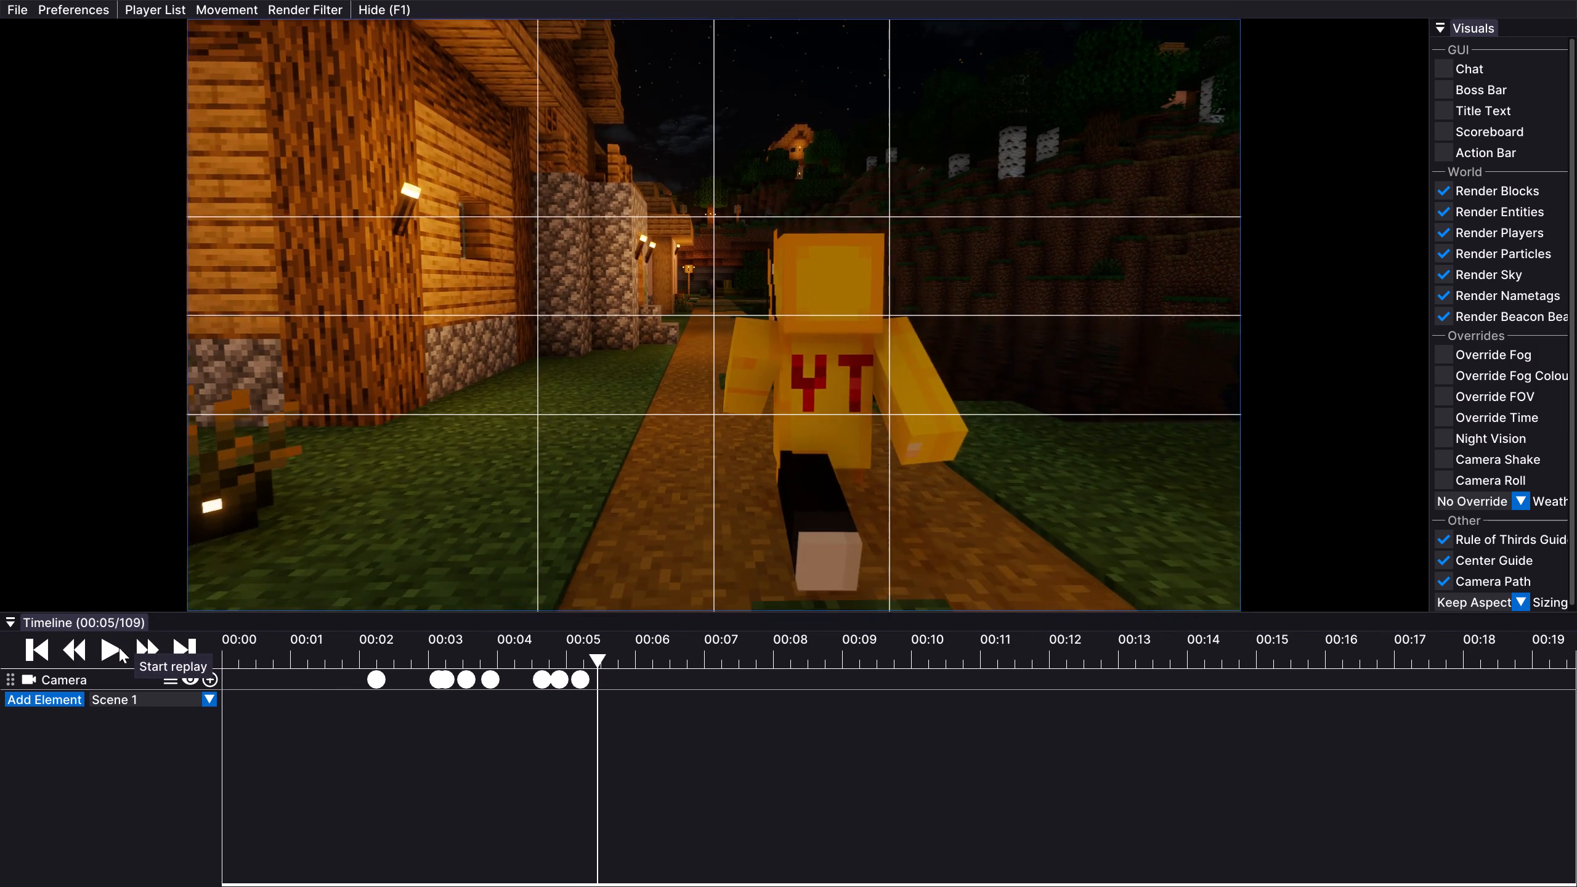
pyautogui.click(208, 678)
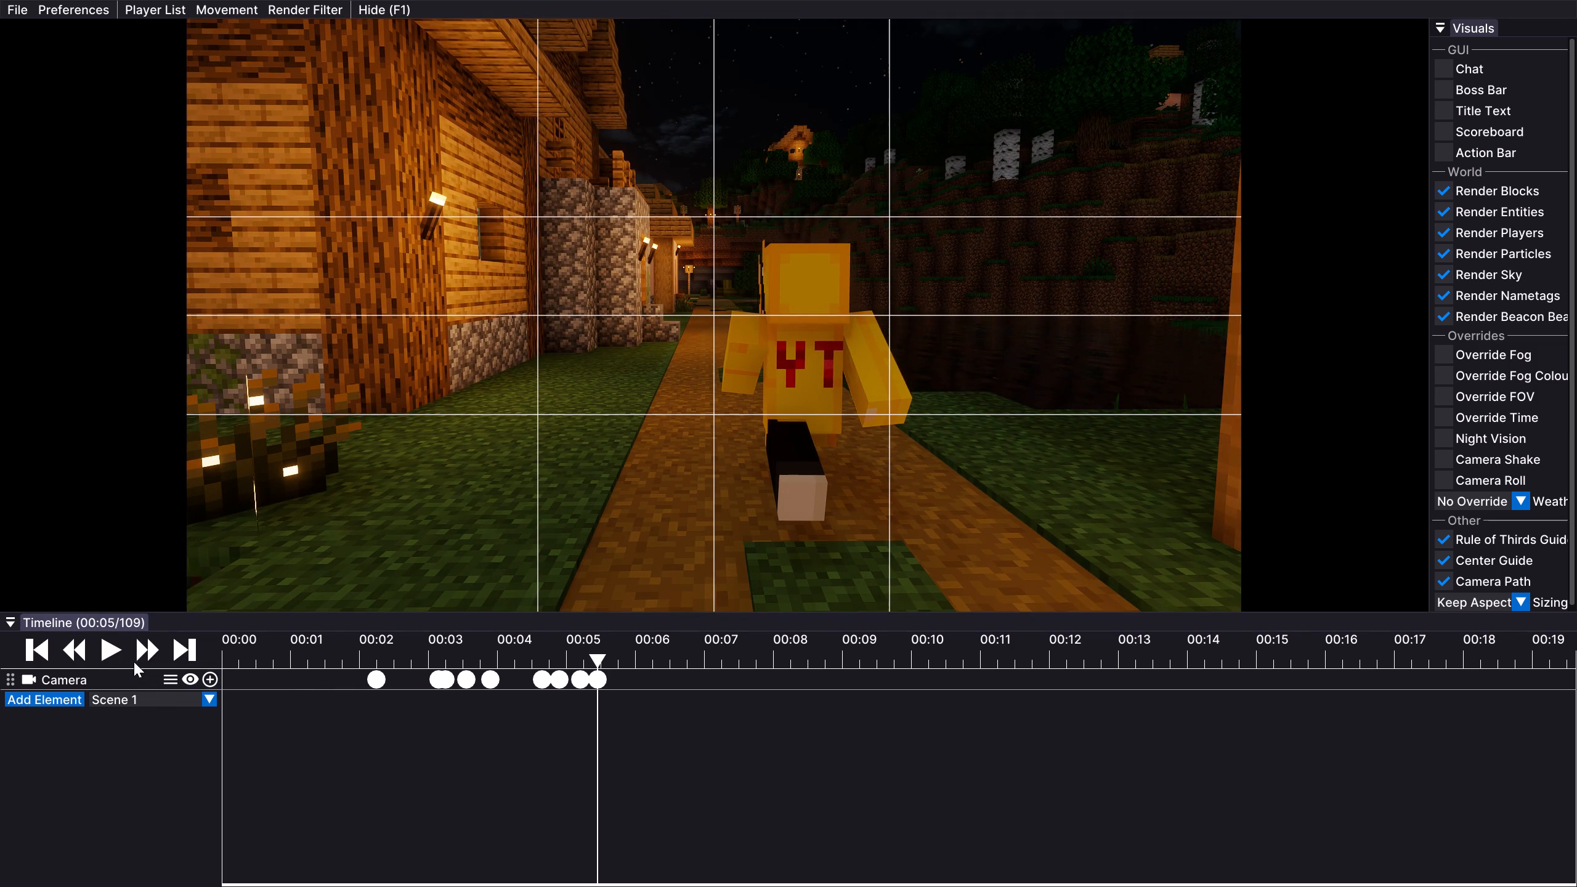
# Advance to tick 117, keep the camera following behind the player along the path, and add a Camera keyframe.
pyautogui.click(114, 651)
pyautogui.click(114, 651)
pyautogui.press('Up')
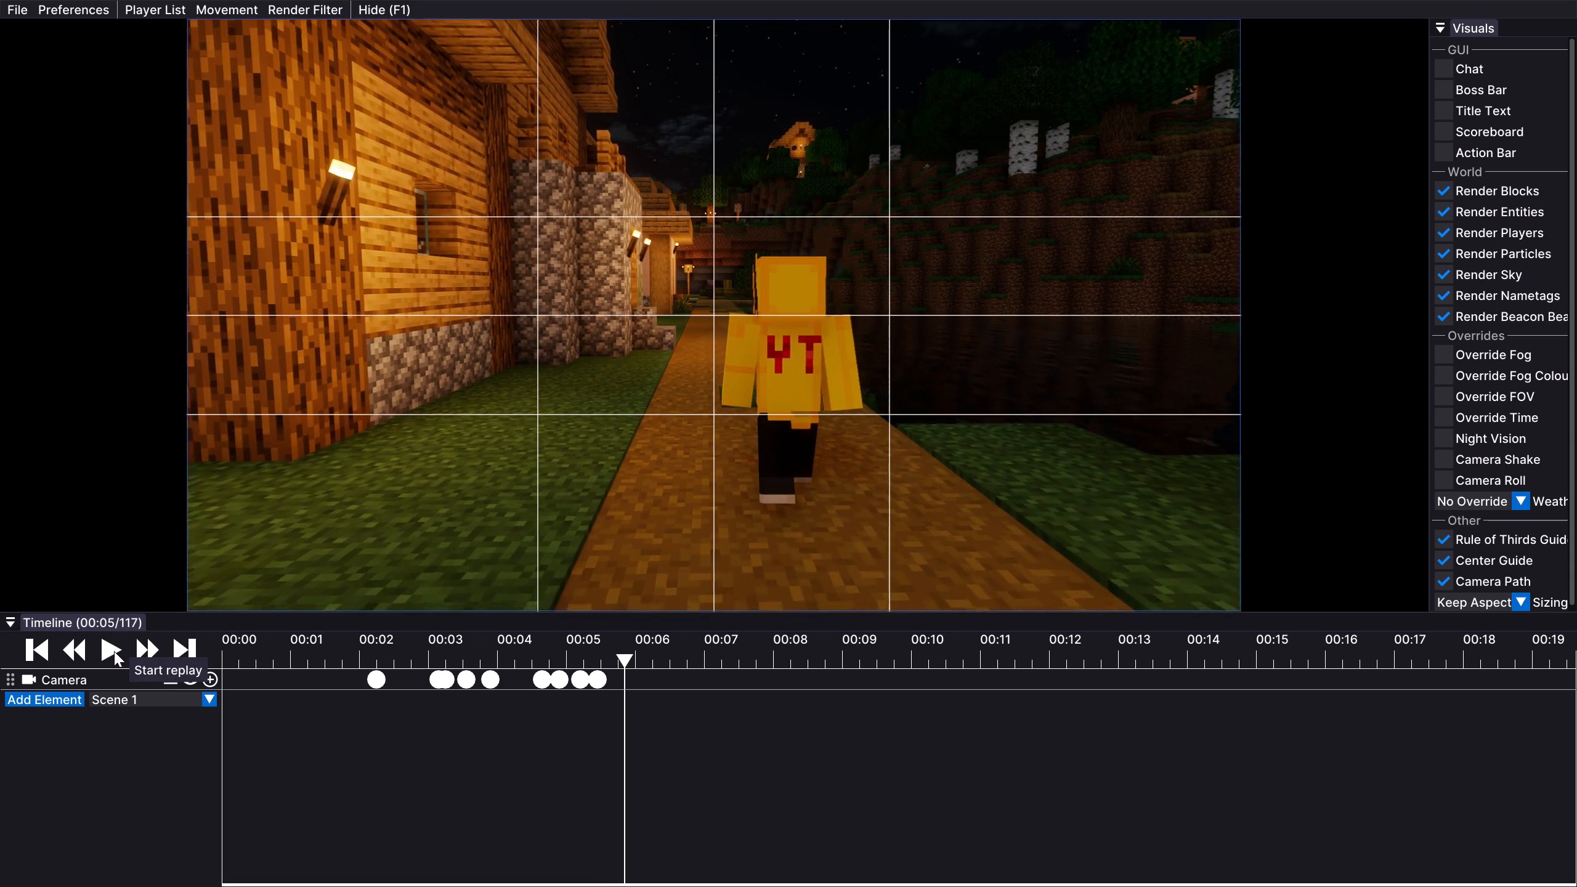
pyautogui.click(211, 681)
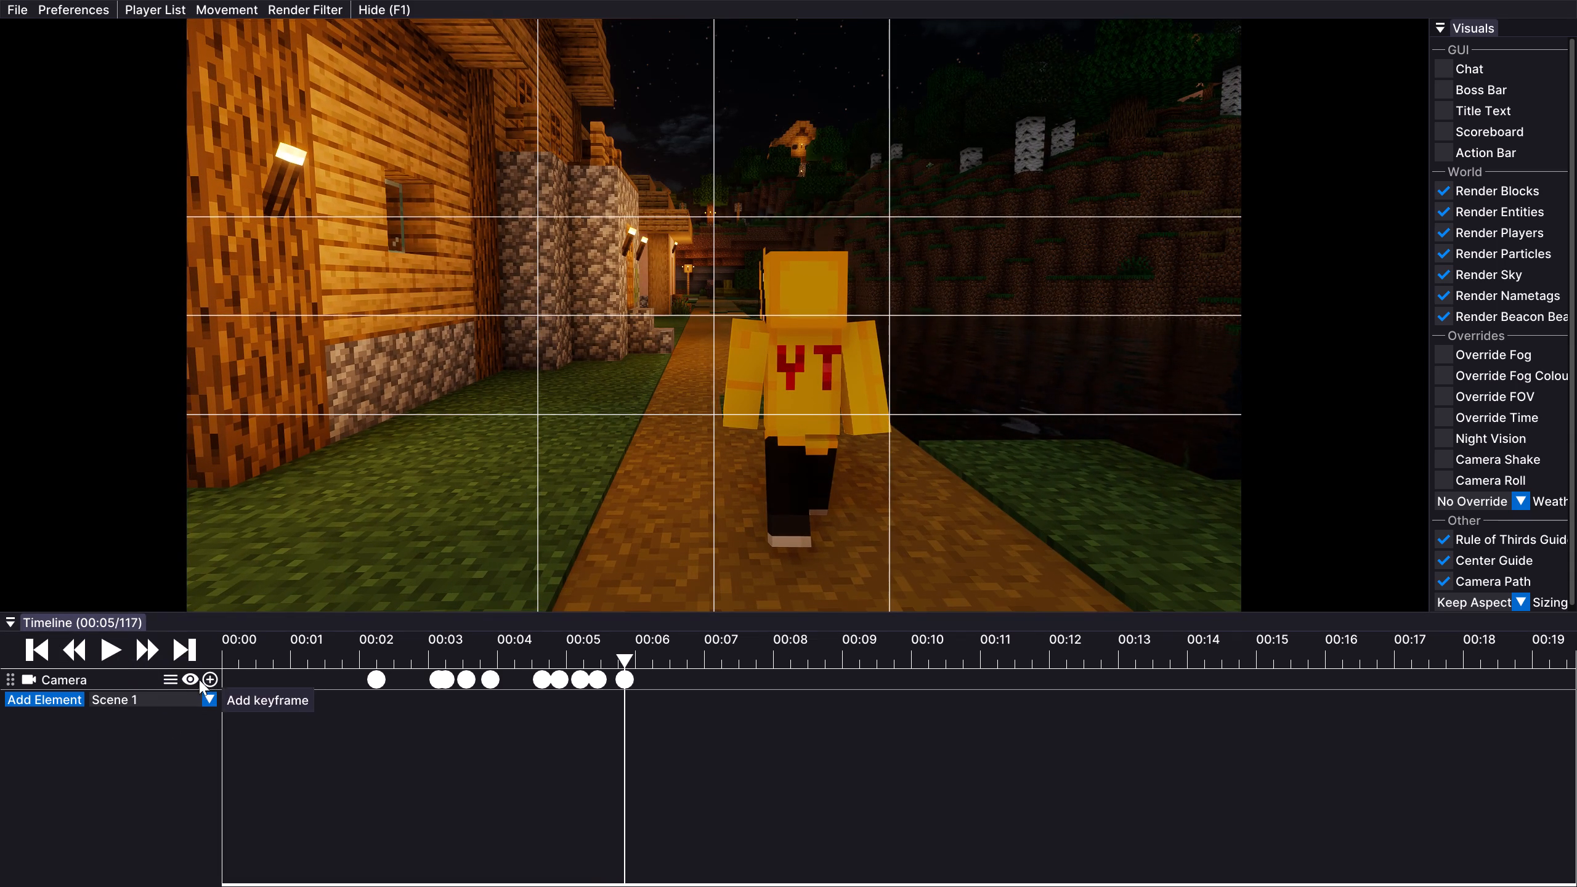
# Advance to about 00:06, tick 124, move the camera forward behind the player past the house window, and add a Camera keyframe.
pyautogui.doubleClick(118, 652)
pyautogui.press('Up')
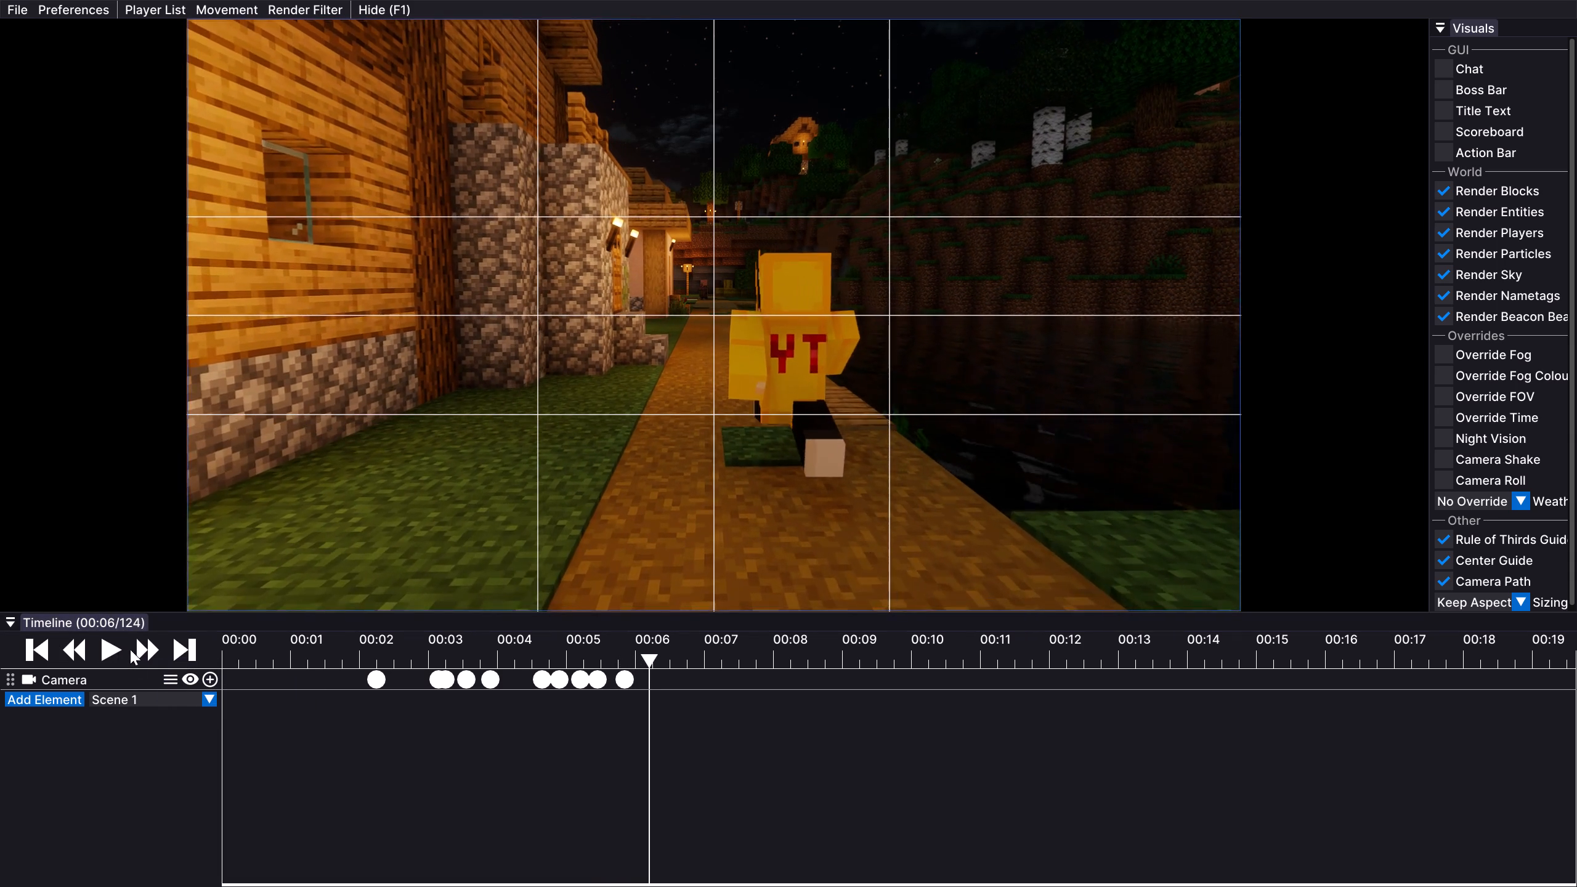
pyautogui.click(206, 679)
# Advance to tick 134, follow the player up to the wooden planks by the water, and add a Camera keyframe.
pyautogui.click(111, 645)
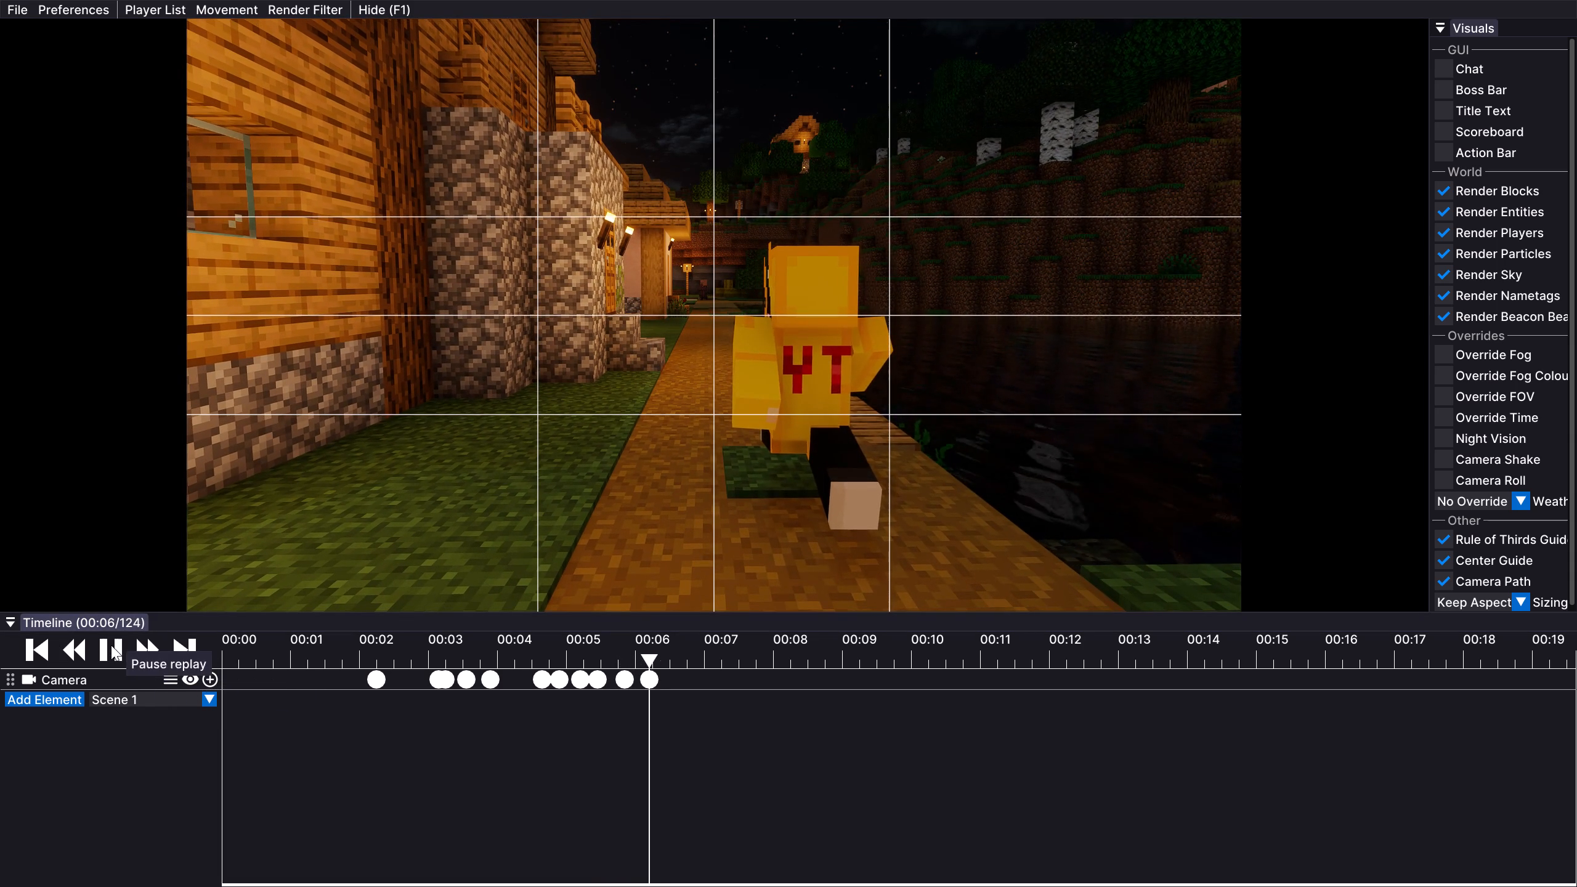
pyautogui.click(110, 645)
pyautogui.press('Up')
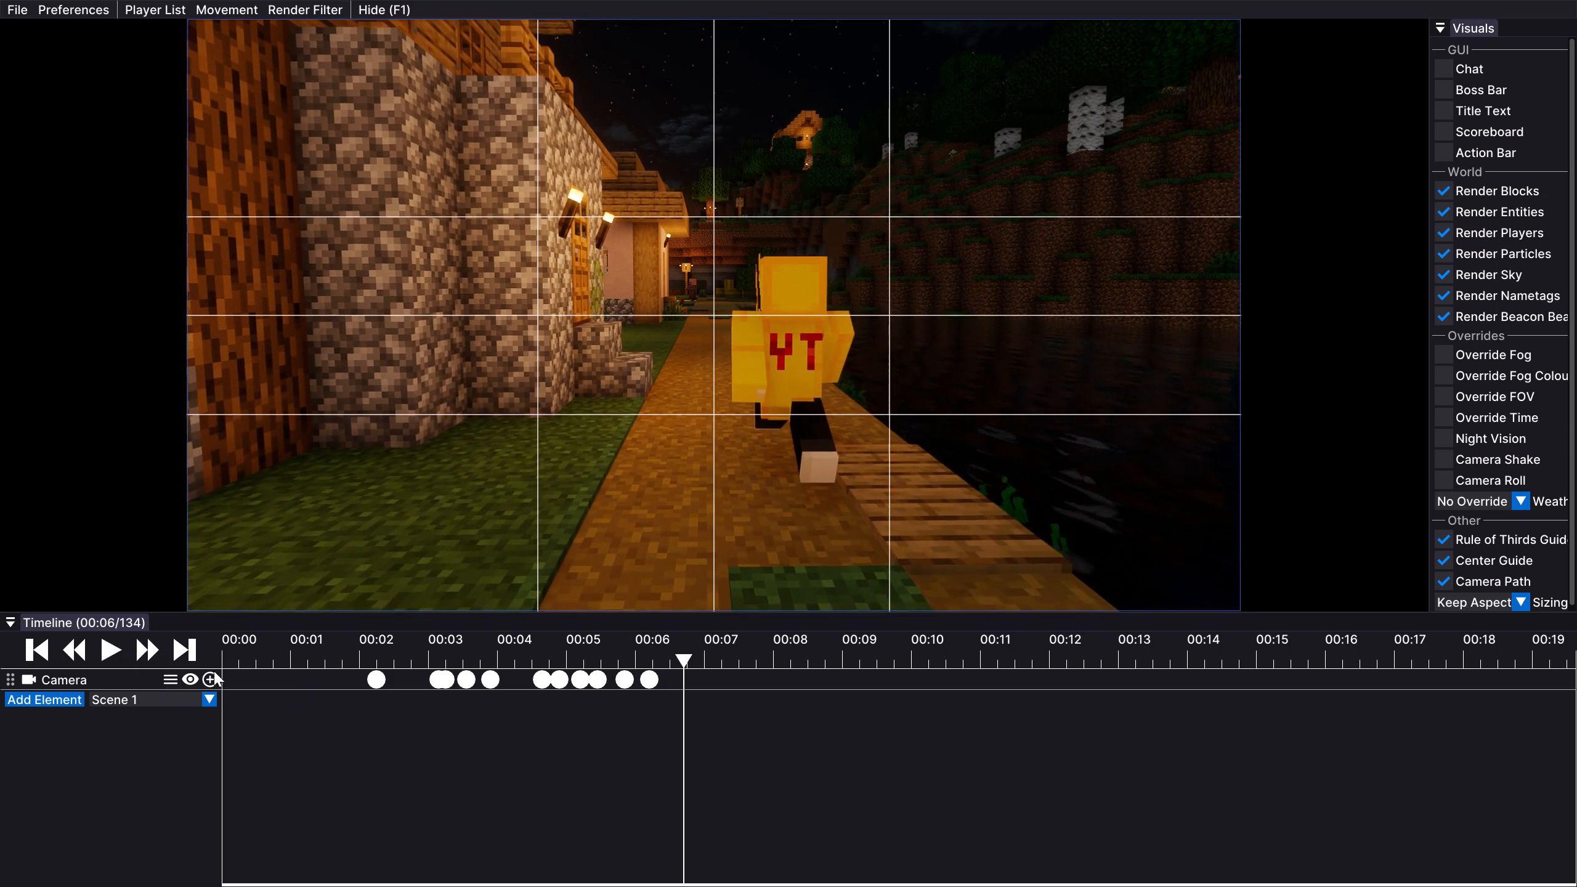
pyautogui.click(207, 672)
# Set the playhead at about 00:07, tick 151, and add a Camera keyframe holding the view behind the standing player.
pyautogui.click(111, 644)
pyautogui.click(116, 644)
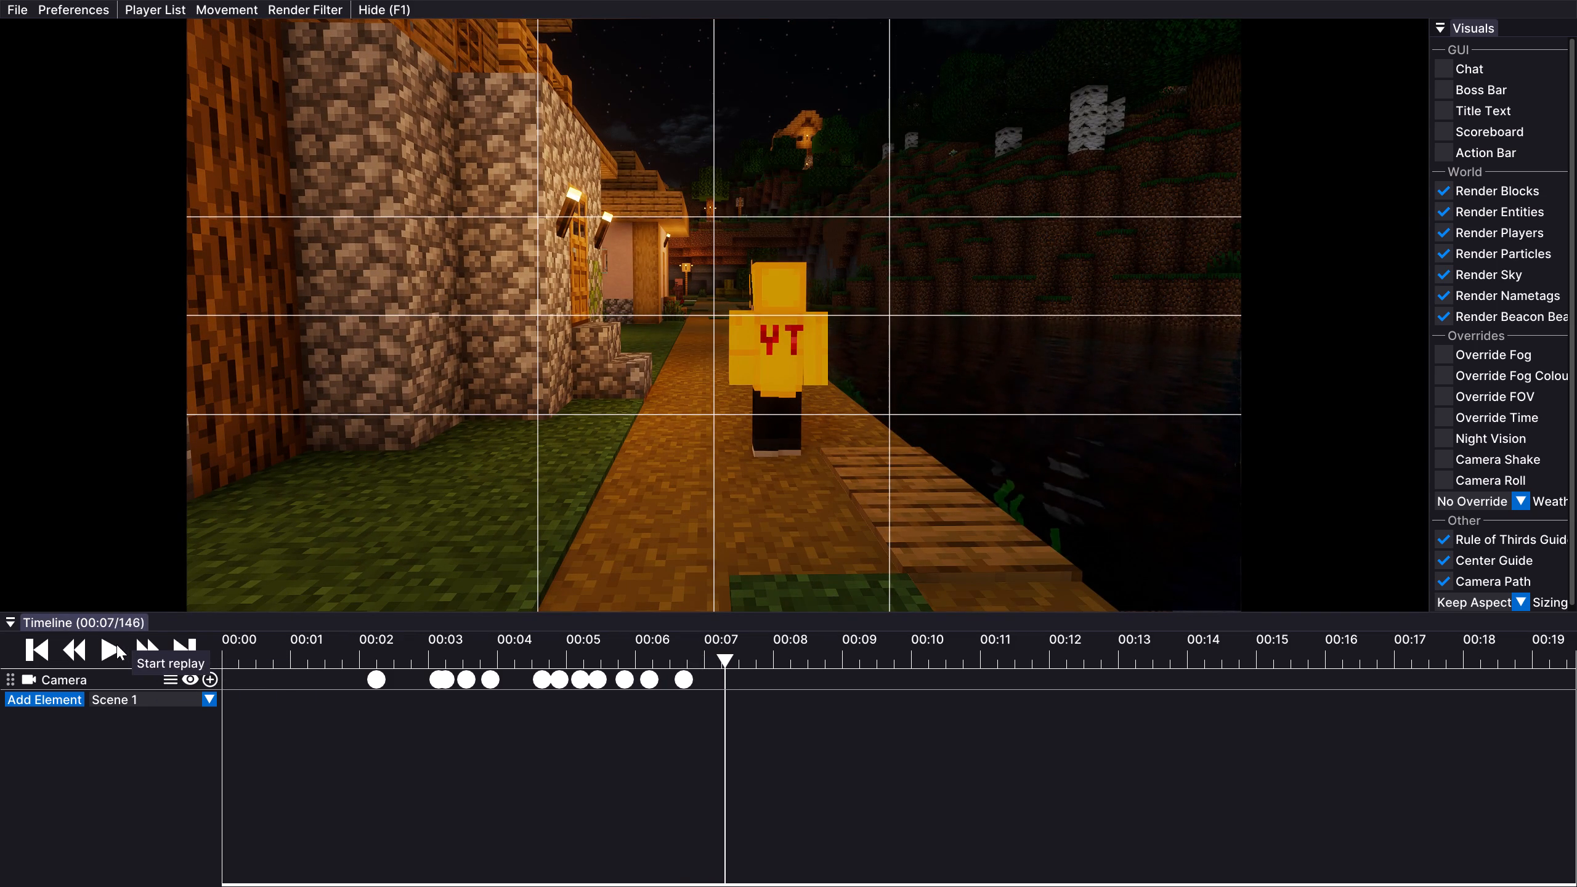
pyautogui.click(116, 644)
pyautogui.click(116, 644)
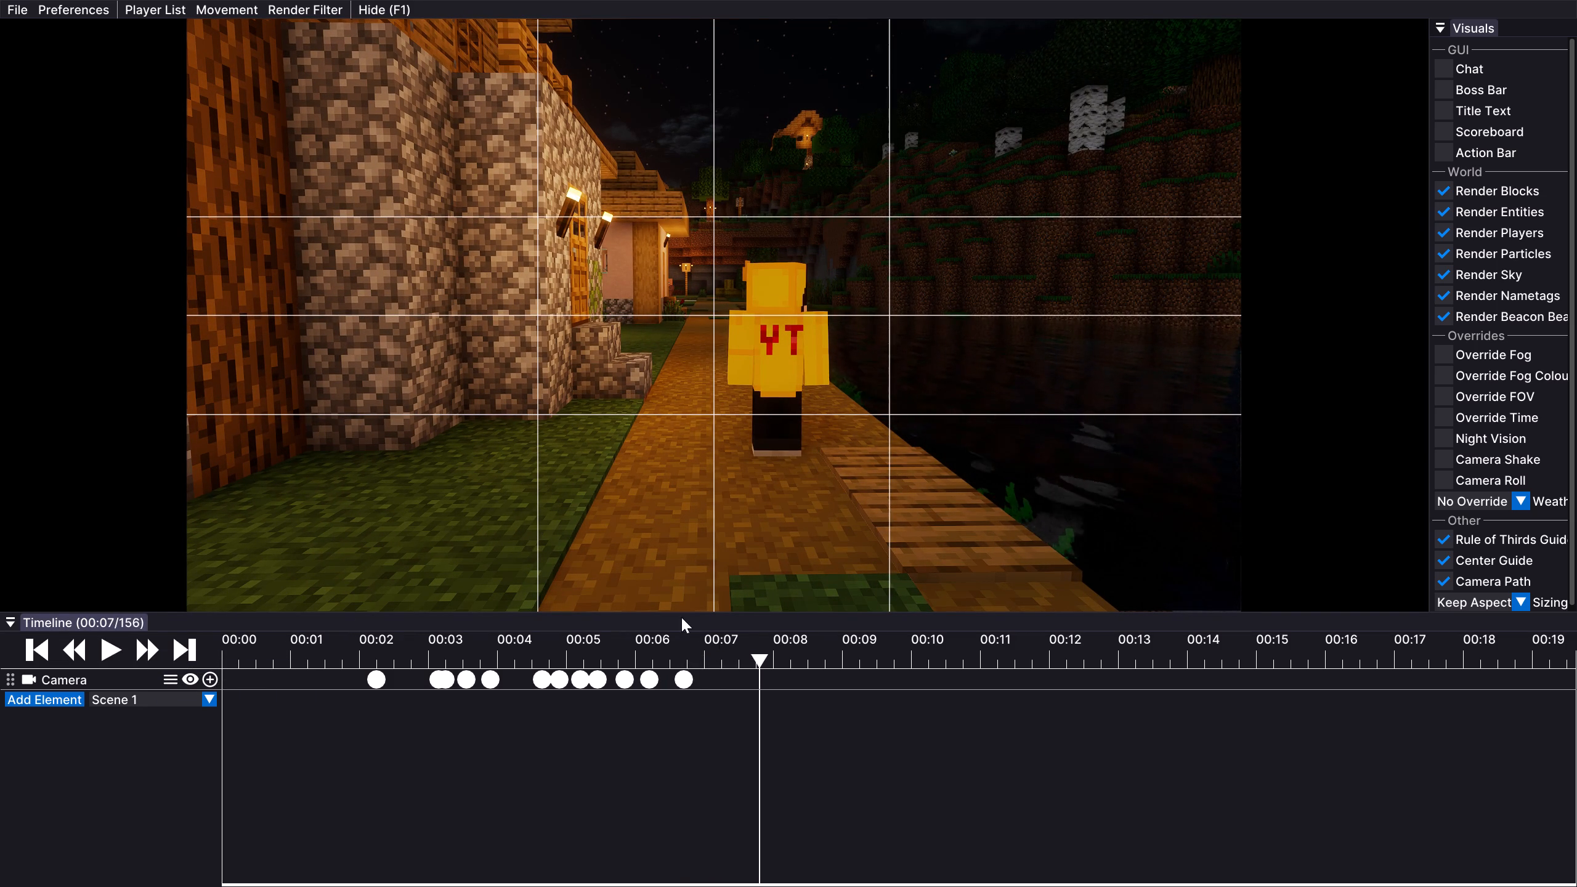
pyautogui.moveTo(752, 654); pyautogui.dragTo(742, 653)
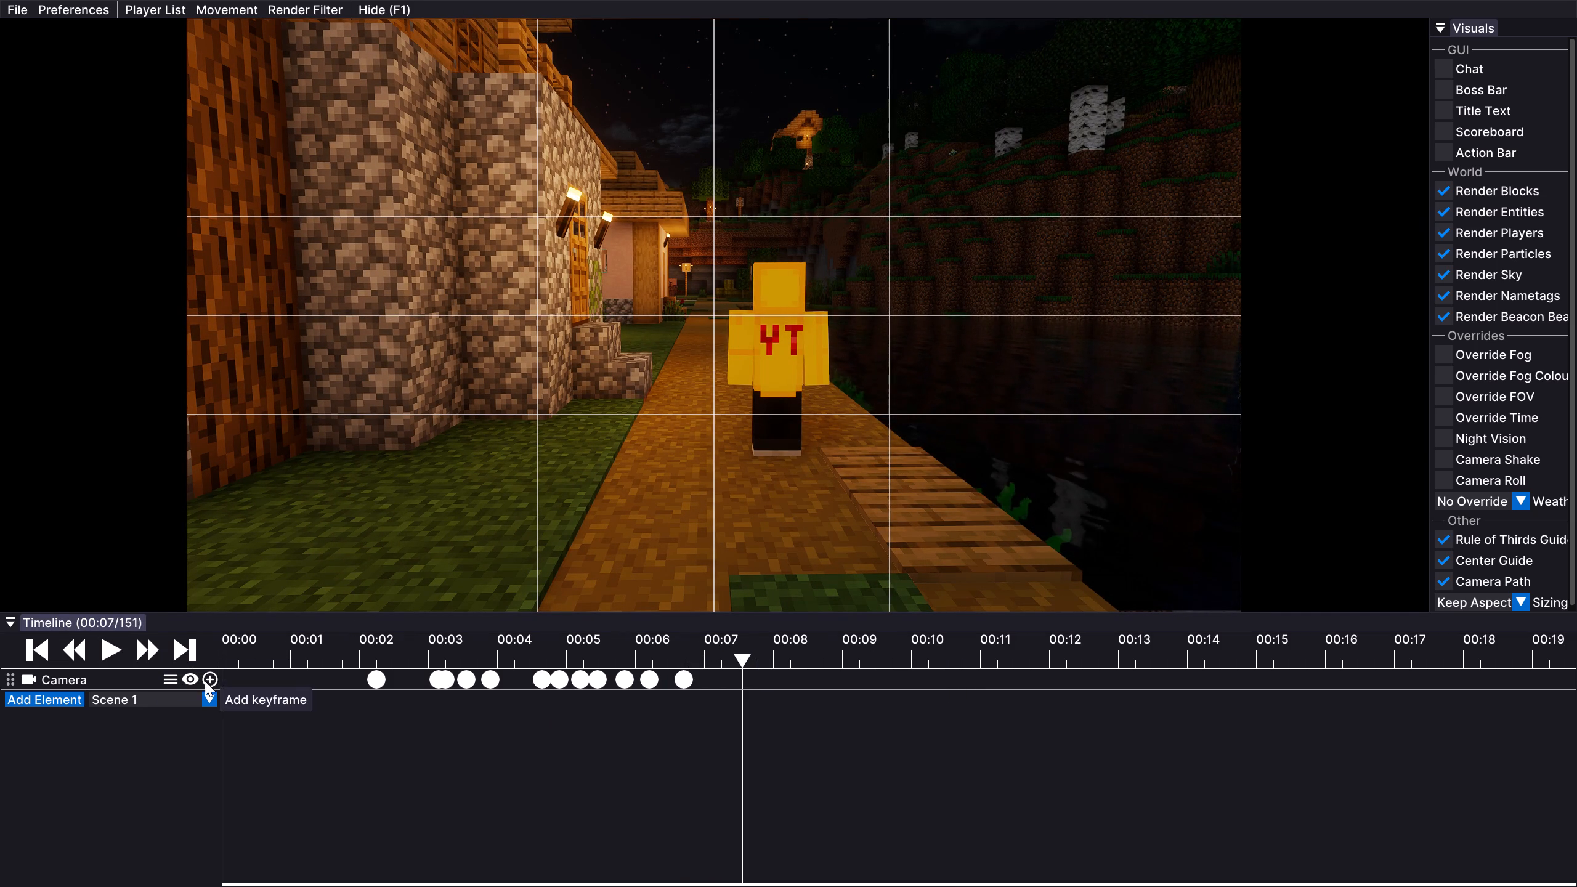
pyautogui.click(208, 681)
# Advance to tick 154, pan the camera partway toward the water beside the player, and add a Camera keyframe.
pyautogui.doubleClick(110, 652)
pyautogui.moveTo(375, 472); pyautogui.dragTo(790, 443)
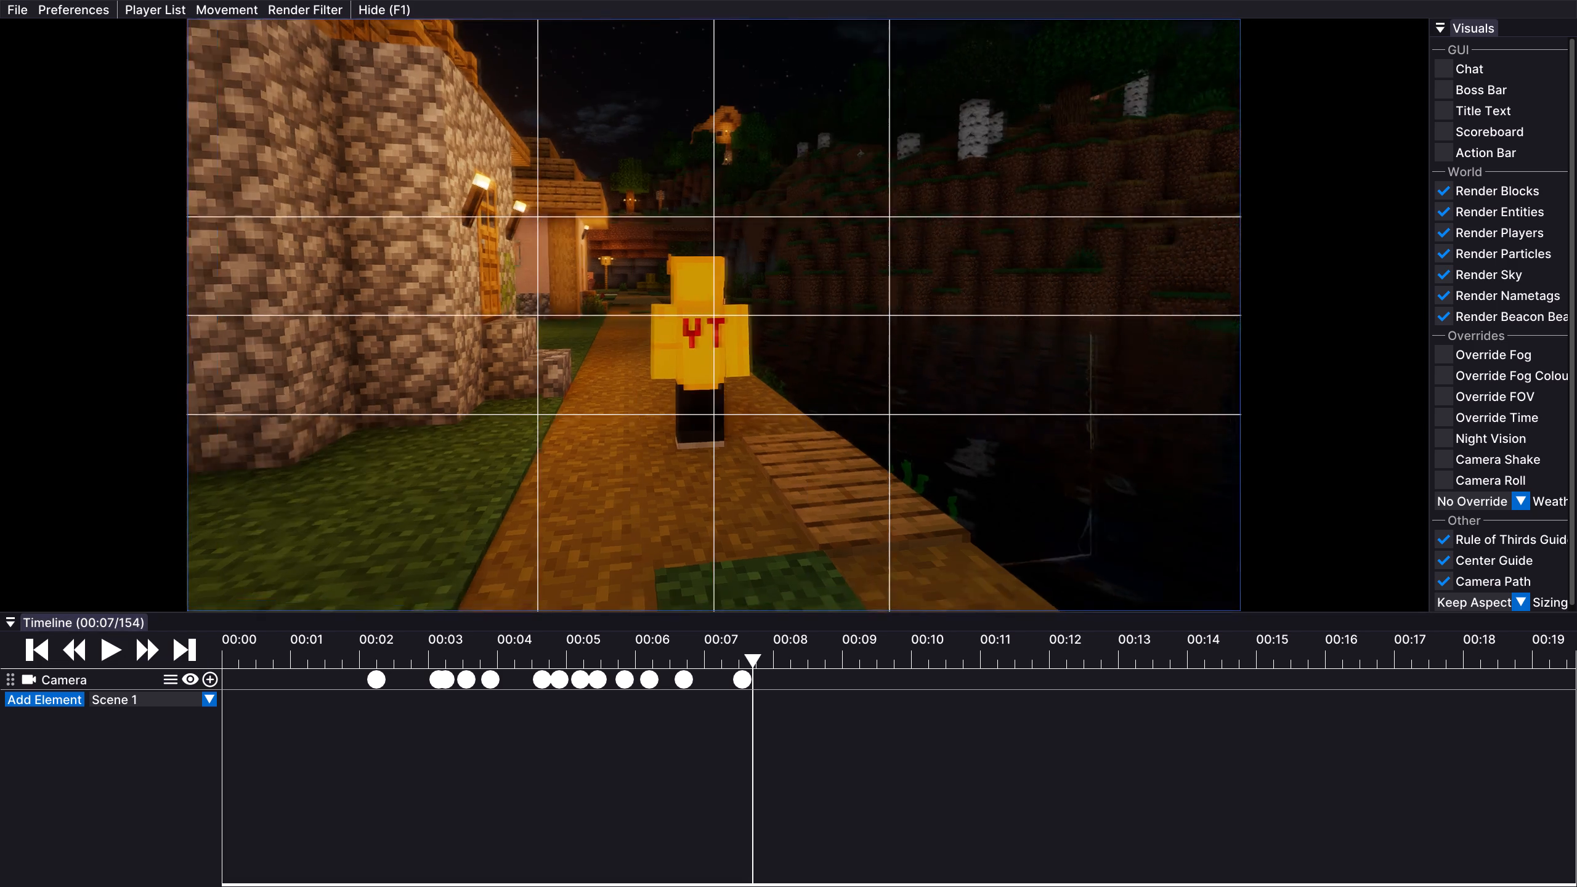
pyautogui.moveTo(790, 443); pyautogui.dragTo(788, 443)
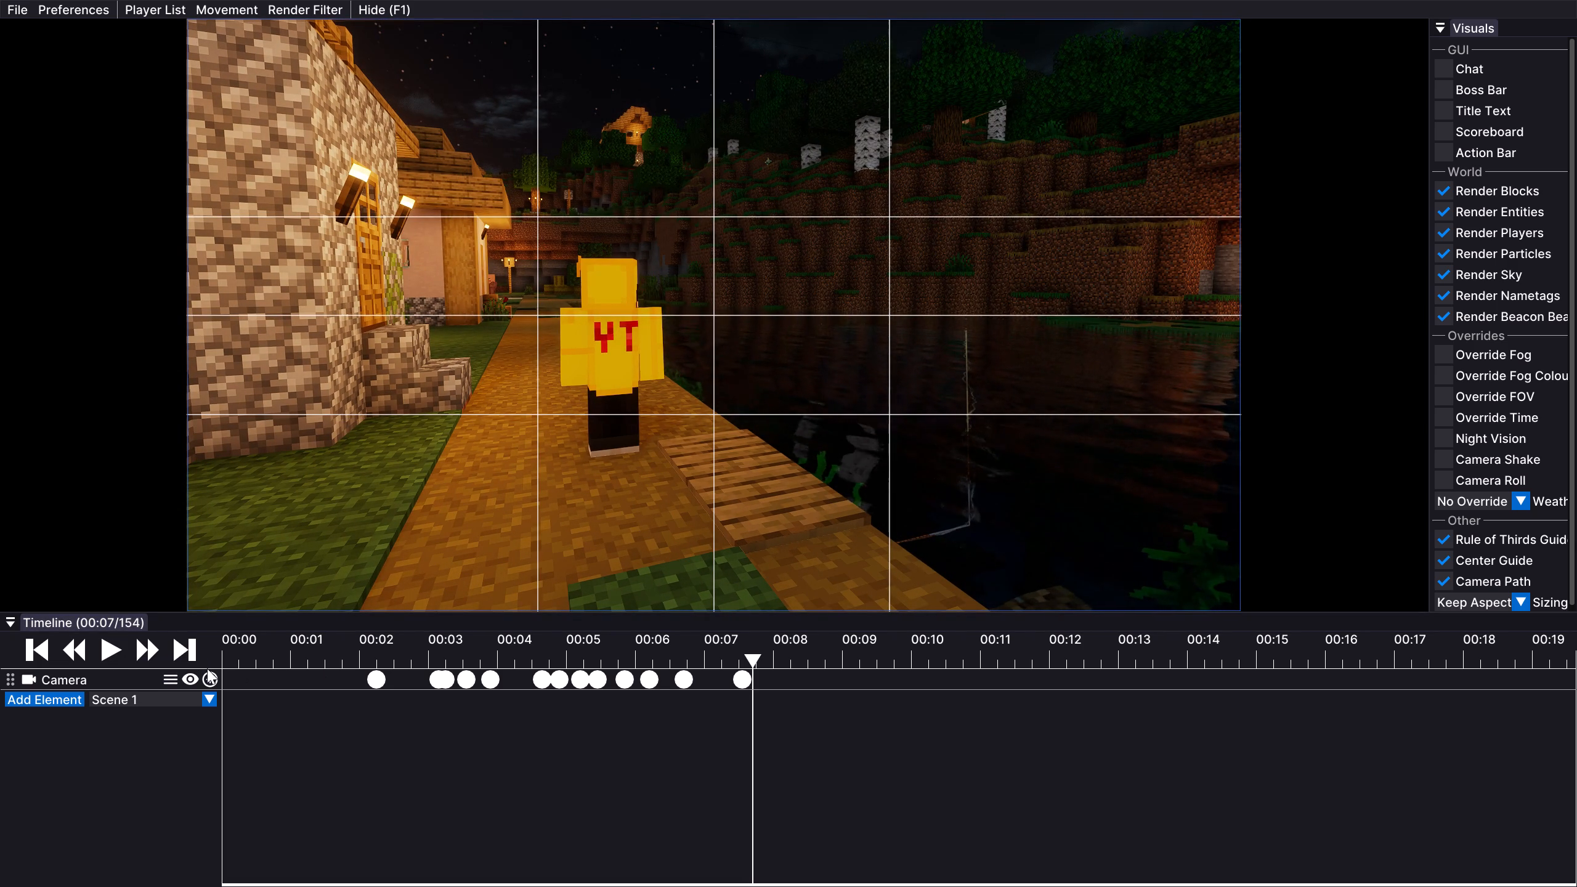
pyautogui.click(212, 674)
# Advance to tick 159, pan farther to bring the house across the water into view, and add a Camera keyframe.
pyautogui.doubleClick(113, 647)
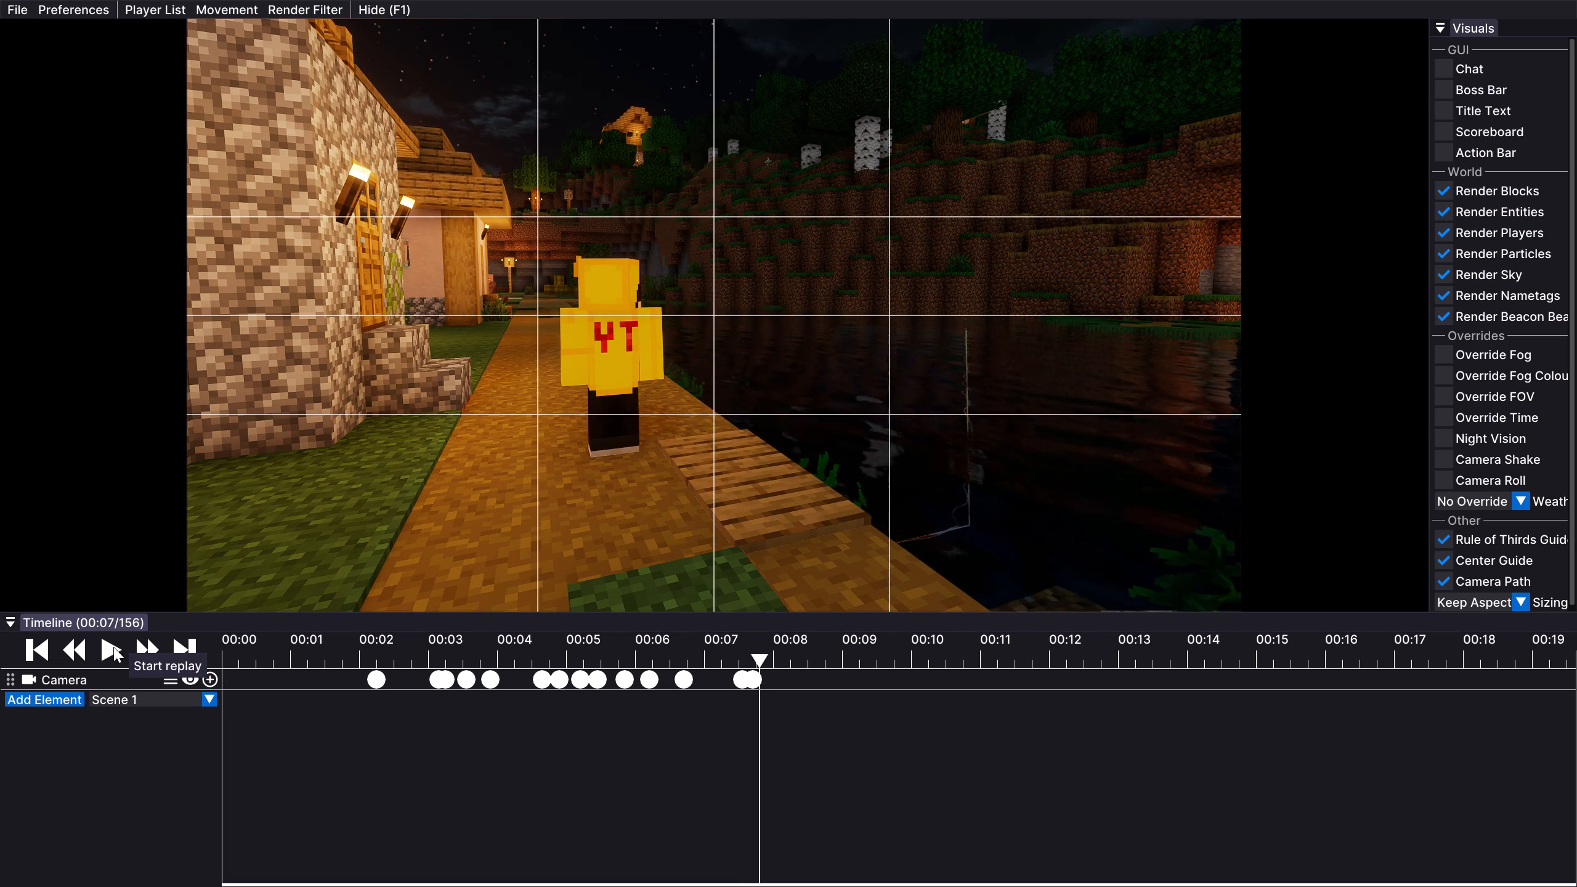
pyautogui.doubleClick(113, 647)
pyautogui.moveTo(760, 466); pyautogui.dragTo(790, 443)
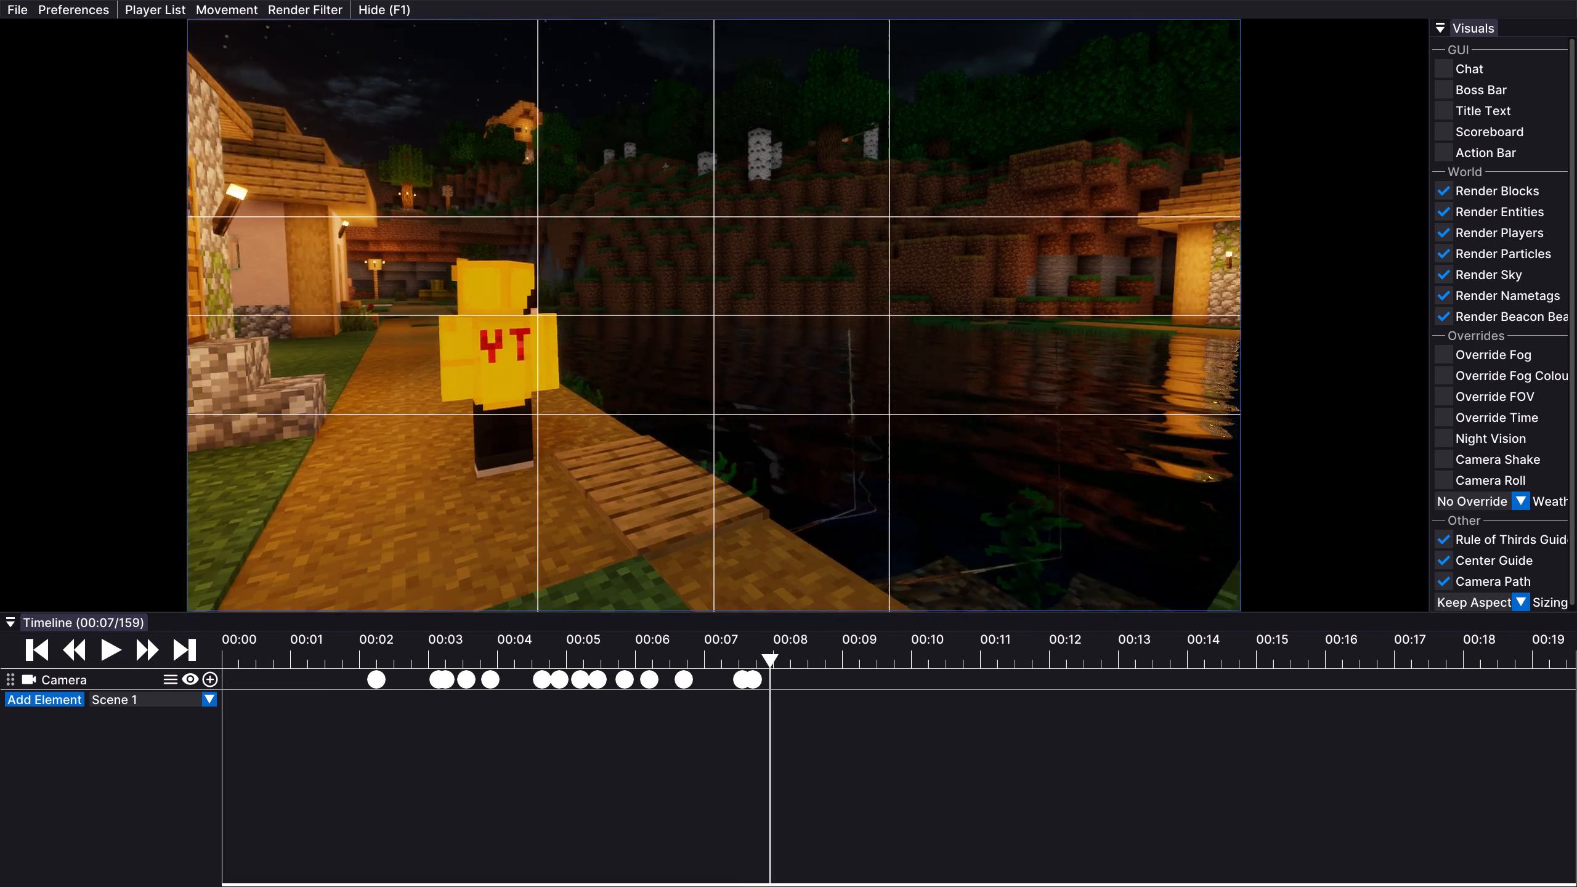
pyautogui.moveTo(790, 443); pyautogui.dragTo(788, 443)
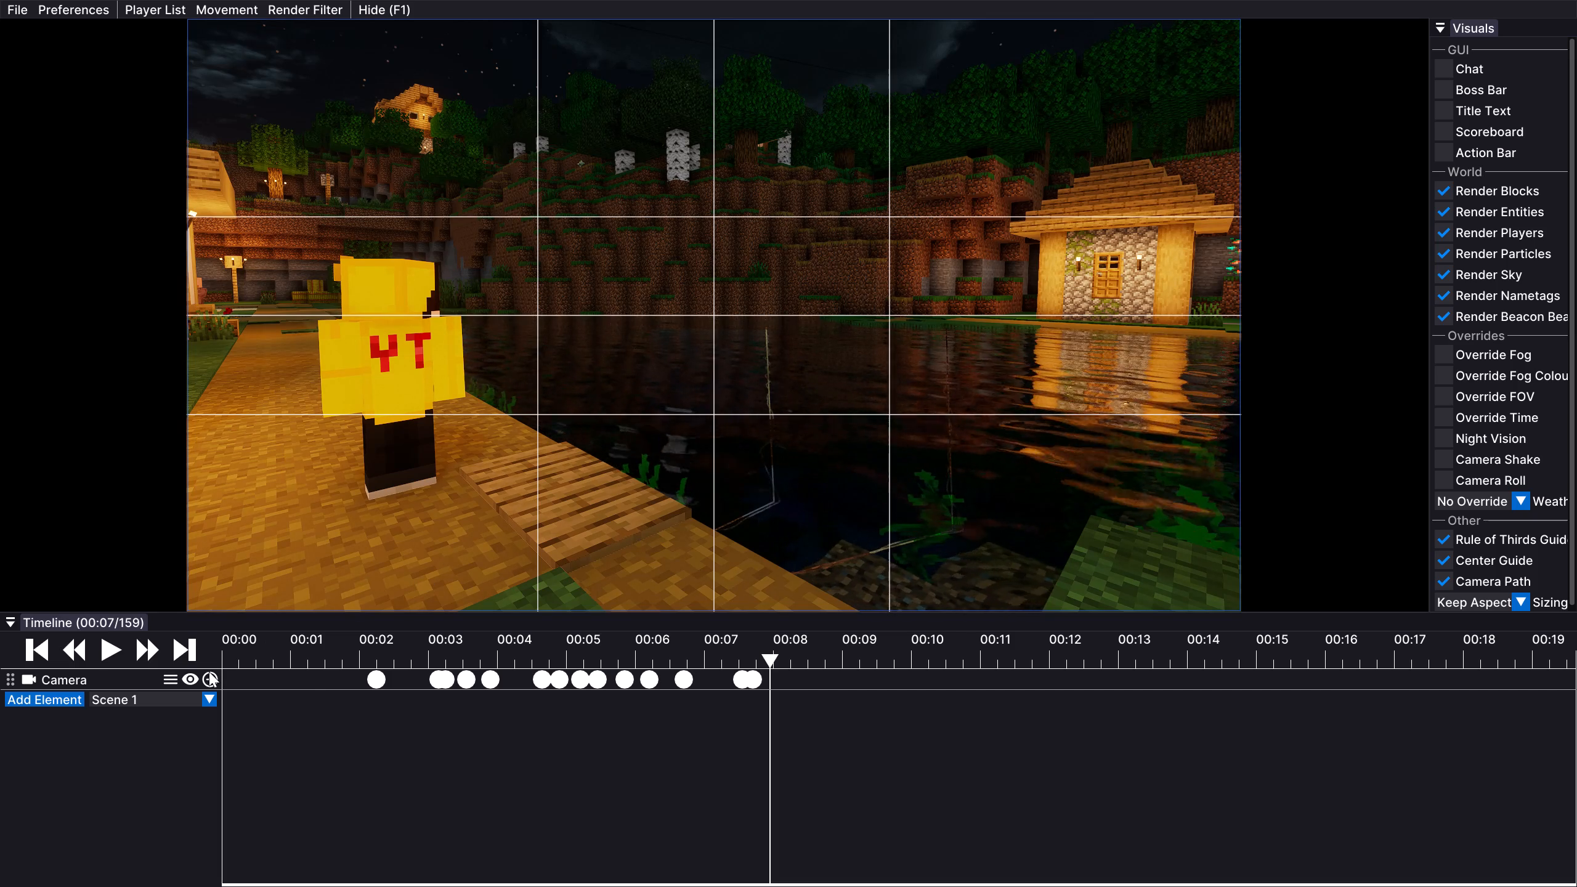
pyautogui.click(208, 676)
# Advance the replay to tick 172 and move the last Camera keyframe later, to just past 00:08.
pyautogui.click(113, 646)
pyautogui.click(113, 646)
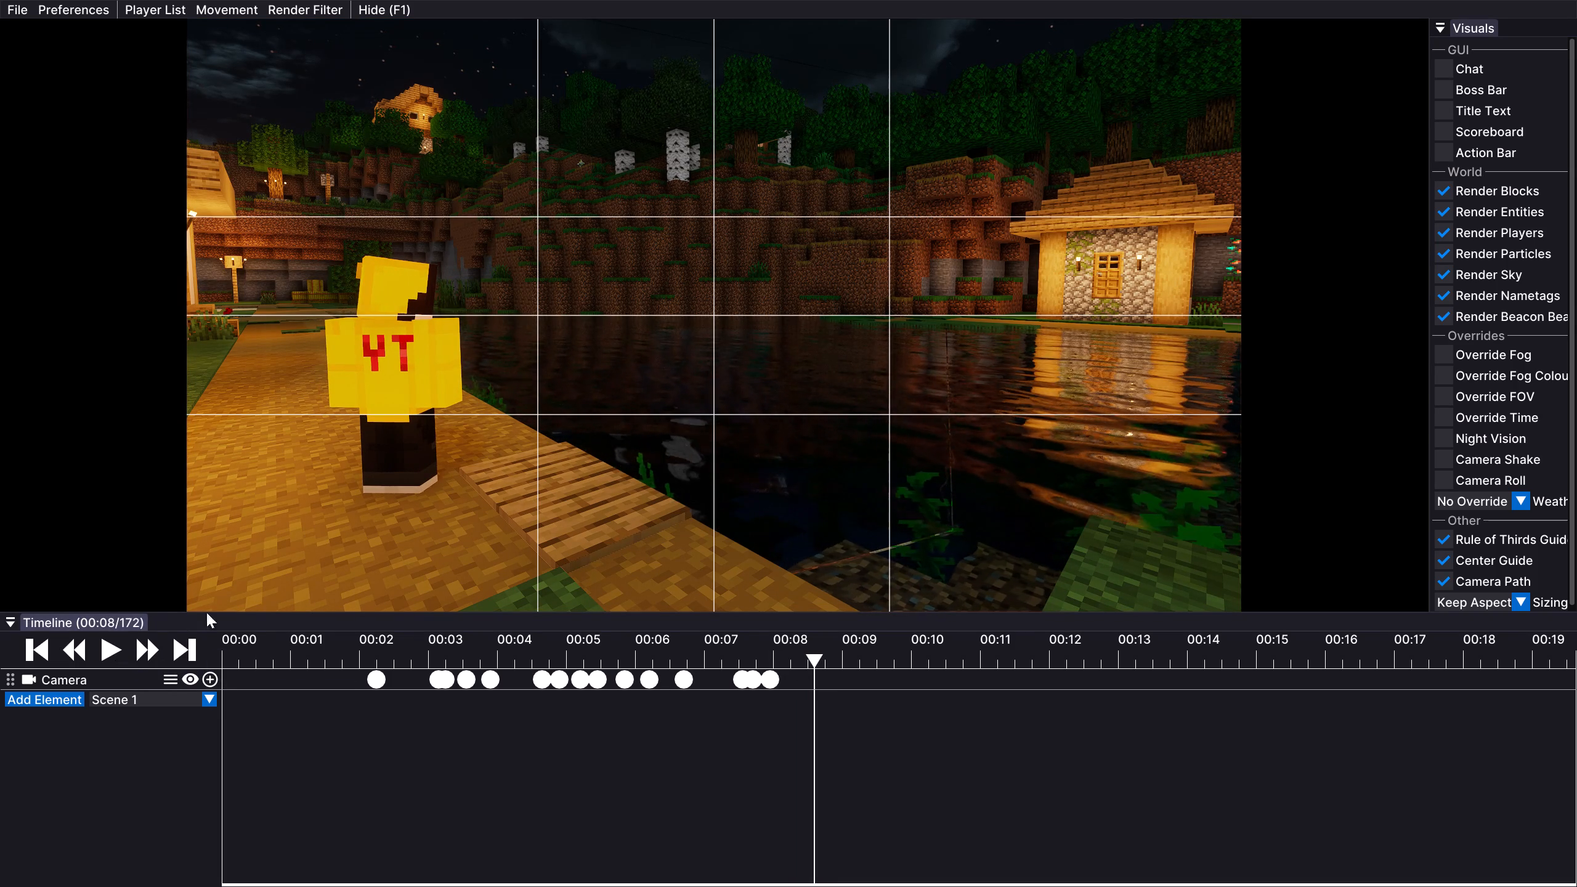
pyautogui.moveTo(775, 683); pyautogui.dragTo(807, 683)
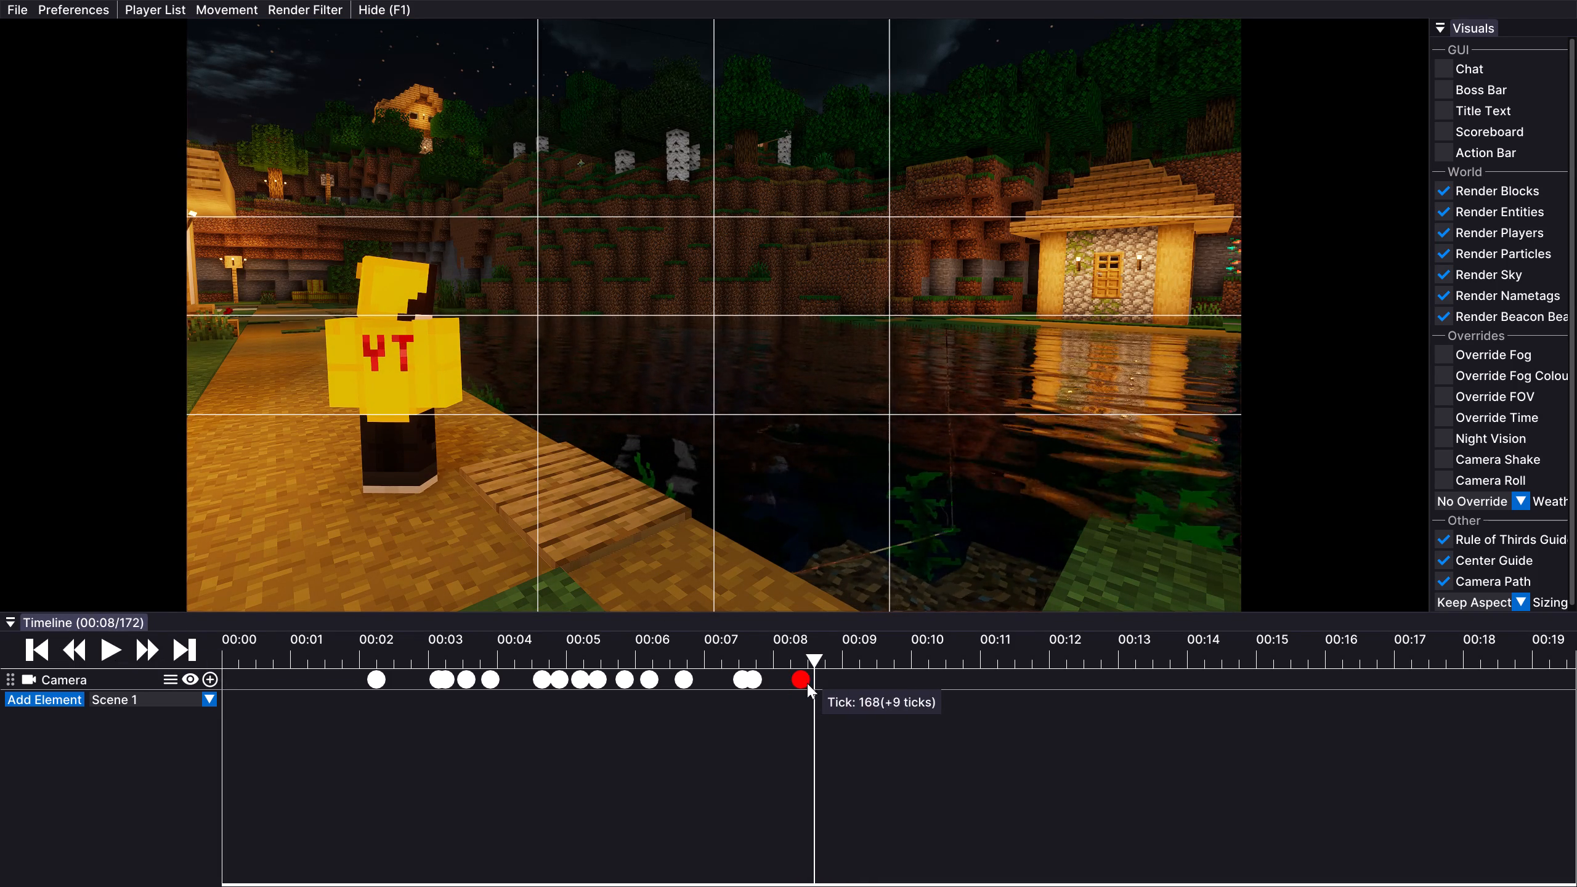
pyautogui.moveTo(807, 683); pyautogui.dragTo(803, 683)
# Play back the camera pan toward the water from about 00:07 to check its timing, stopping at tick 154.
pyautogui.click(710, 657)
pyautogui.click(111, 649)
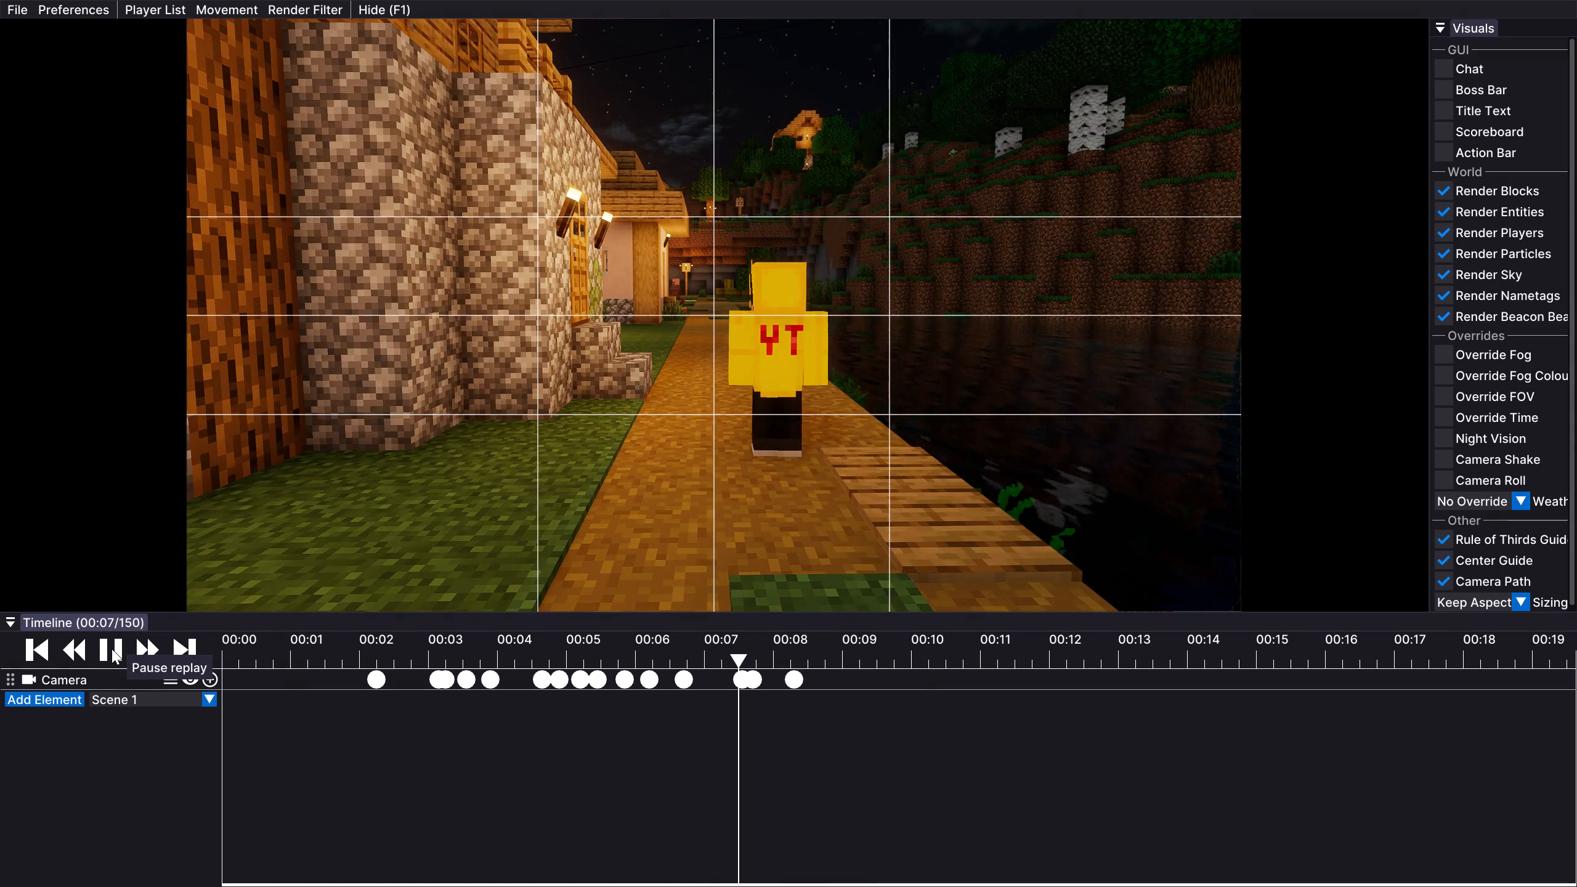
pyautogui.click(111, 649)
pyautogui.click(111, 649)
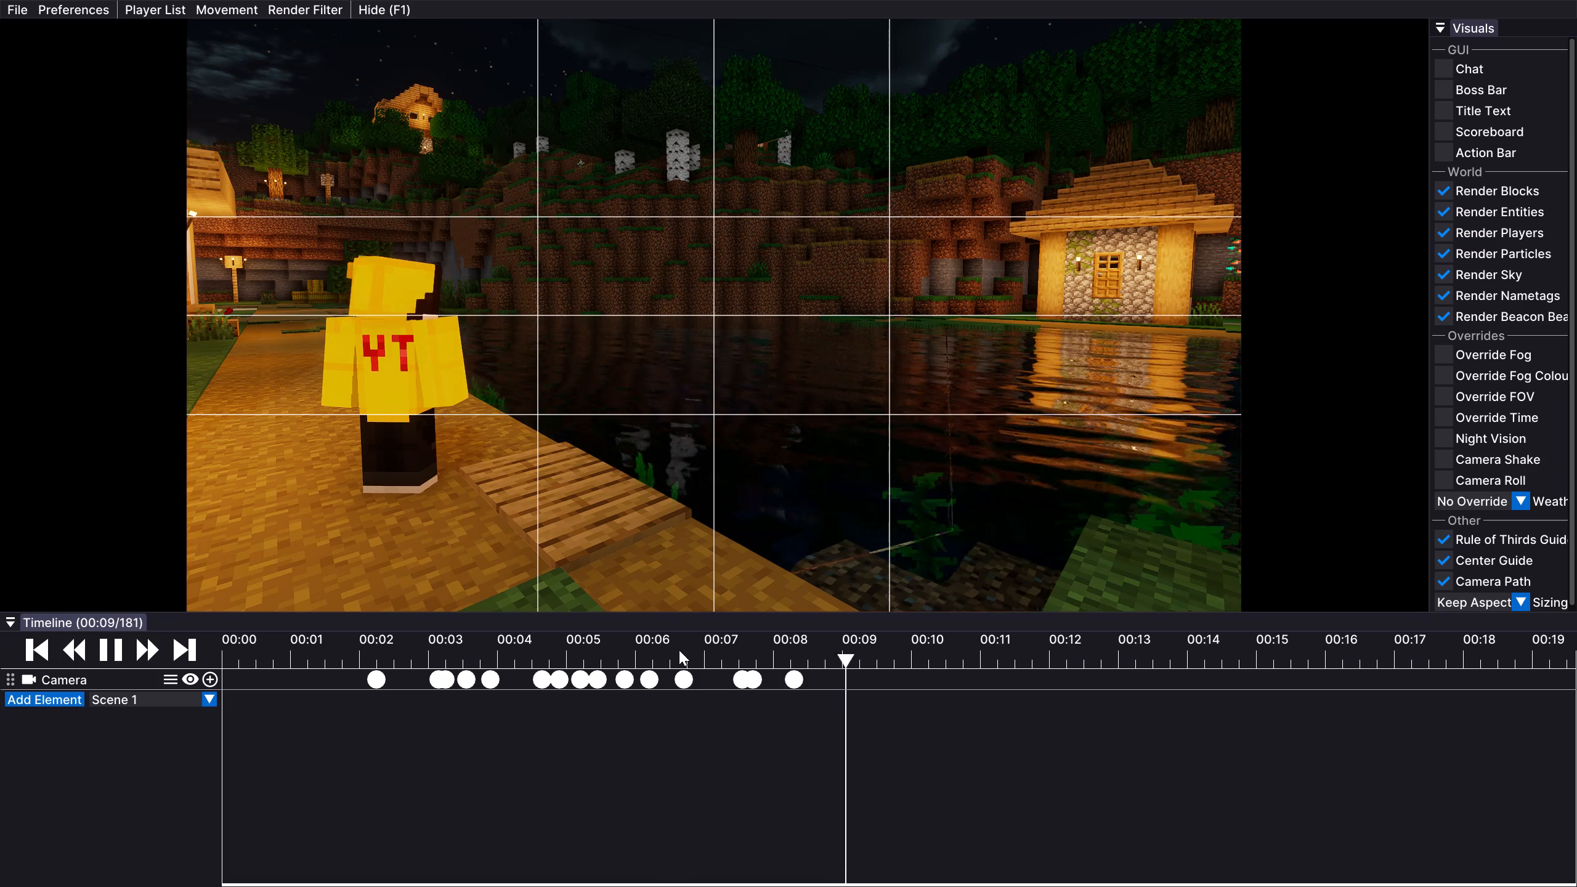
pyautogui.click(679, 650)
pyautogui.tripleClick(120, 657)
pyautogui.click(121, 657)
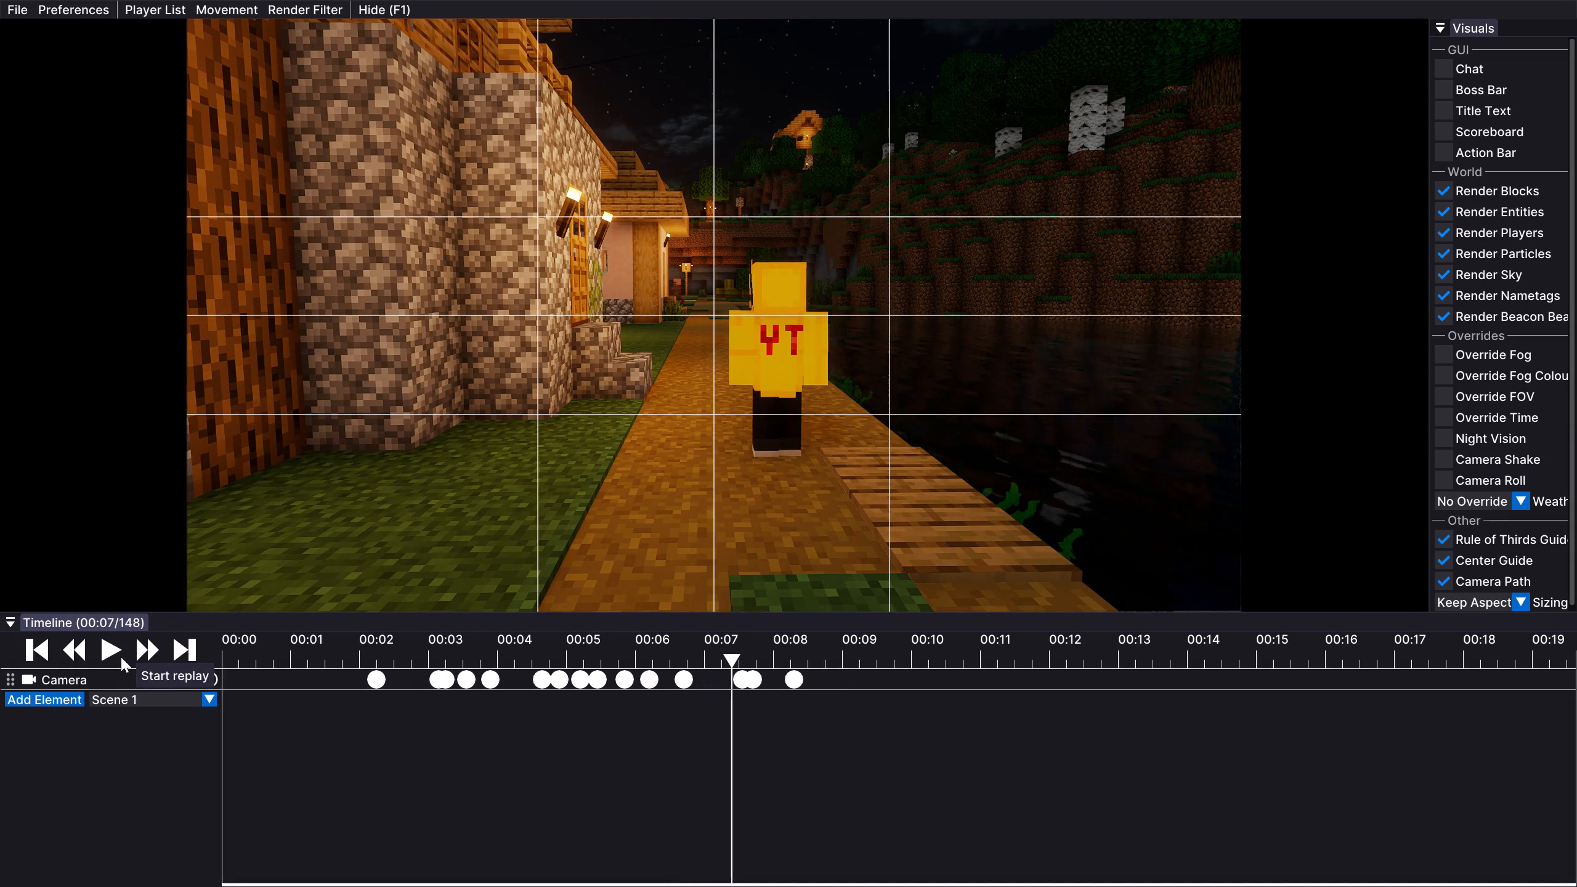
pyautogui.doubleClick(121, 657)
pyautogui.doubleClick(121, 656)
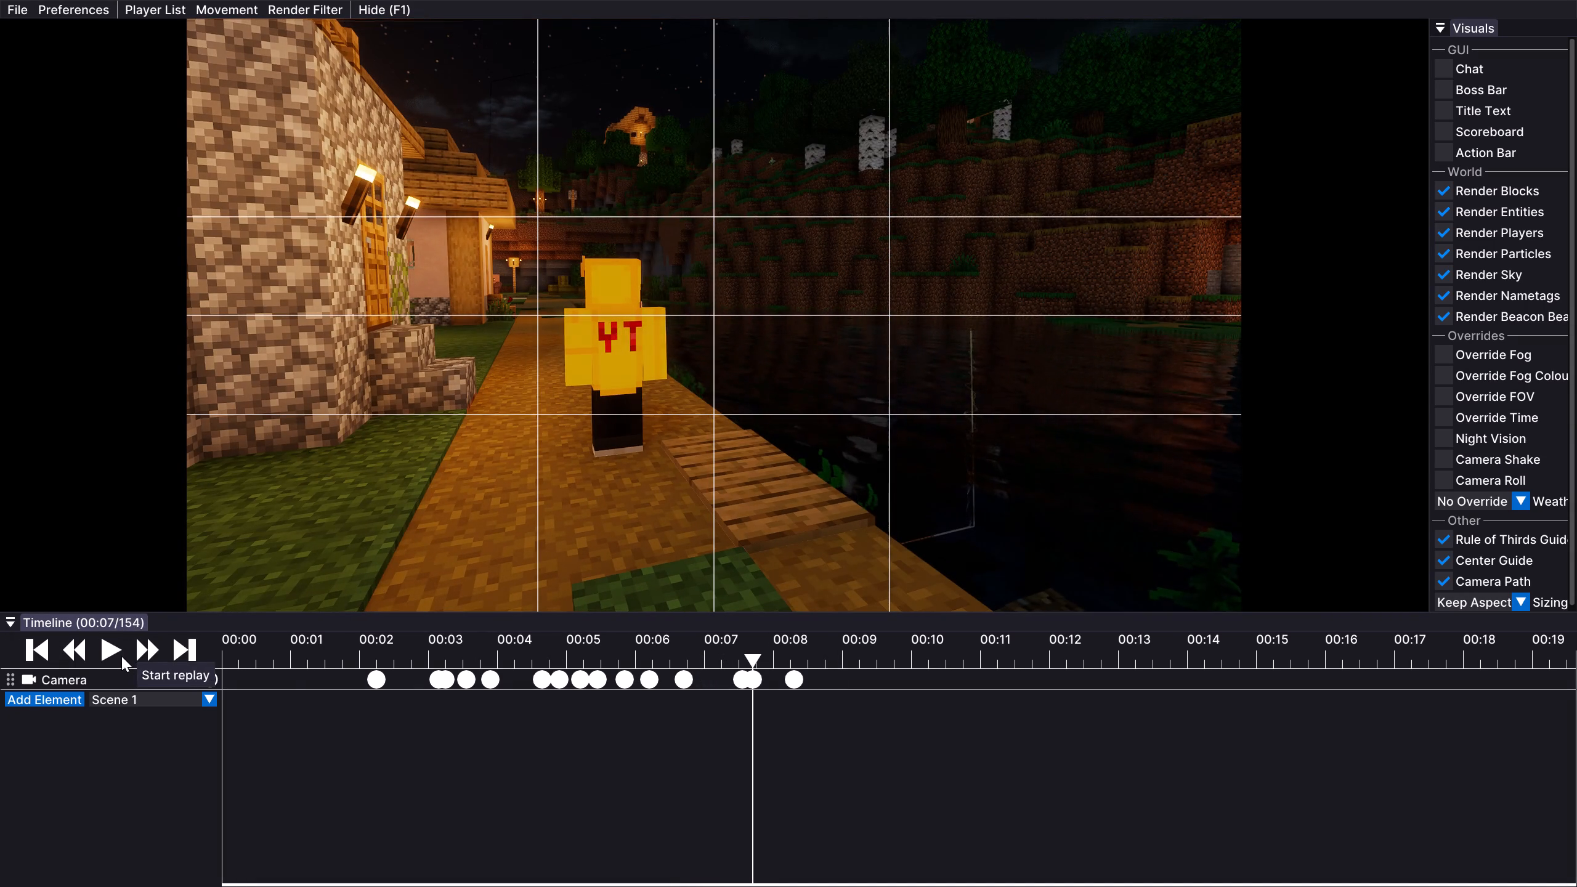
# Select the last two Camera keyframes and shift them slightly later on the timeline.
pyautogui.moveTo(829, 700); pyautogui.dragTo(752, 659)
pyautogui.click(758, 676)
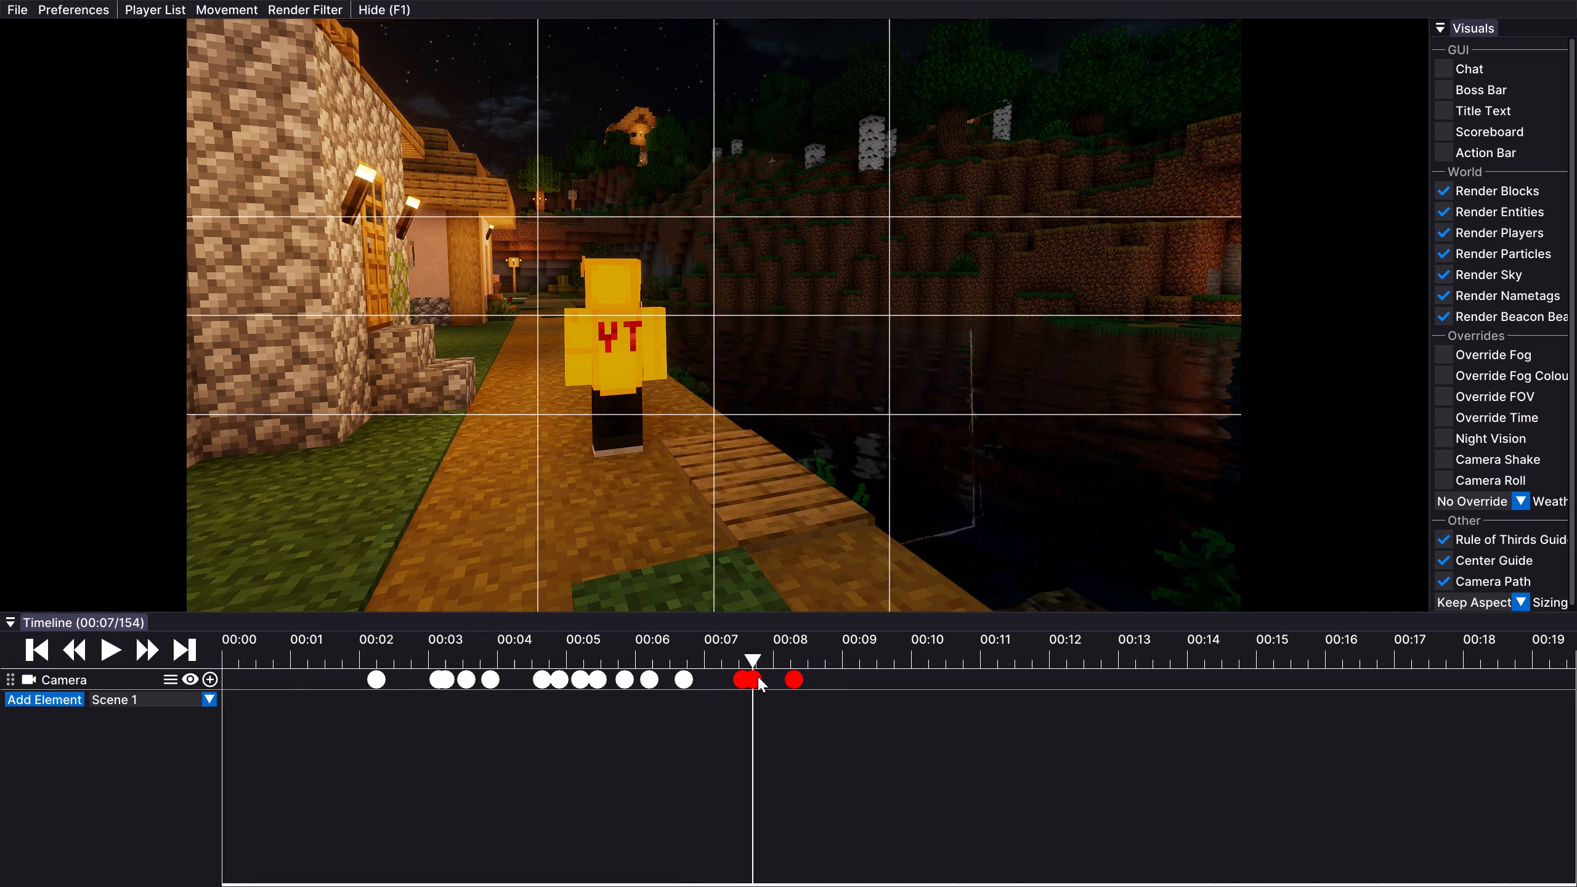
pyautogui.moveTo(816, 693); pyautogui.dragTo(757, 659)
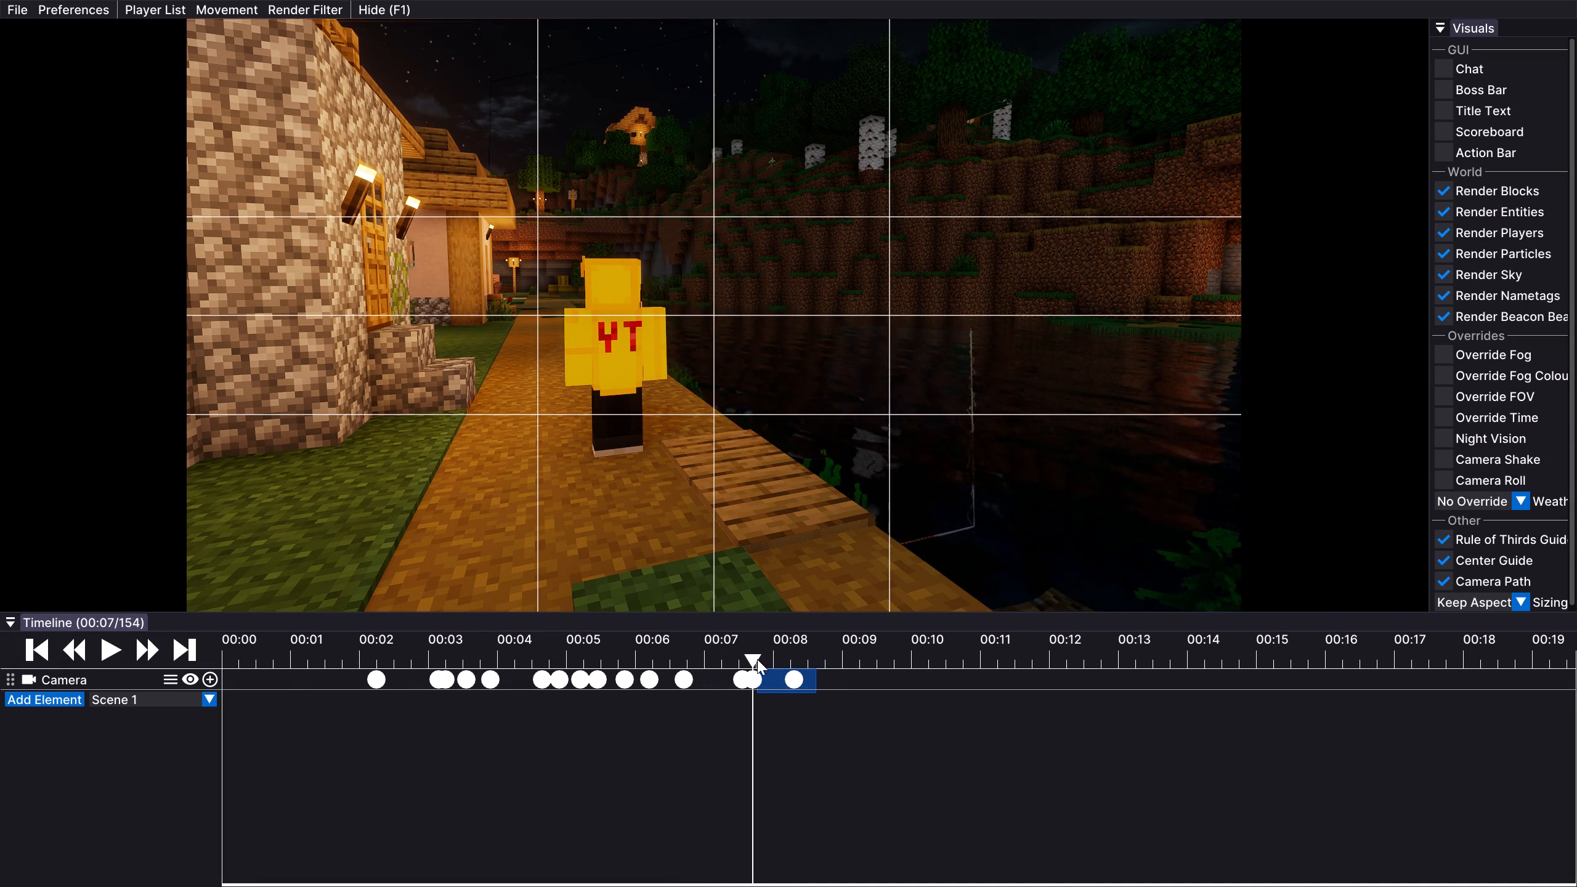
pyautogui.moveTo(757, 659); pyautogui.dragTo(752, 658)
pyautogui.moveTo(756, 680); pyautogui.dragTo(772, 679)
pyautogui.click(756, 686)
pyautogui.click(750, 700)
# Move the Camera keyframe at the start of the pan slightly earlier, to just after 00:07.
pyautogui.moveTo(749, 678); pyautogui.dragTo(720, 678)
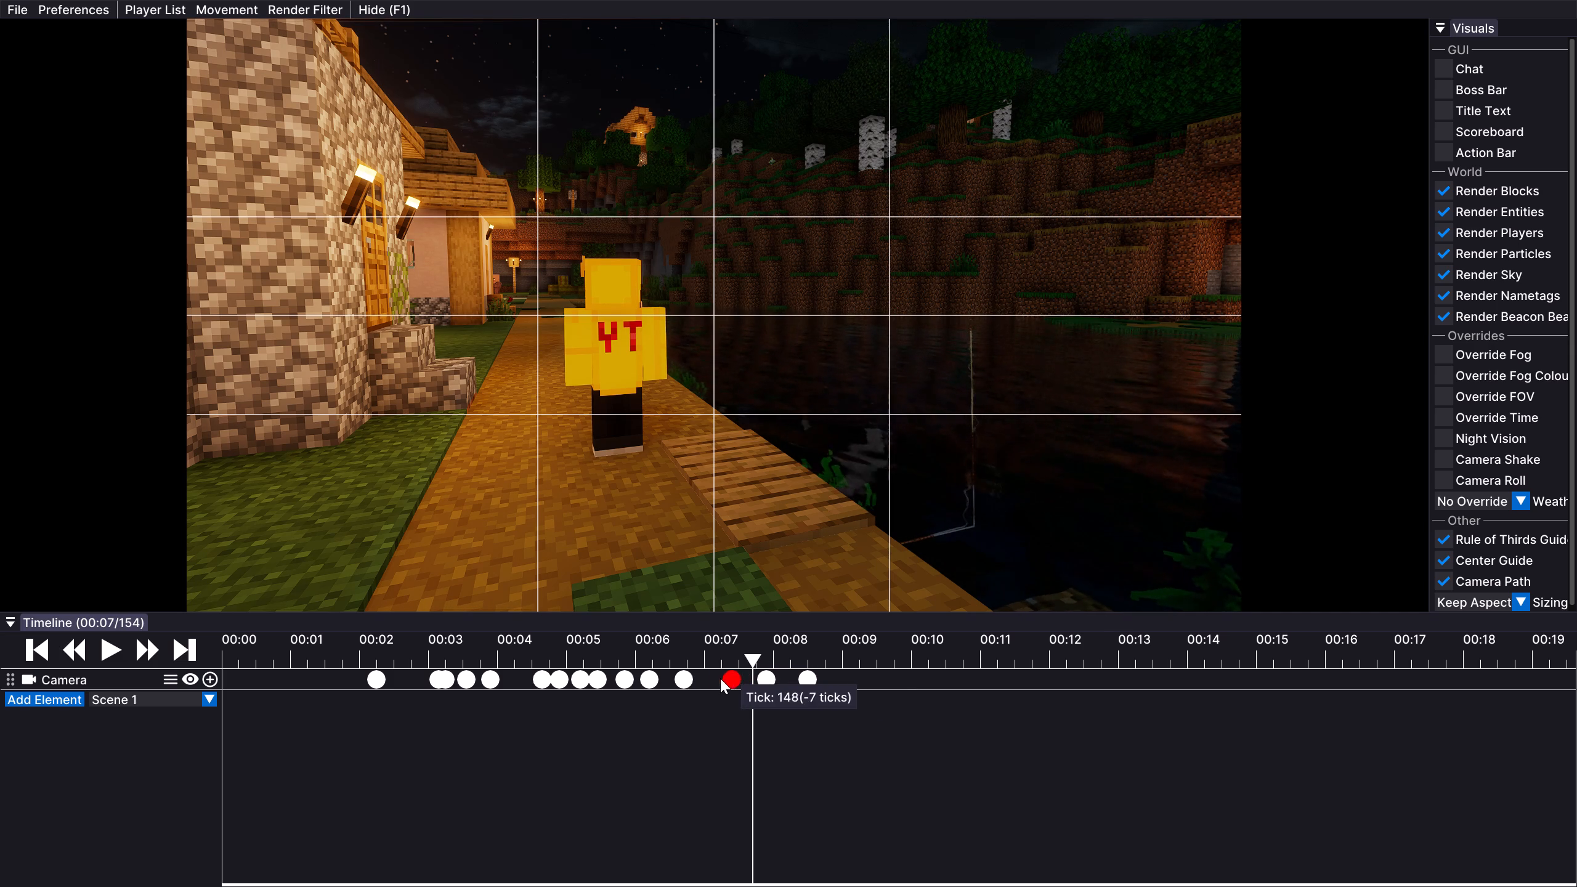
pyautogui.moveTo(720, 678); pyautogui.dragTo(718, 678)
pyautogui.moveTo(719, 673); pyautogui.dragTo(728, 673)
# Rewind to the start of the keyframed section and play the whole camera move to review it.
pyautogui.click(665, 660)
pyautogui.moveTo(657, 653); pyautogui.dragTo(639, 652)
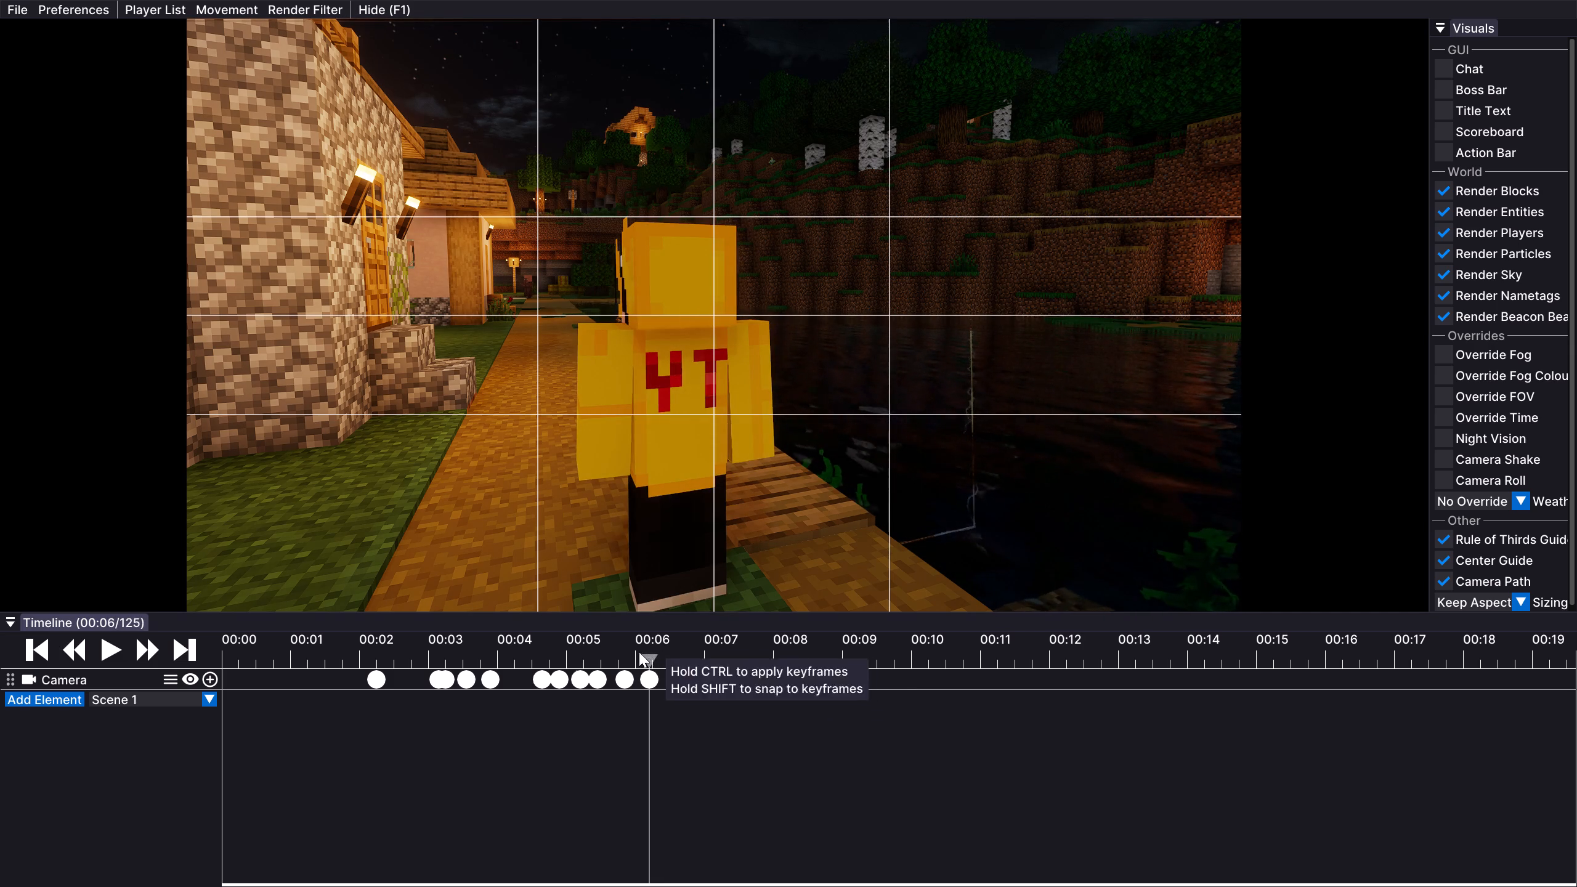
pyautogui.moveTo(639, 652); pyautogui.dragTo(414, 650)
pyautogui.click(114, 647)
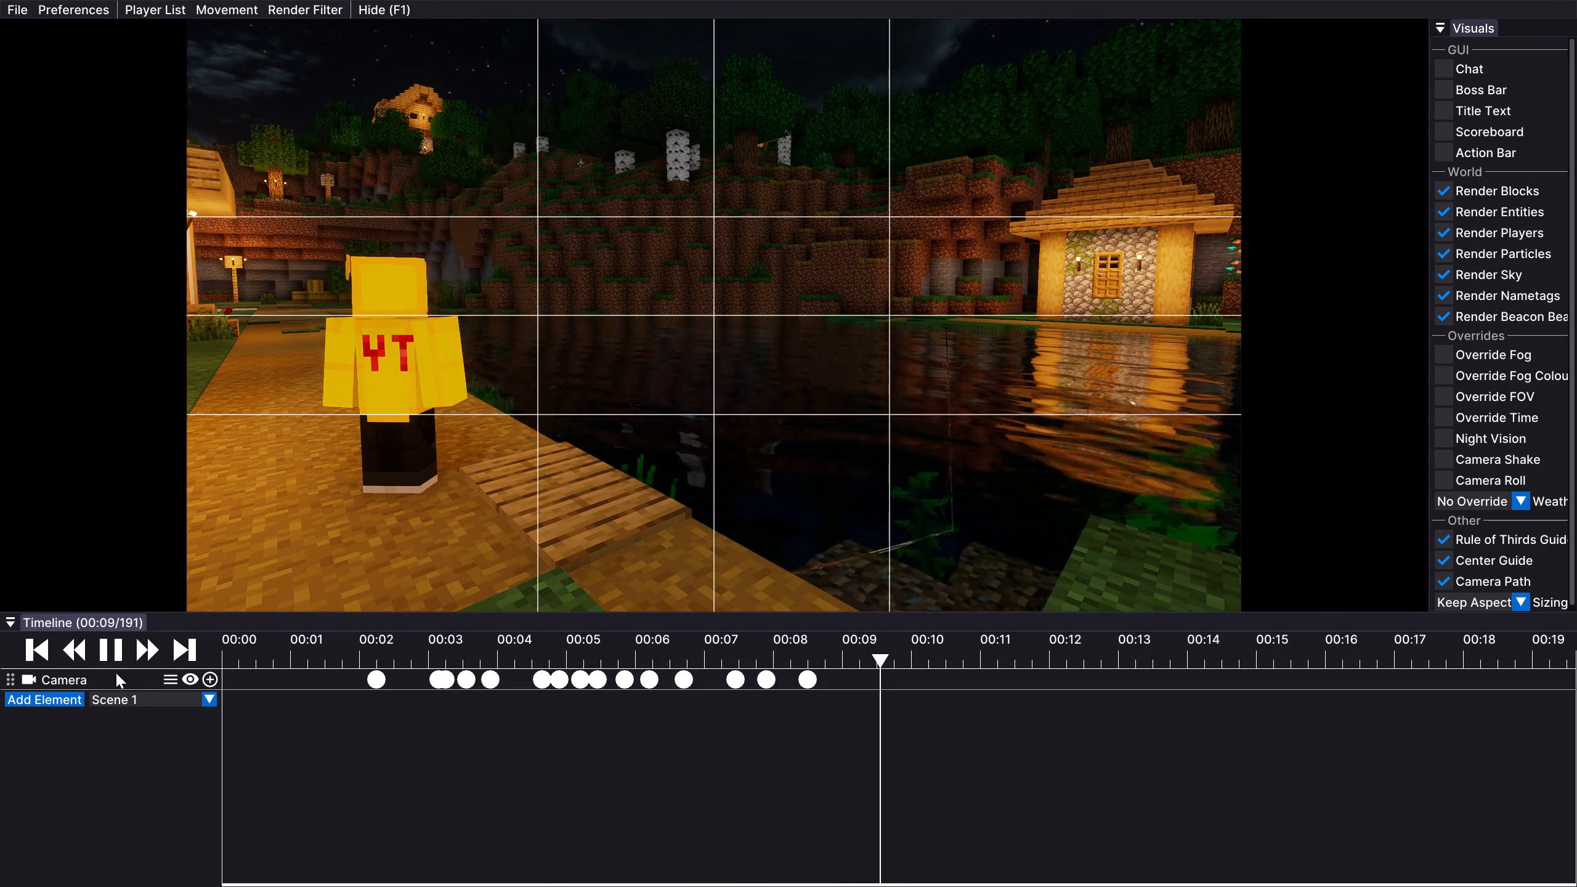
pyautogui.moveTo(123, 660); pyautogui.dragTo(114, 654)
pyautogui.click(118, 651)
# Set the playhead at about 00:09, tick 180, and add a Camera keyframe holding the view across the water.
pyautogui.moveTo(921, 663); pyautogui.dragTo(801, 662)
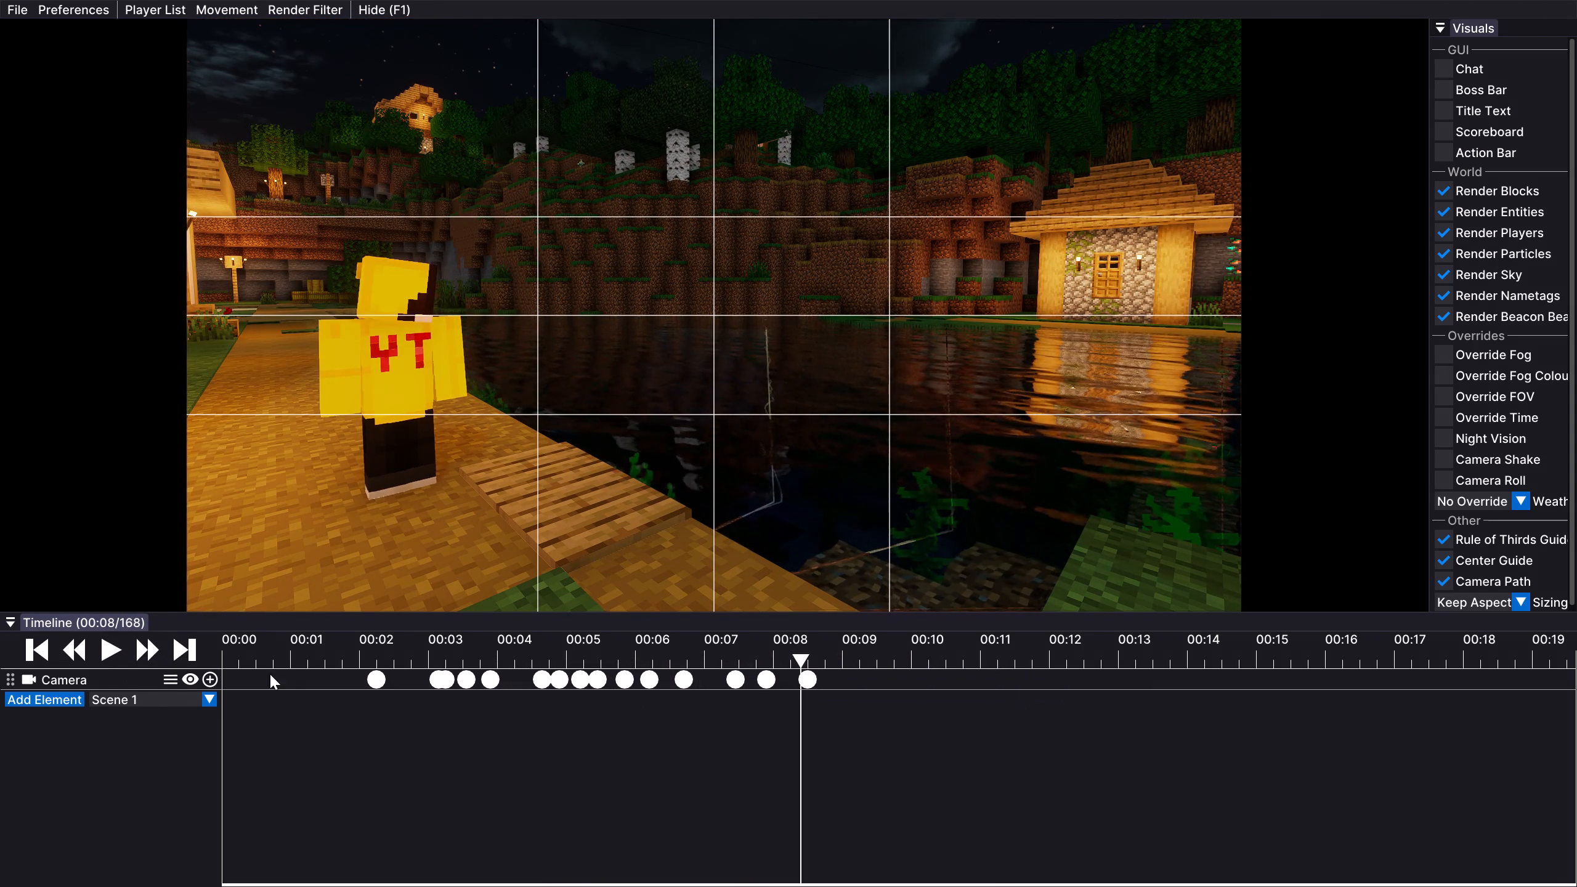
pyautogui.click(116, 650)
pyautogui.click(116, 650)
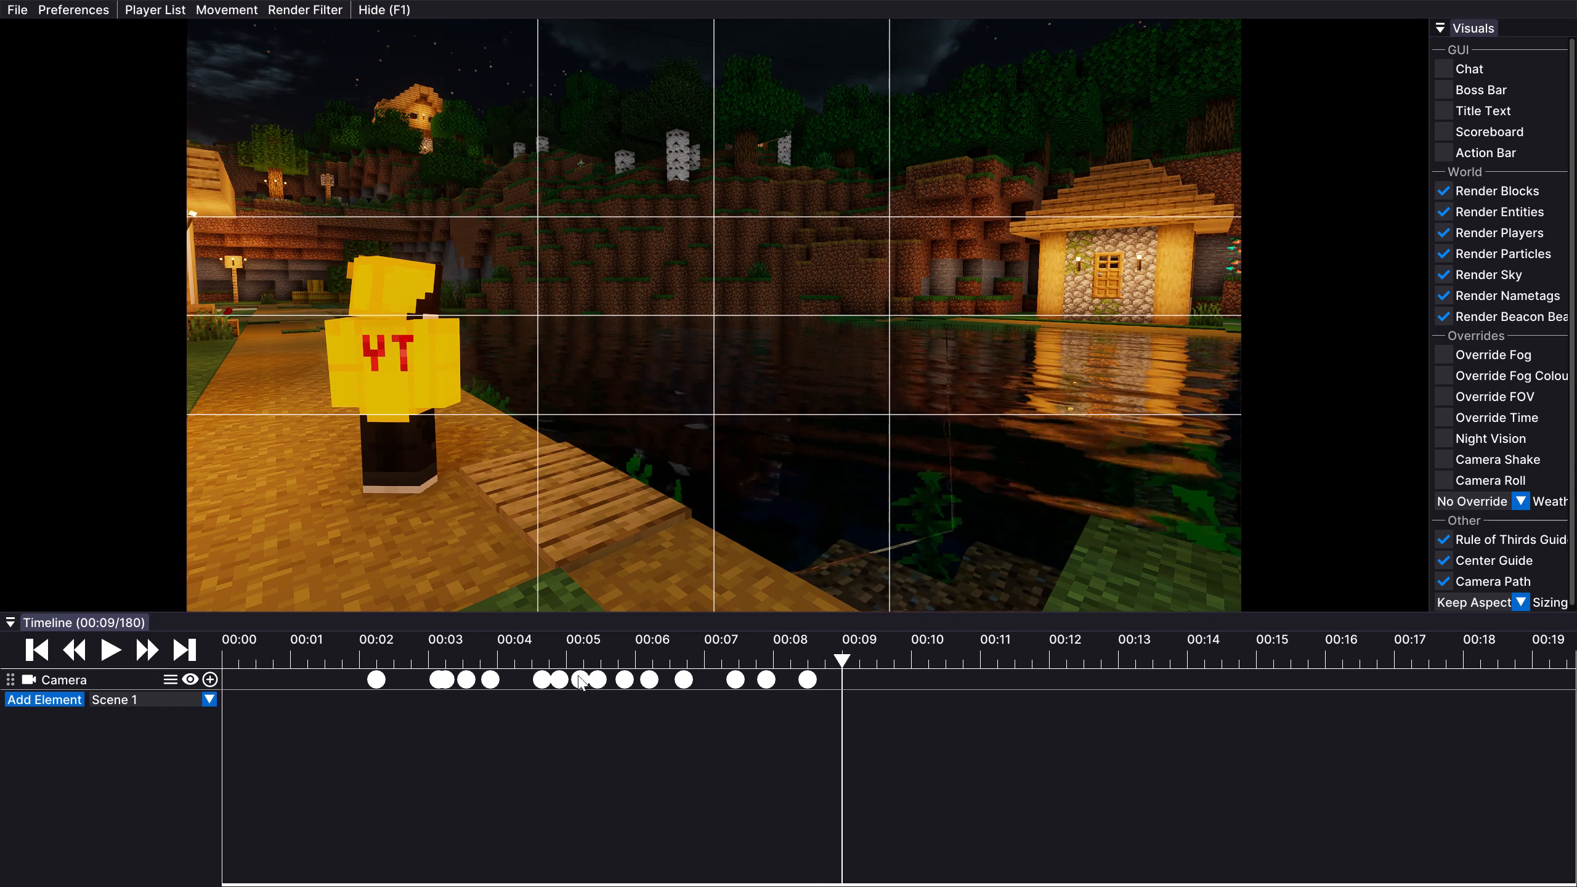
pyautogui.click(206, 679)
# Advance to tick 183, turn the camera from the water toward the player on the path, and add a Camera keyframe.
pyautogui.doubleClick(115, 651)
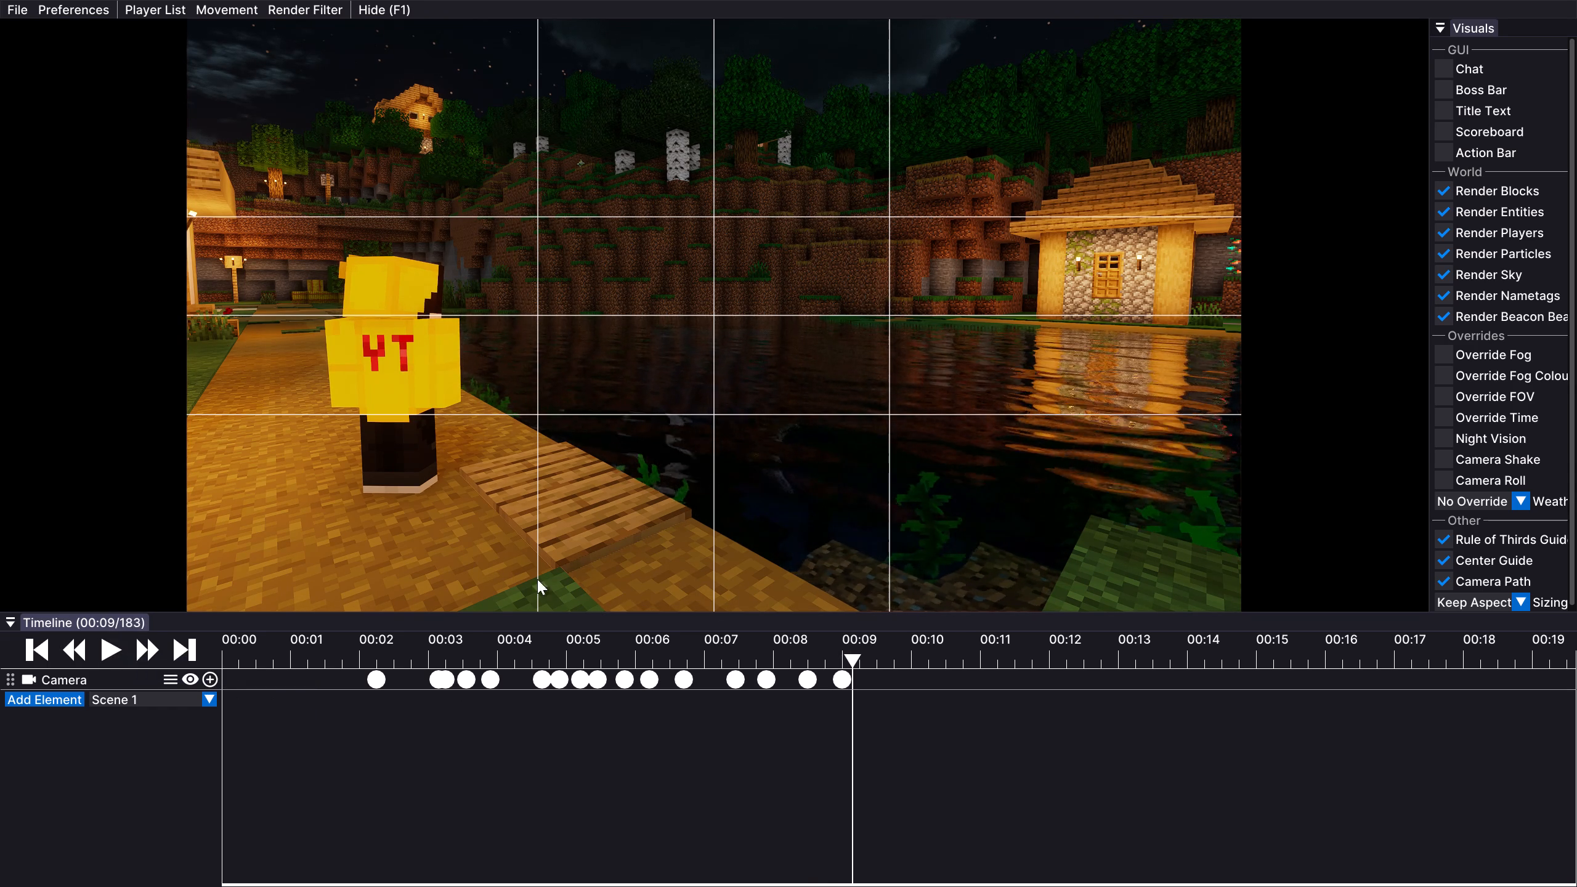
pyautogui.moveTo(902, 435); pyautogui.dragTo(788, 444)
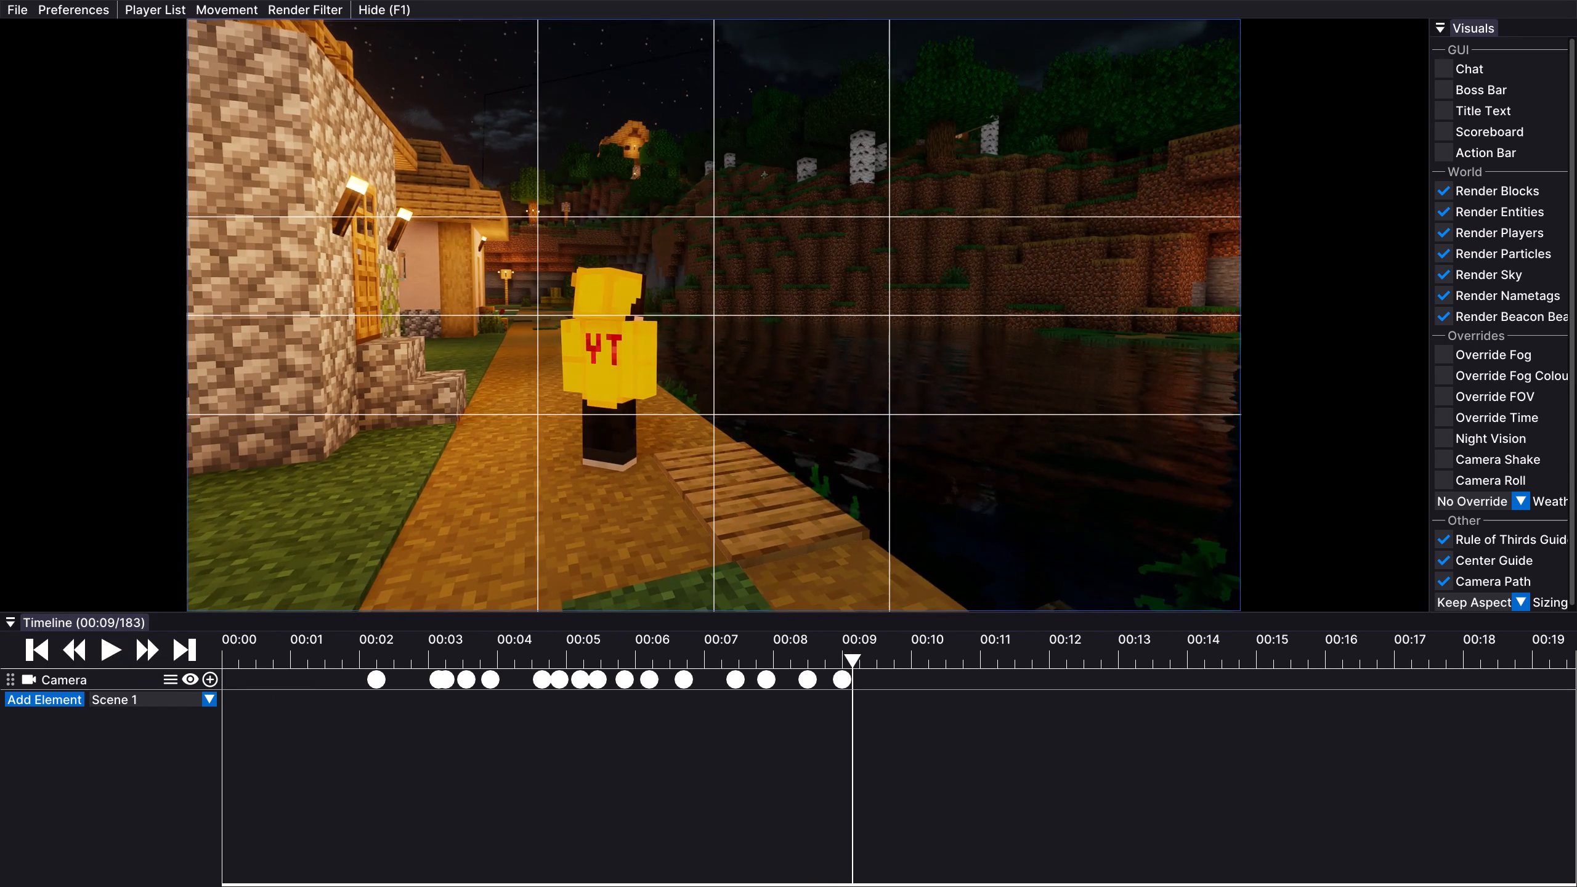
pyautogui.moveTo(788, 444); pyautogui.dragTo(788, 443)
pyautogui.click(195, 679)
pyautogui.click(188, 673)
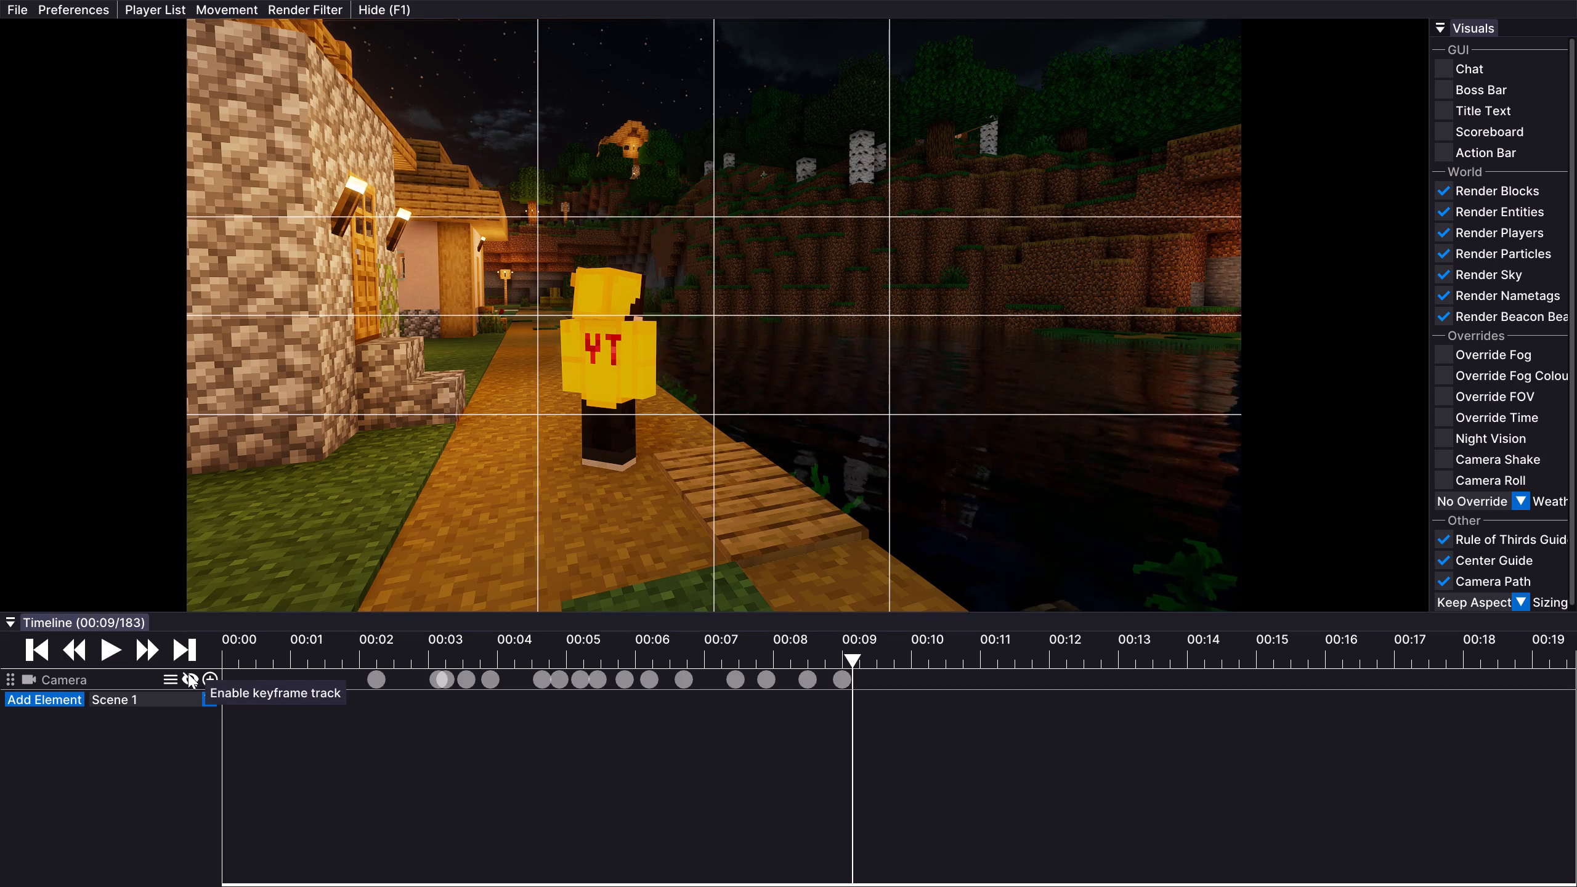
pyautogui.click(212, 674)
# Turn the camera further toward the stone house wall and path, advance to tick 192, and add a Camera keyframe.
pyautogui.doubleClick(110, 646)
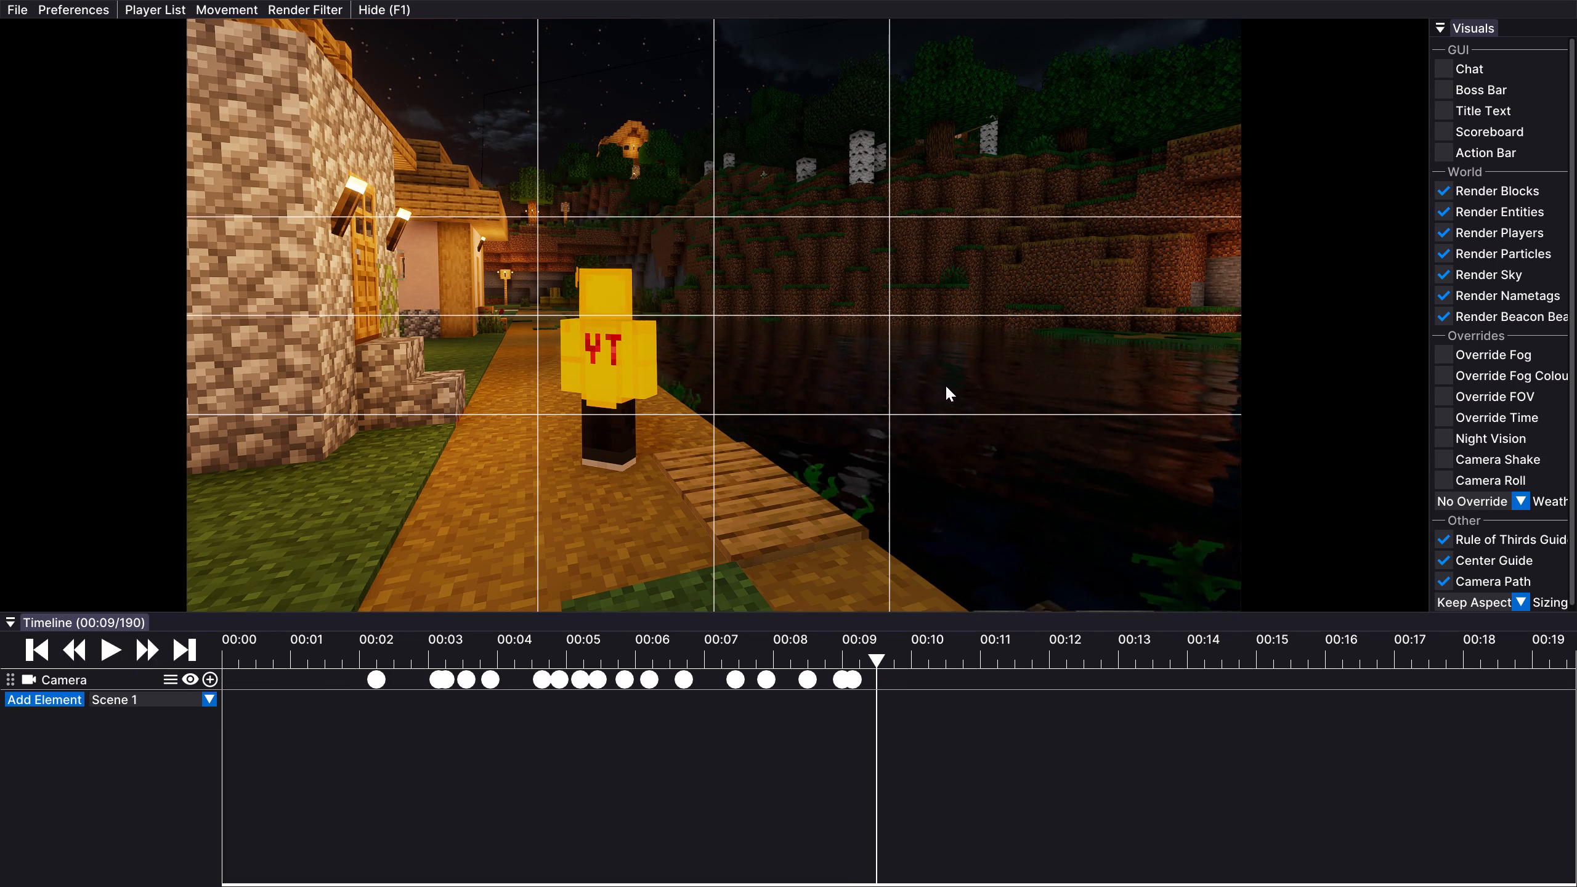
pyautogui.moveTo(938, 385); pyautogui.dragTo(788, 443)
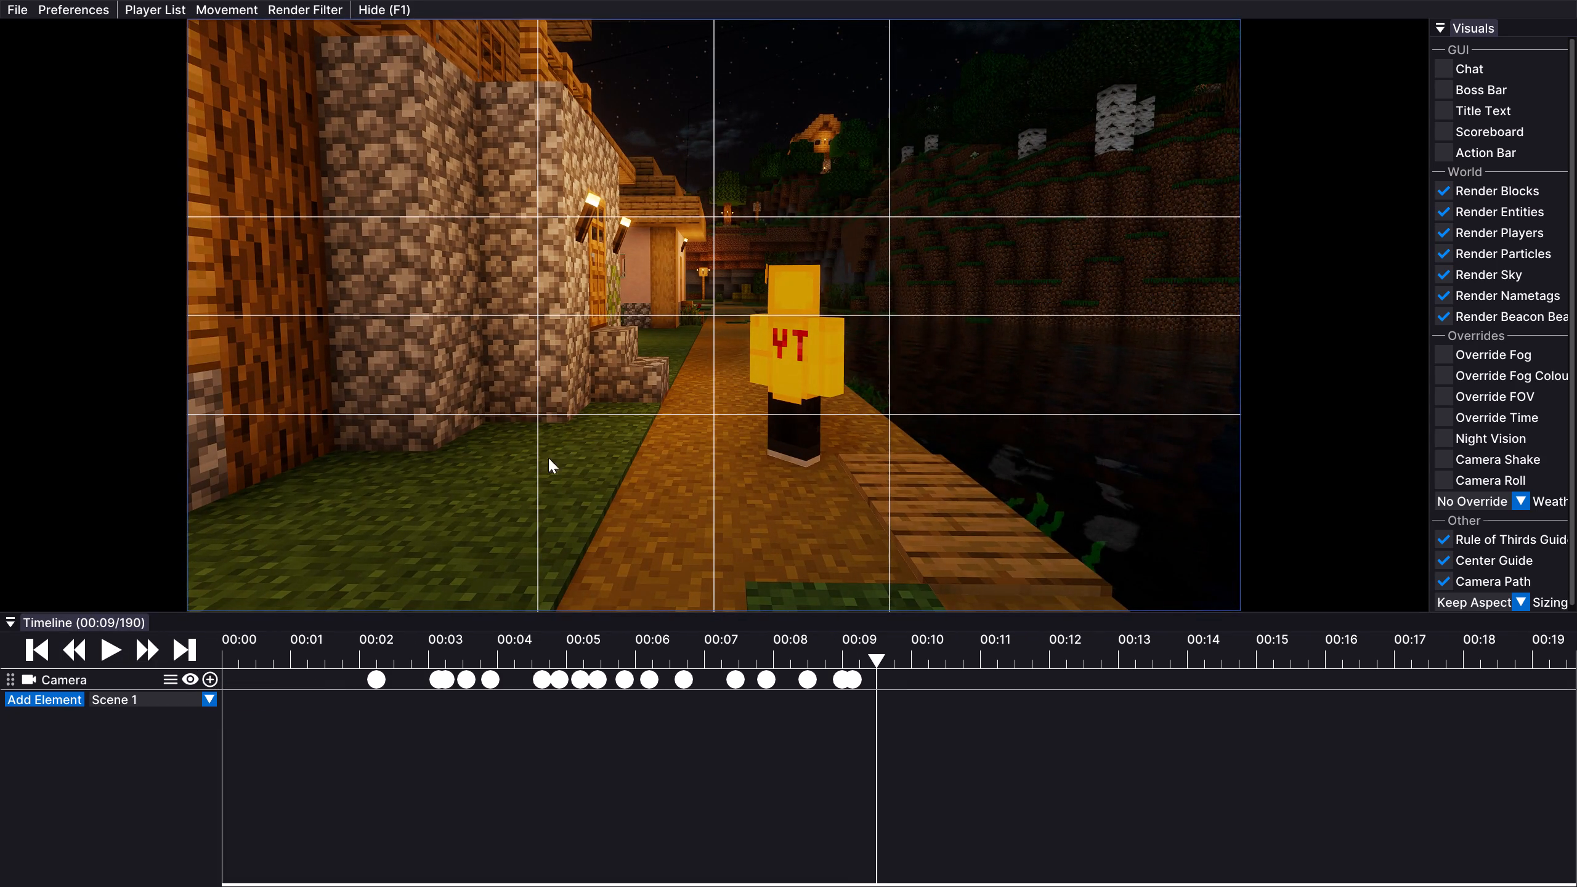
pyautogui.doubleClick(111, 657)
pyautogui.click(217, 673)
pyautogui.click(208, 675)
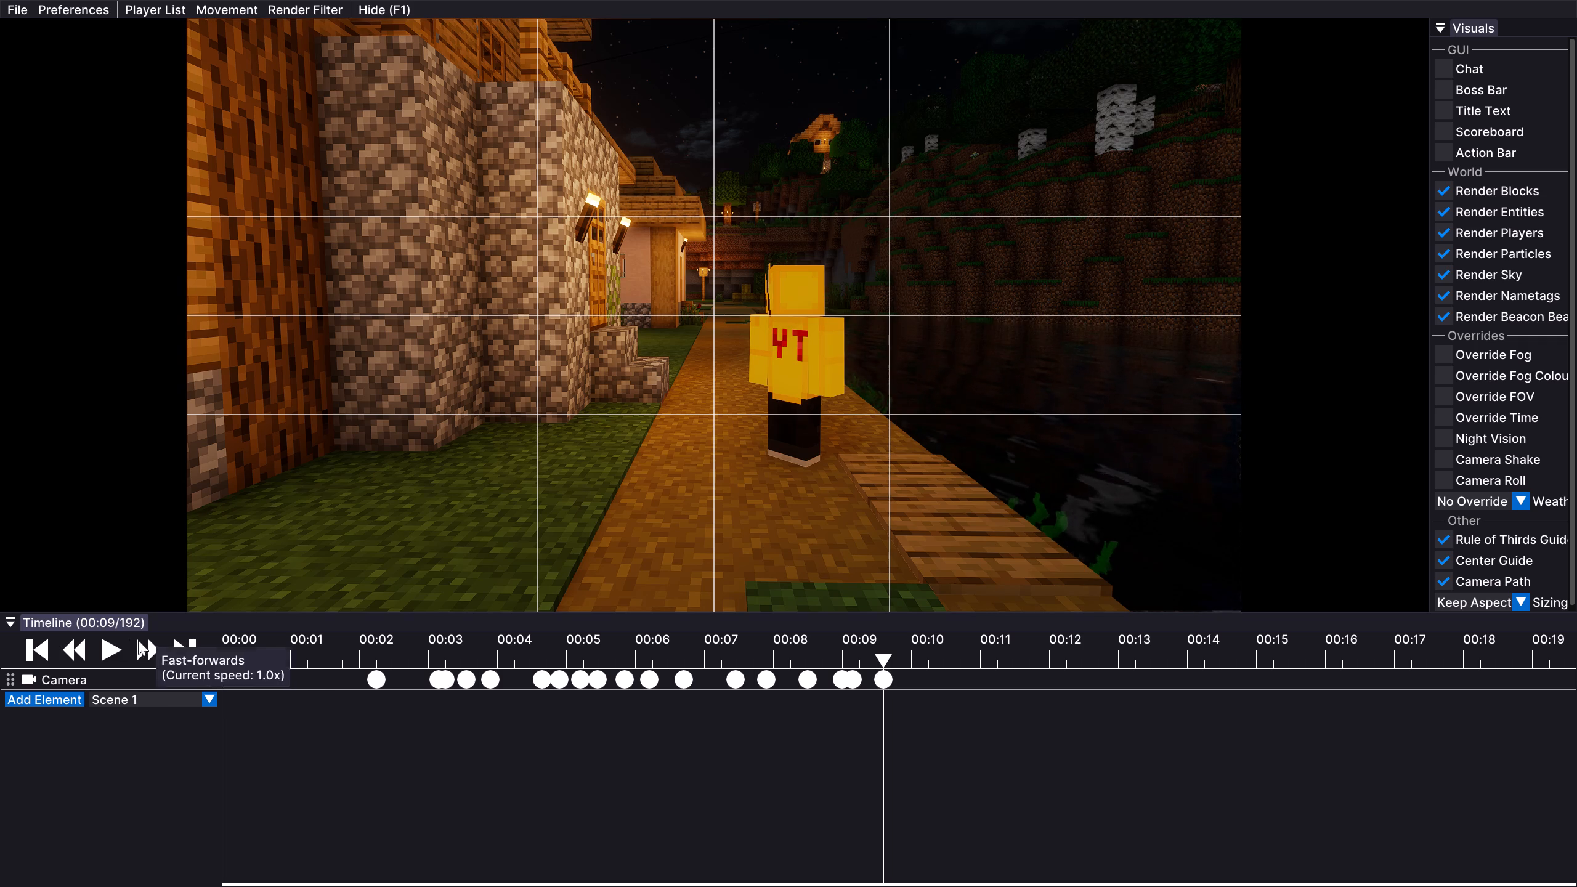
# Advance to tick 199, swing the camera toward the wooden house so the player sits past the right-third guide, and add a Camera keyframe.
pyautogui.doubleClick(116, 639)
pyautogui.moveTo(1047, 422); pyautogui.dragTo(788, 443)
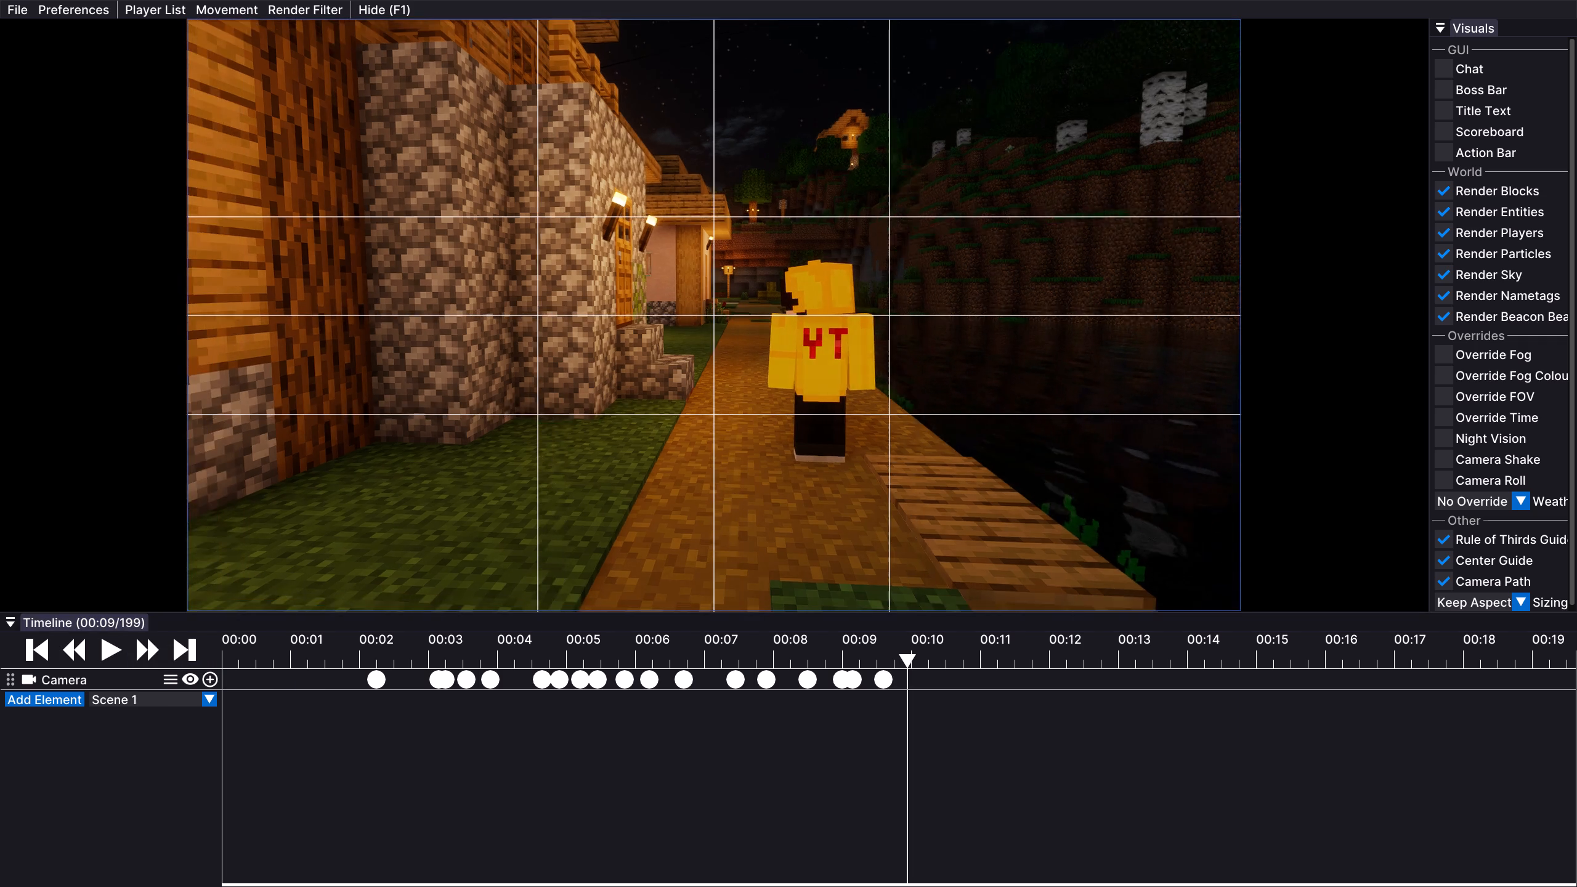
pyautogui.moveTo(788, 443); pyautogui.dragTo(788, 443)
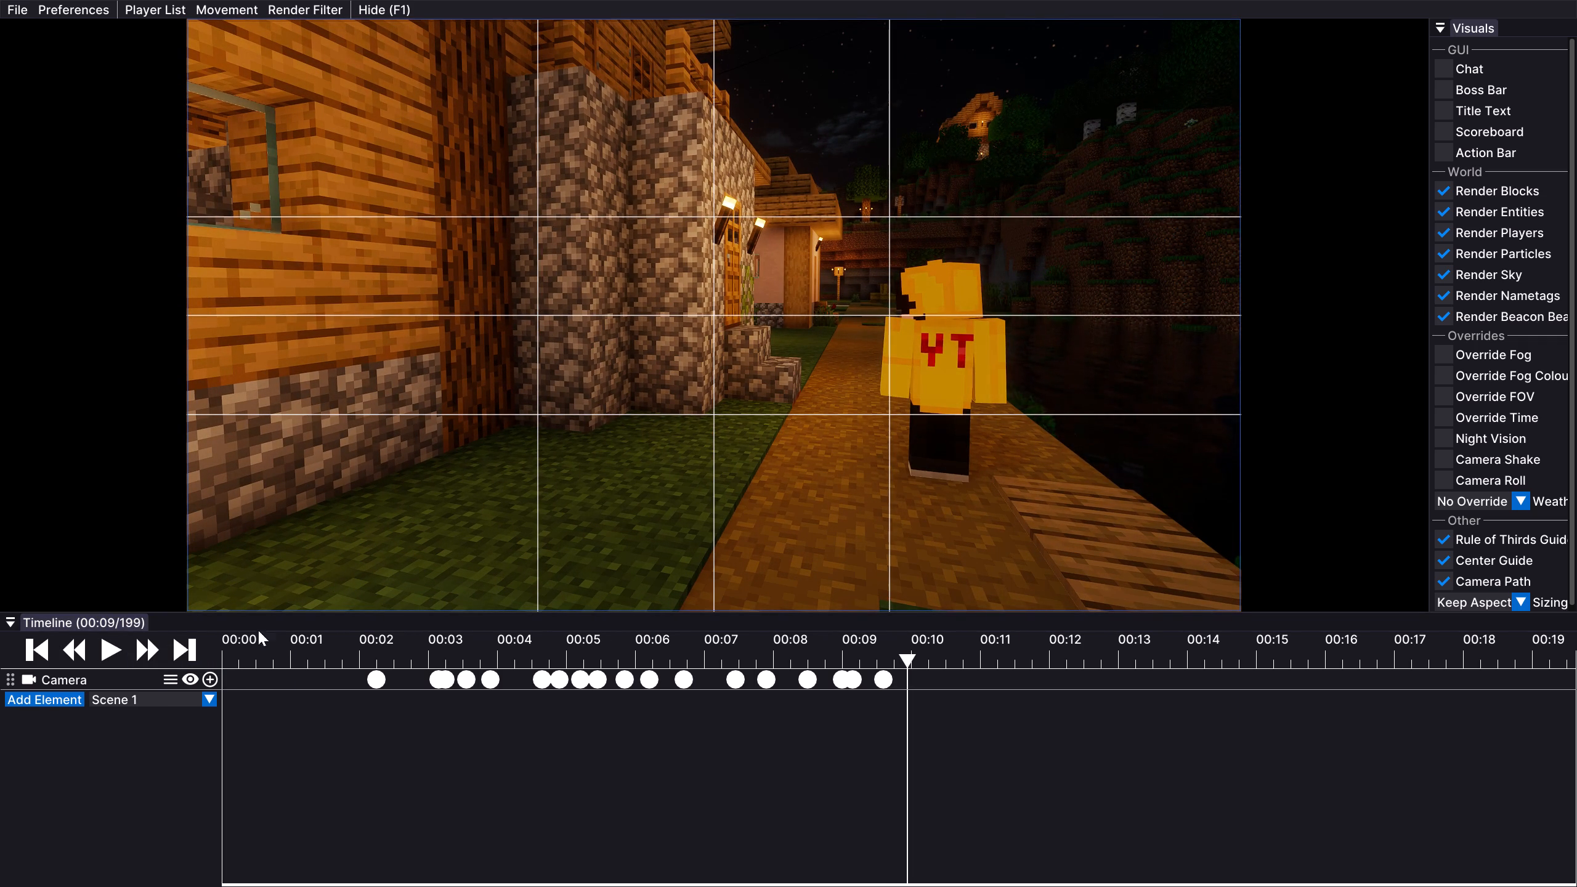
pyautogui.click(209, 678)
# Advance to tick 209, turn the camera further until the house window shows beside the player, and add a Camera keyframe.
pyautogui.click(110, 648)
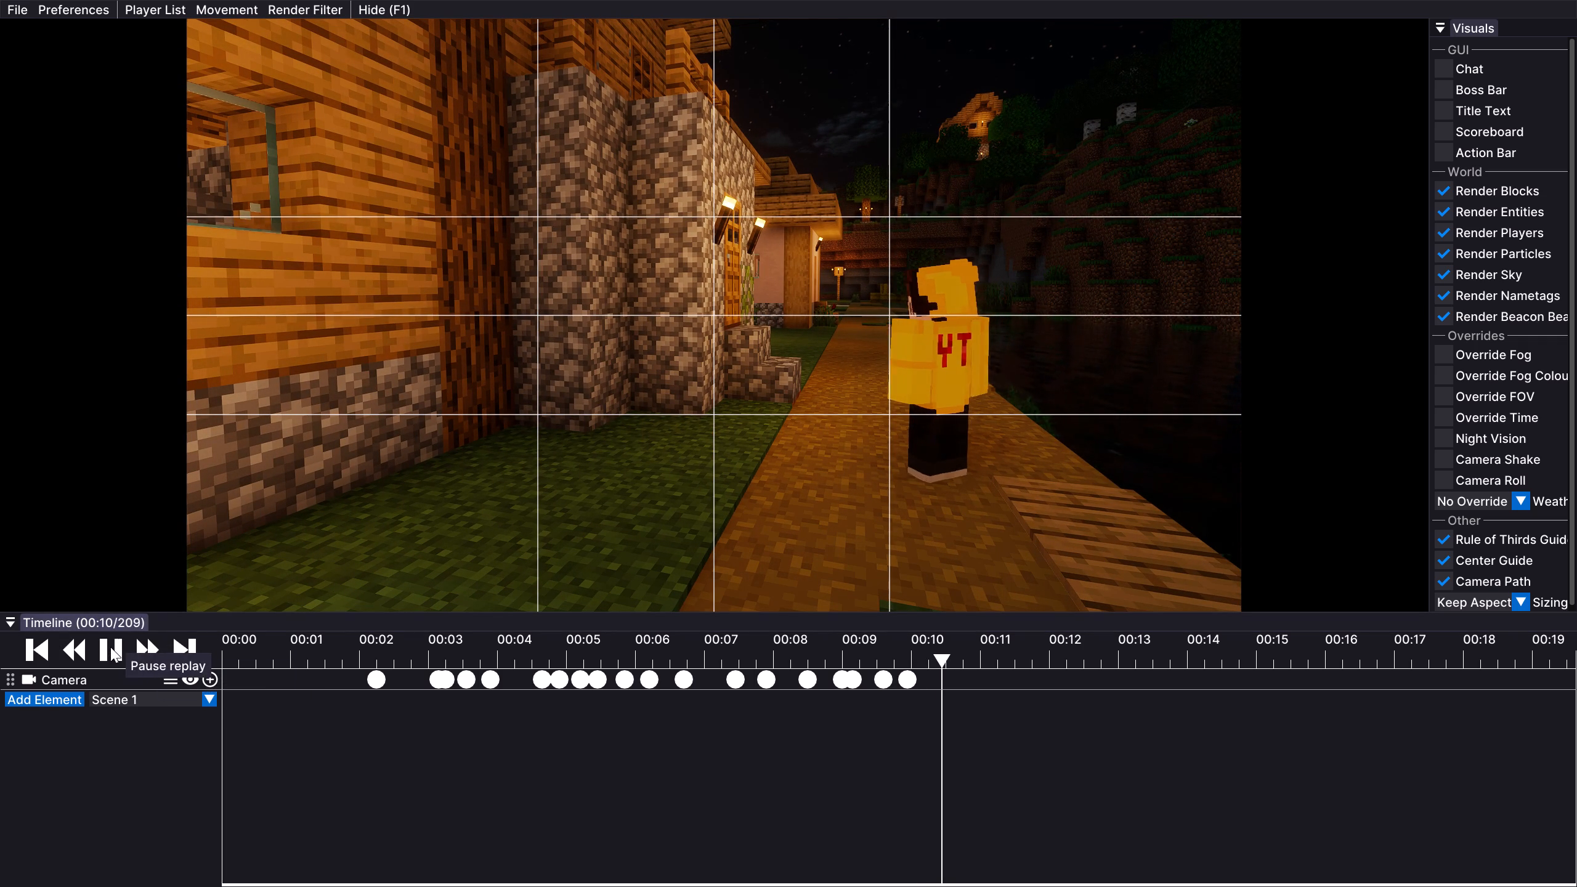
pyautogui.click(110, 647)
pyautogui.moveTo(894, 466); pyautogui.dragTo(788, 443)
pyautogui.moveTo(221, 607); pyautogui.dragTo(788, 445)
pyautogui.moveTo(951, 294); pyautogui.dragTo(788, 443)
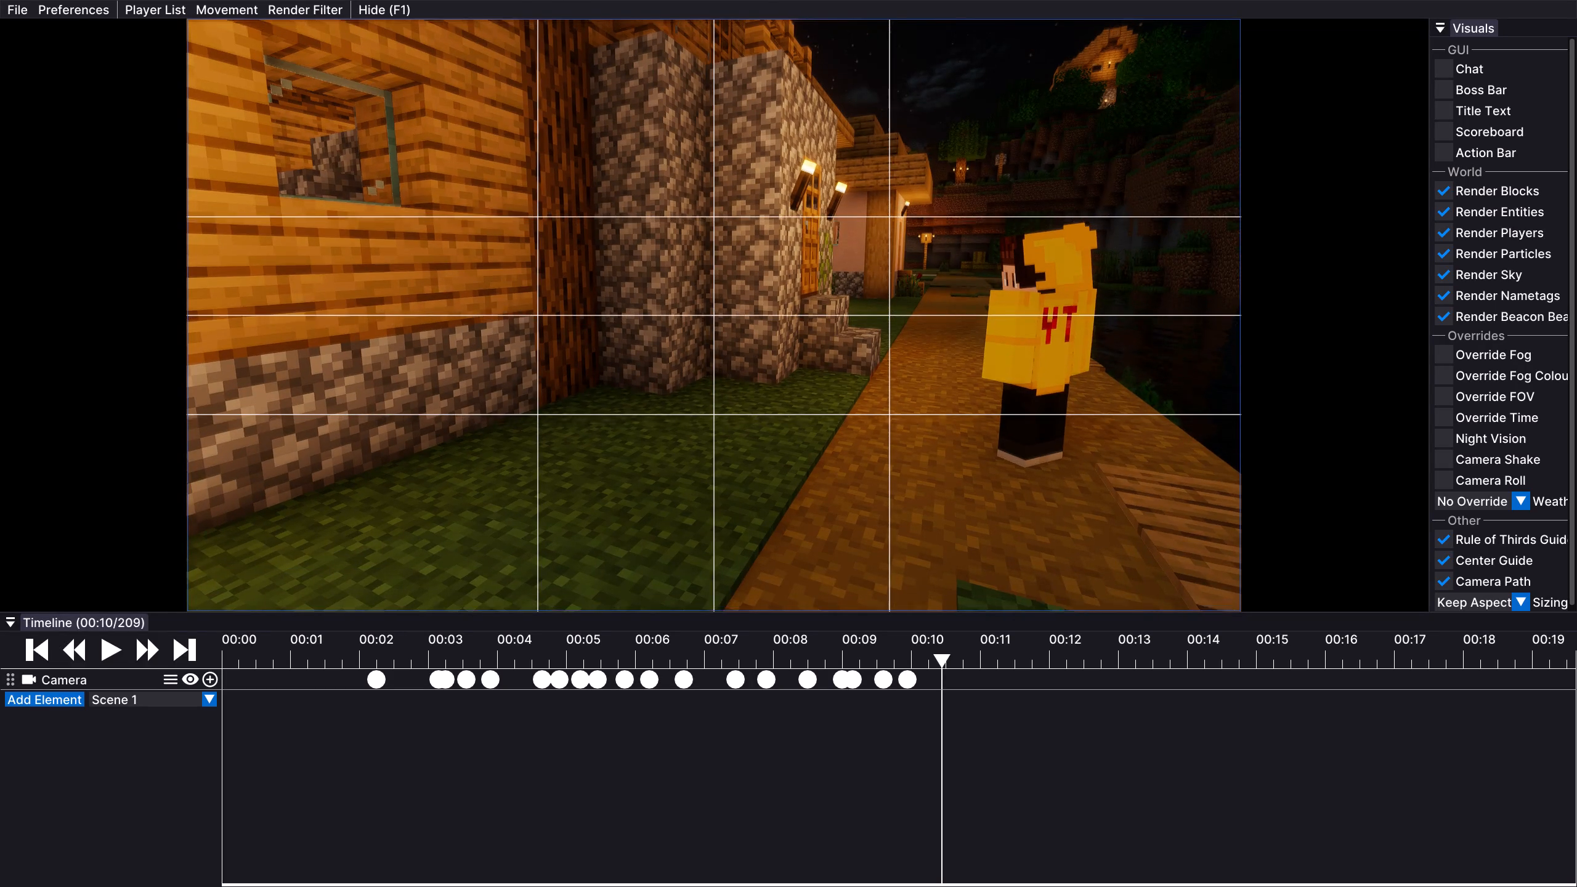
pyautogui.moveTo(788, 443); pyautogui.dragTo(788, 443)
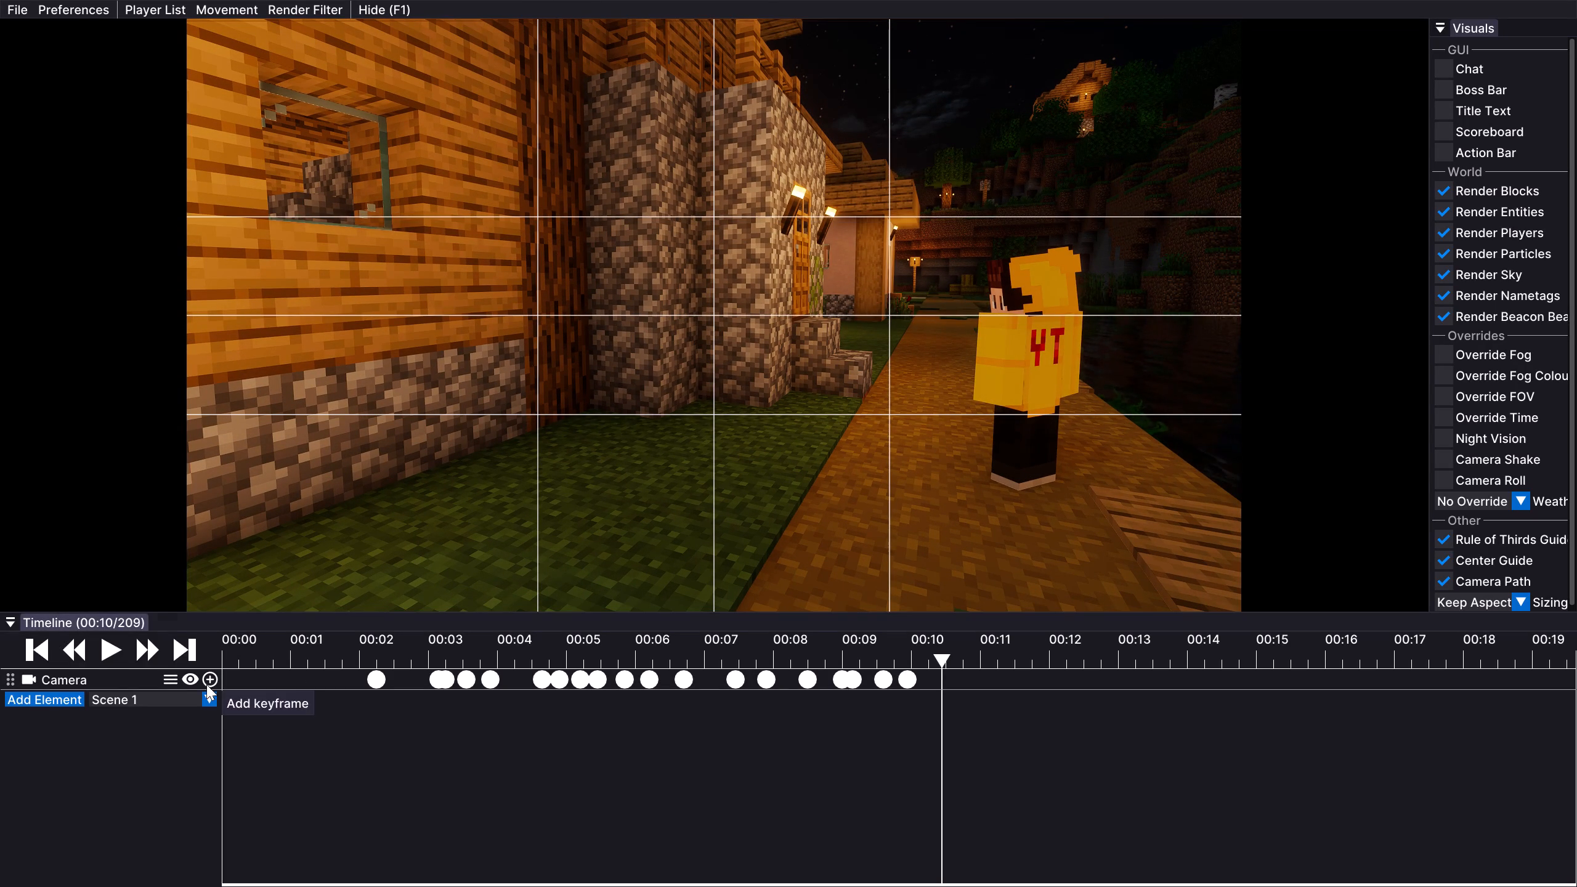
pyautogui.click(206, 684)
# Play on to just past 00:11 and add a Camera keyframe holding the view of the house window and player.
pyautogui.click(117, 652)
pyautogui.click(105, 645)
pyautogui.doubleClick(105, 645)
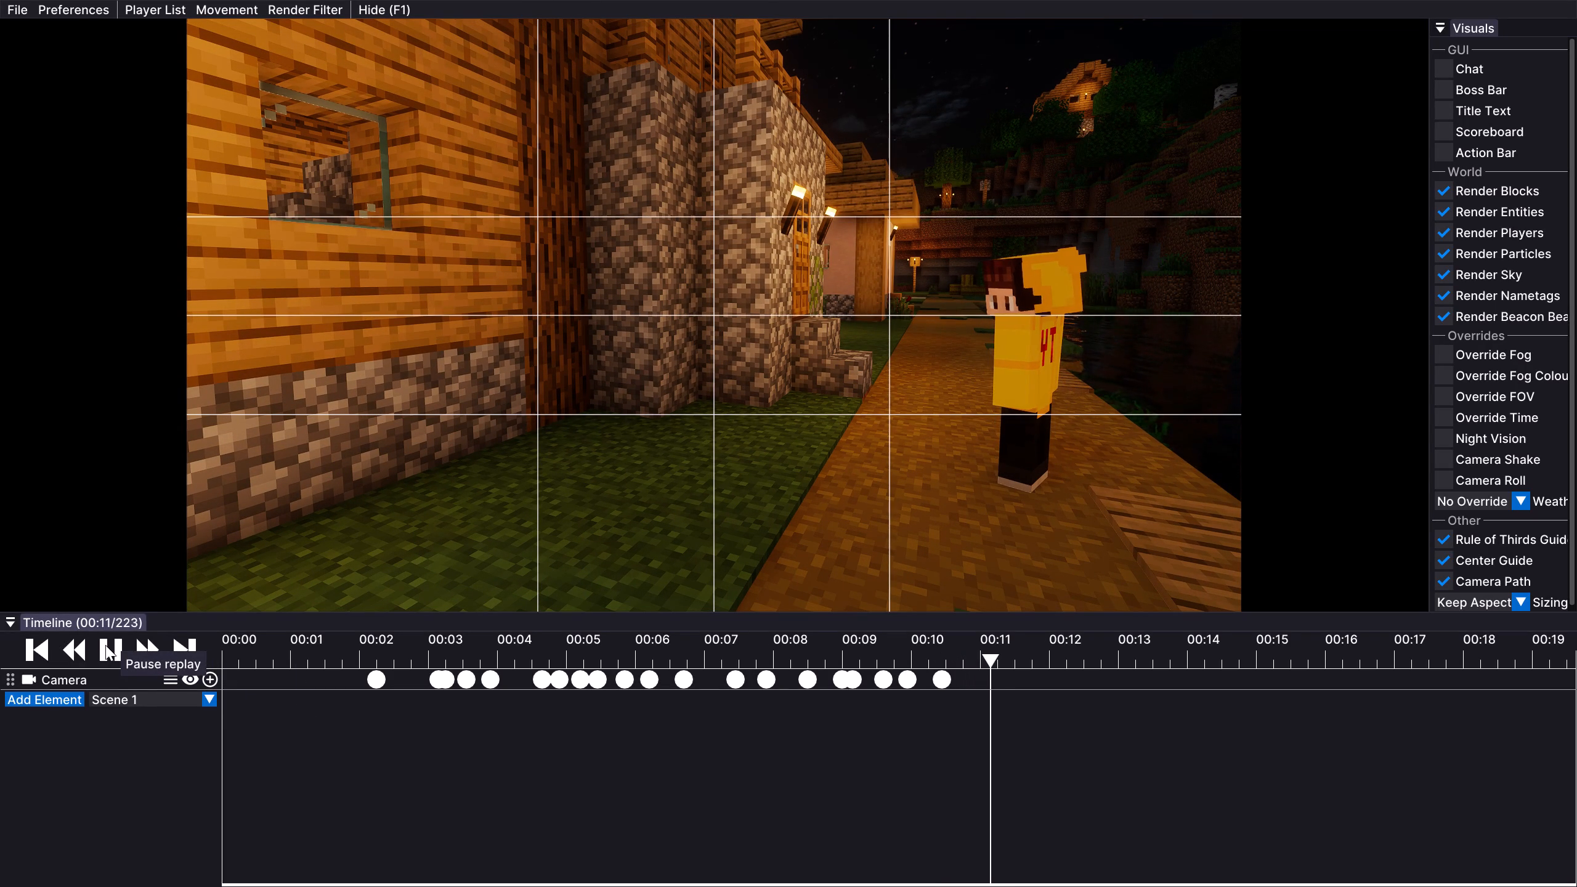
pyautogui.click(213, 674)
# Advance to tick 235, turn the camera back so the player stands between the centre and right-third guides, and add a Camera keyframe.
pyautogui.click(113, 647)
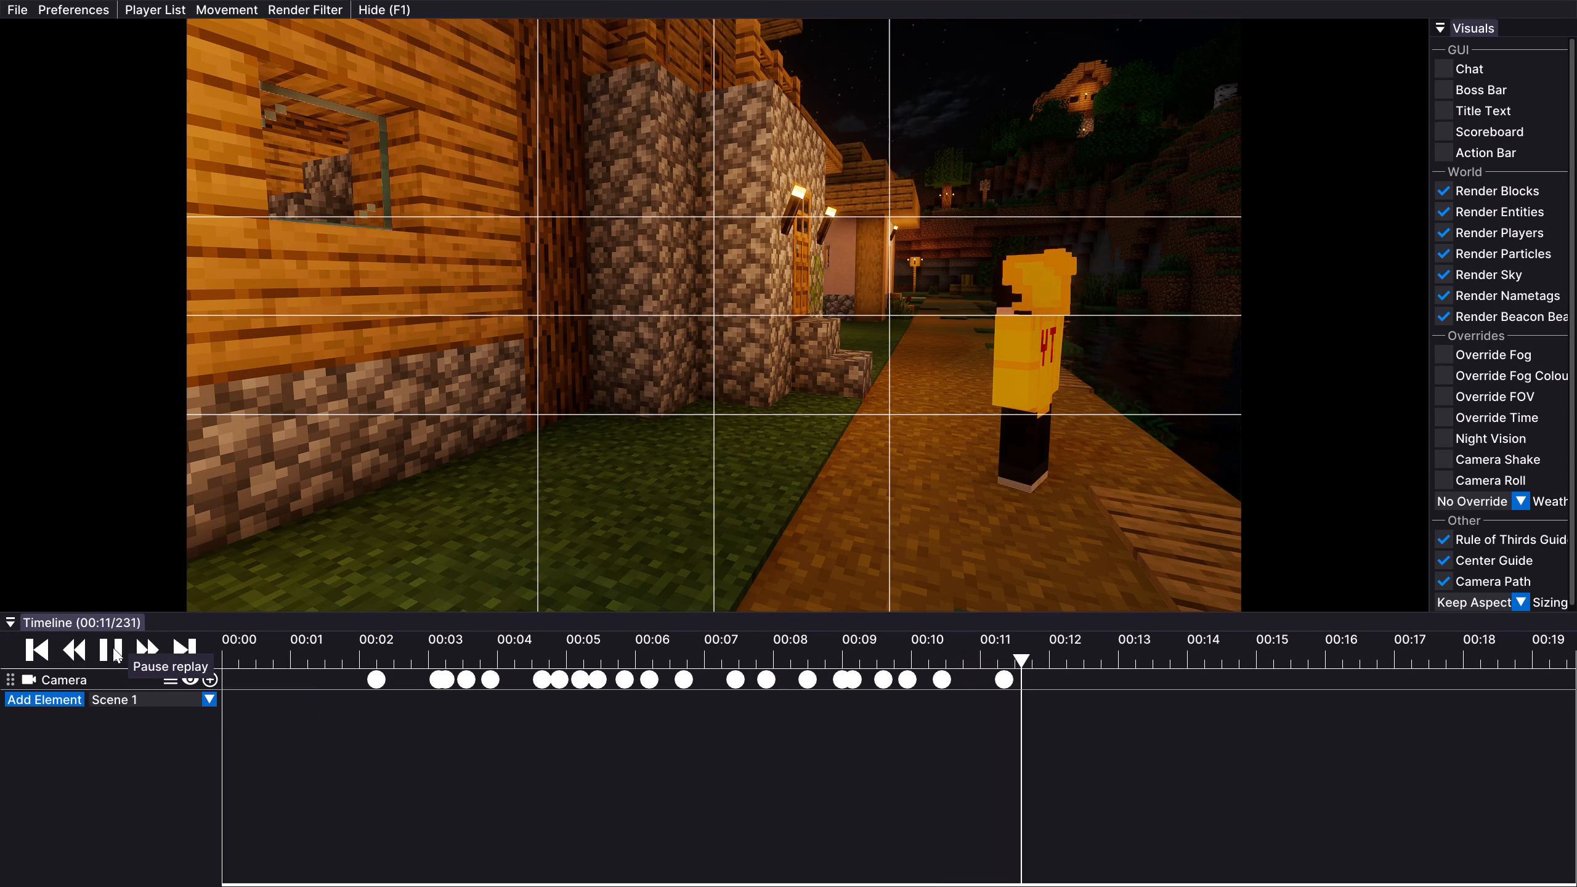
pyautogui.click(113, 647)
pyautogui.moveTo(705, 480); pyautogui.dragTo(788, 443)
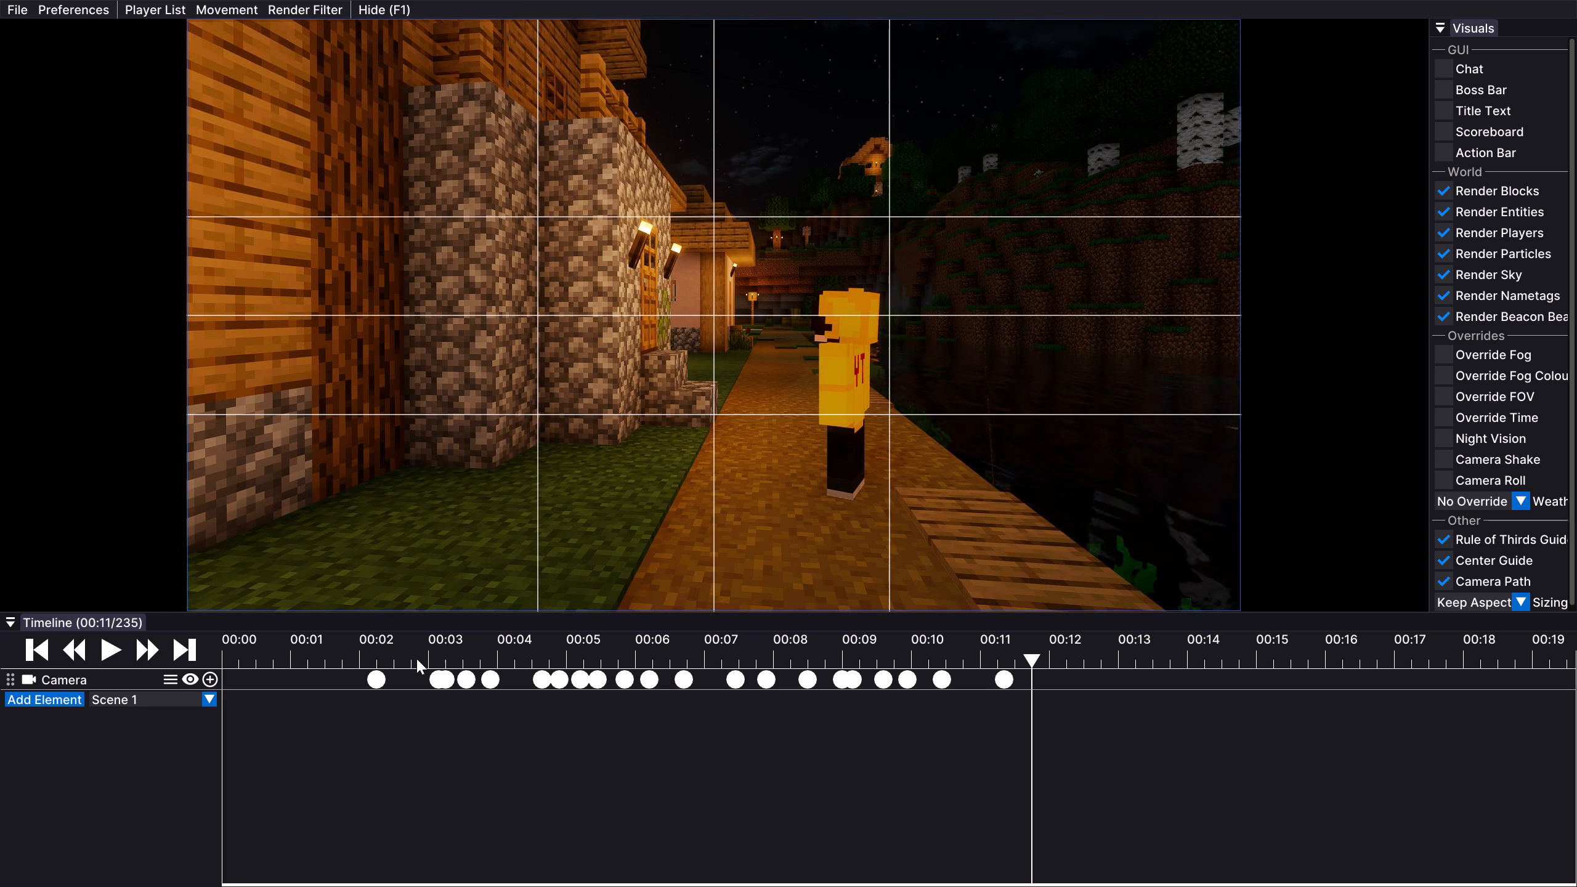
pyautogui.click(204, 673)
# Advance to tick 252 and add a Camera keyframe holding the same view down the path.
pyautogui.click(111, 644)
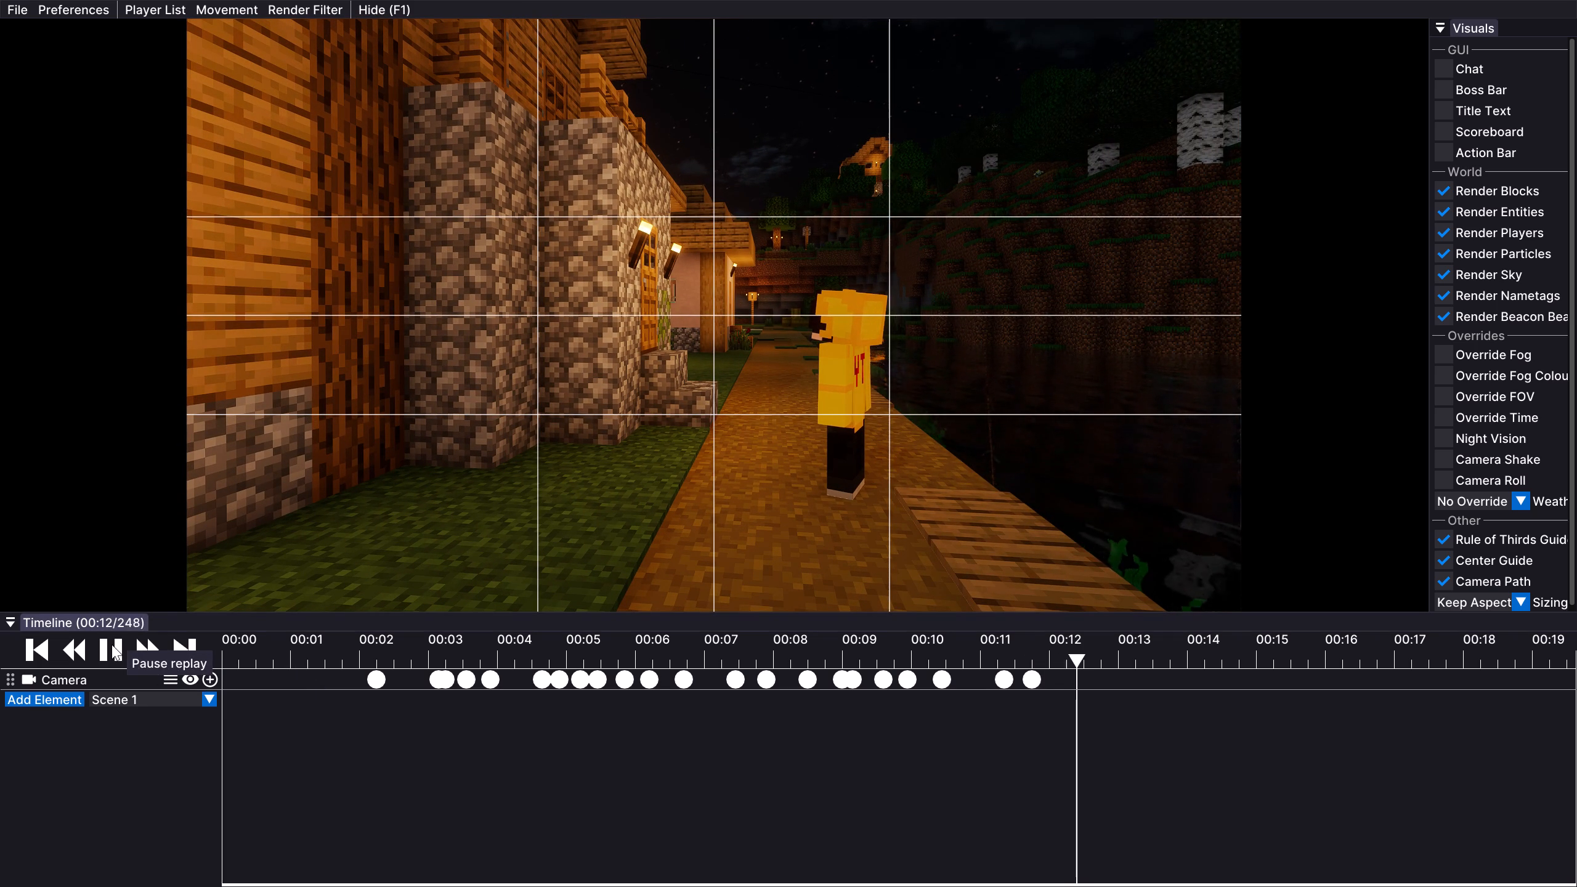
pyautogui.click(111, 644)
pyautogui.click(209, 675)
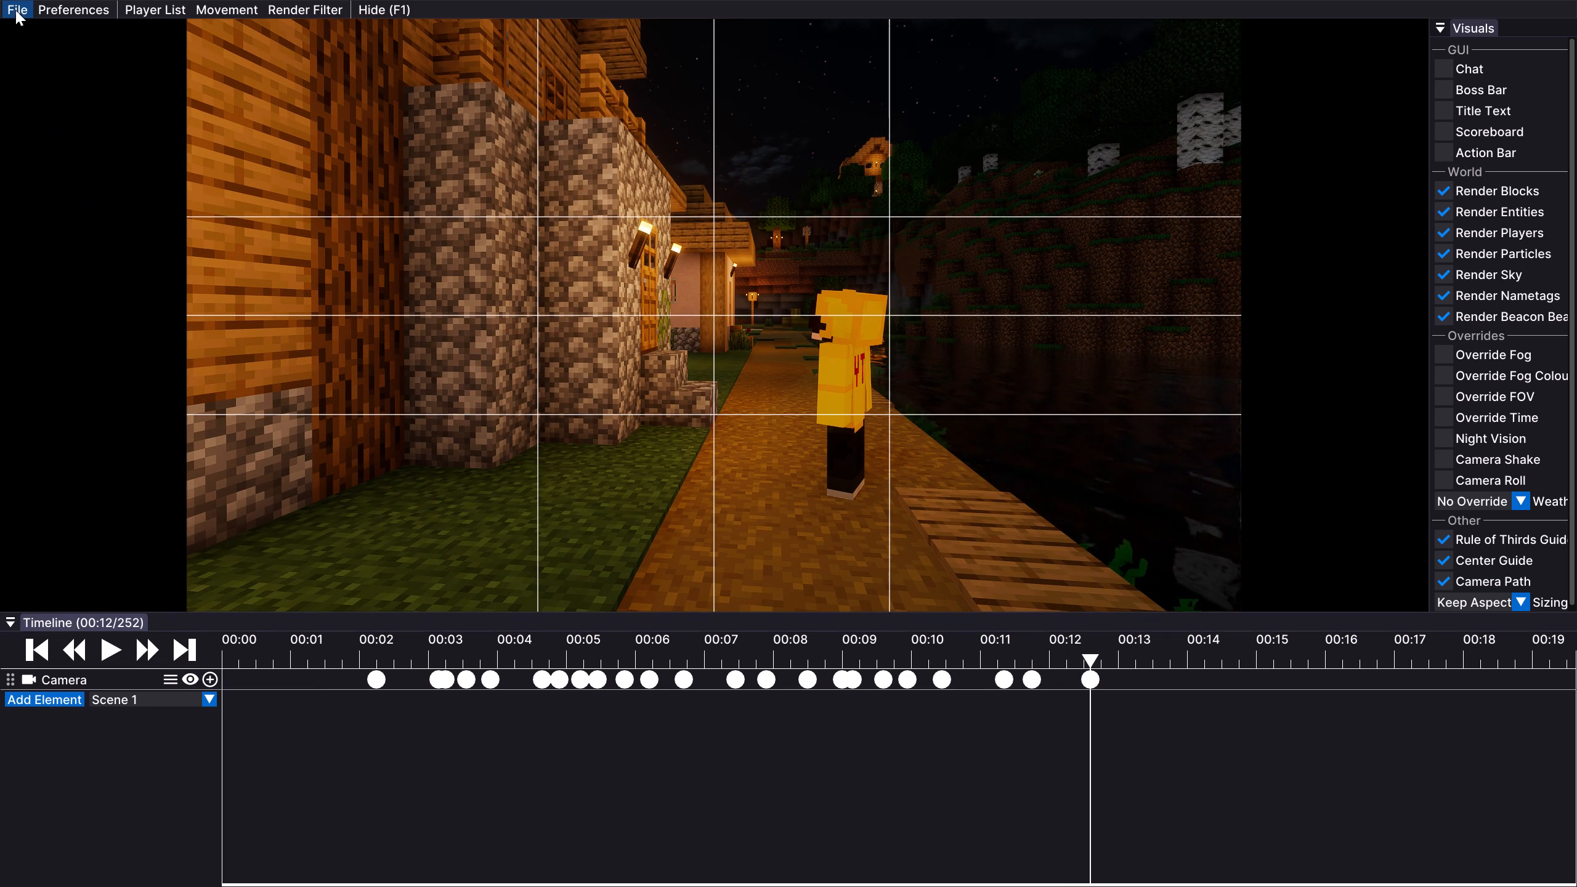
# Export the keyframed section as a 1920 × 1080, 60 fps MP4 video and dismiss the finished-export dialog.
pyautogui.click(15, 9)
pyautogui.click(52, 38)
pyautogui.click(721, 596)
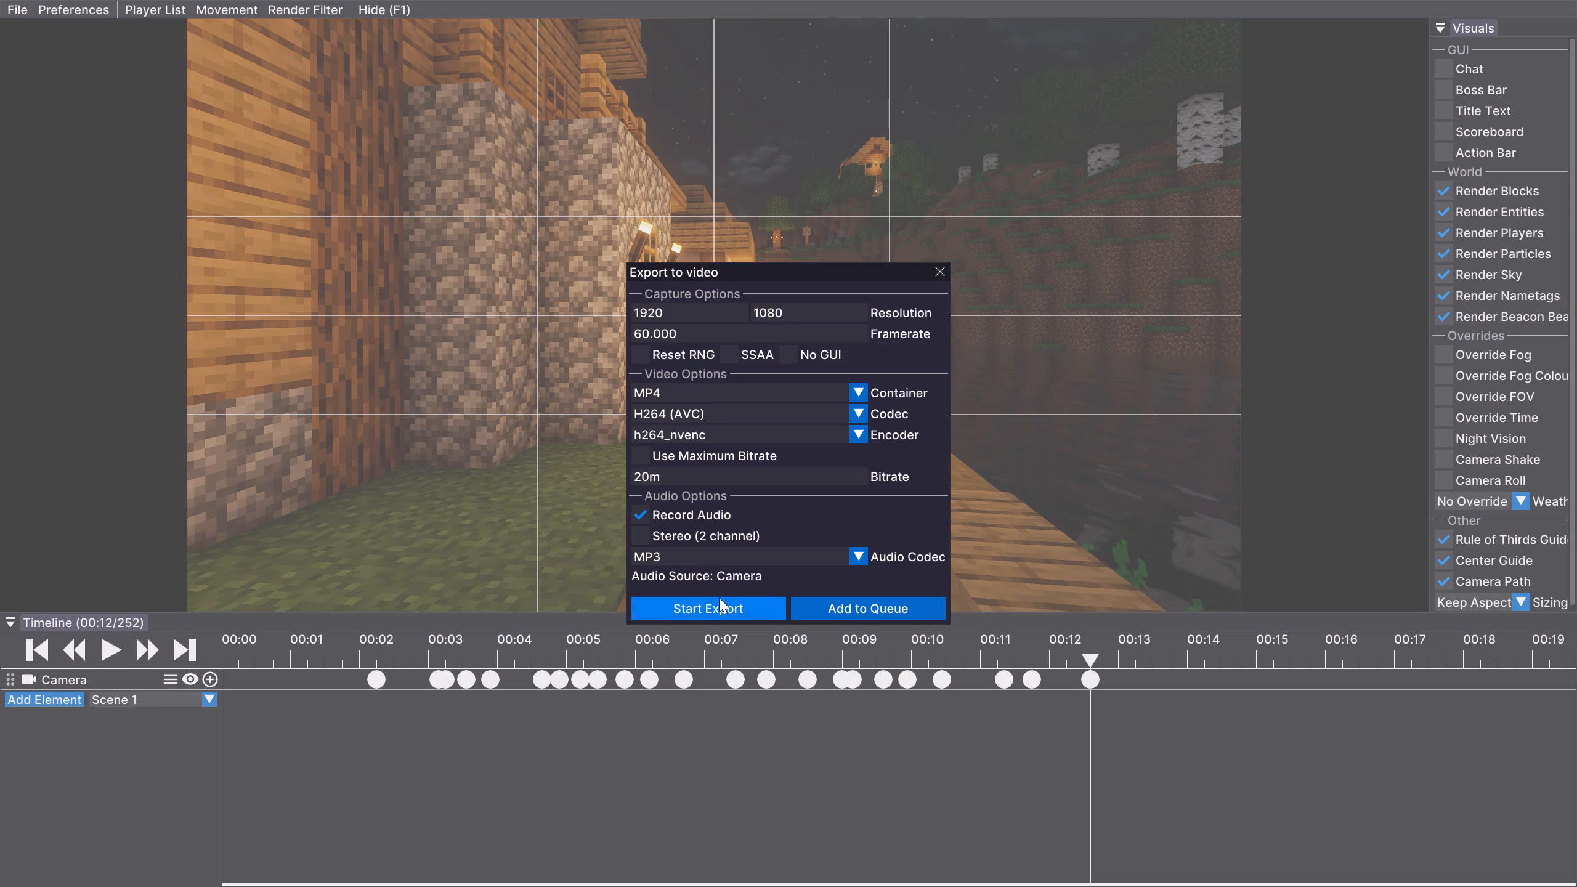
pyautogui.click(716, 606)
pyautogui.click(638, 419)
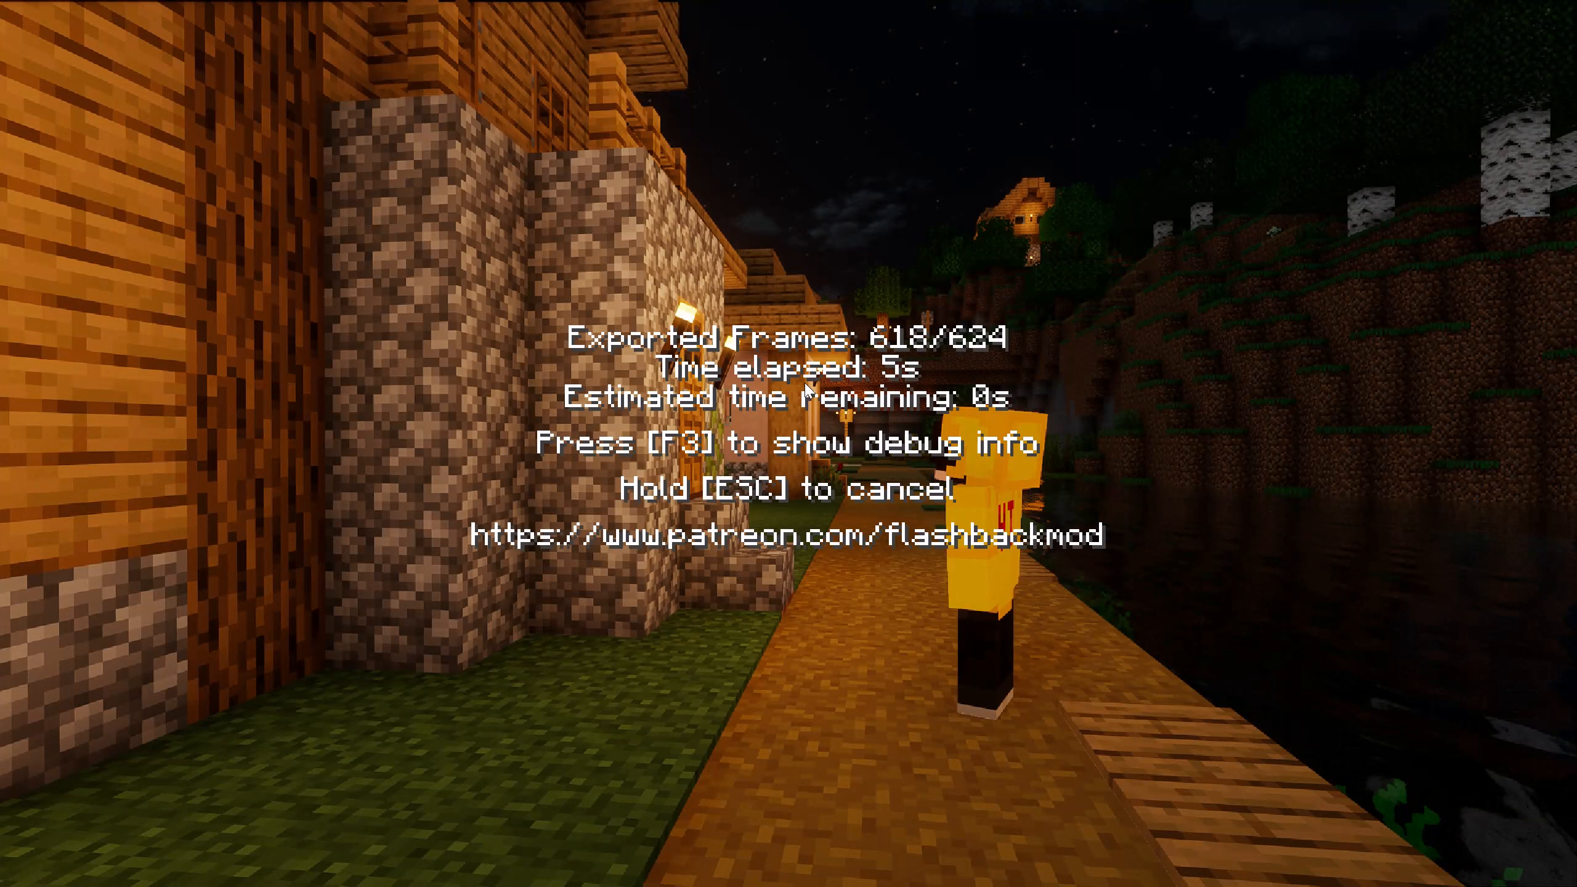
pyautogui.click(925, 386)
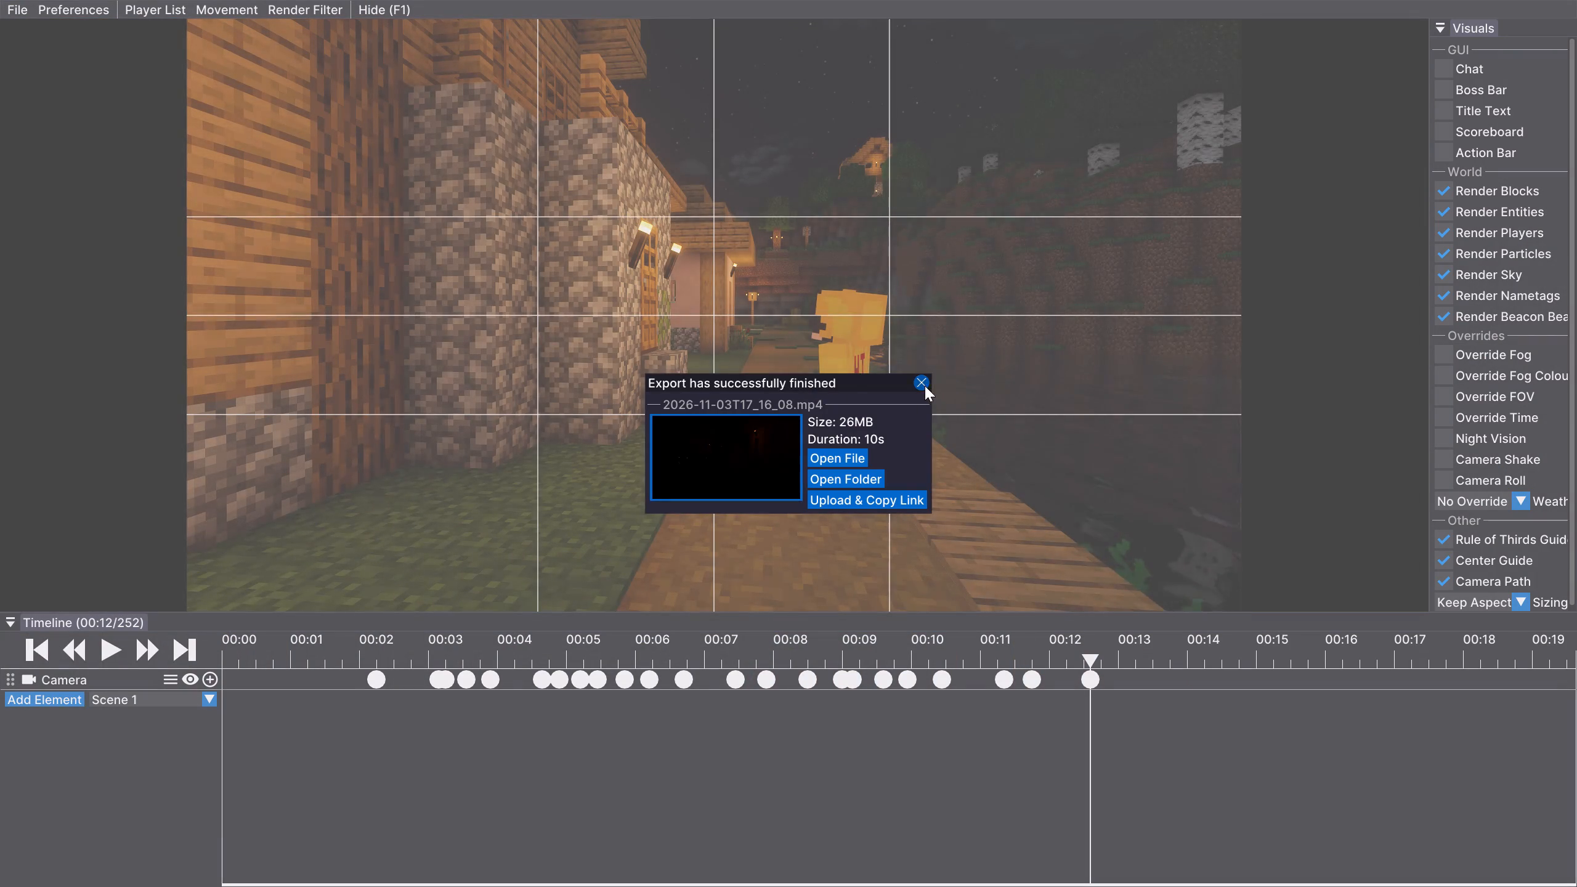
# Select all the Camera keyframes on the timeline and delete them.
pyautogui.moveTo(1198, 732); pyautogui.dragTo(308, 551)
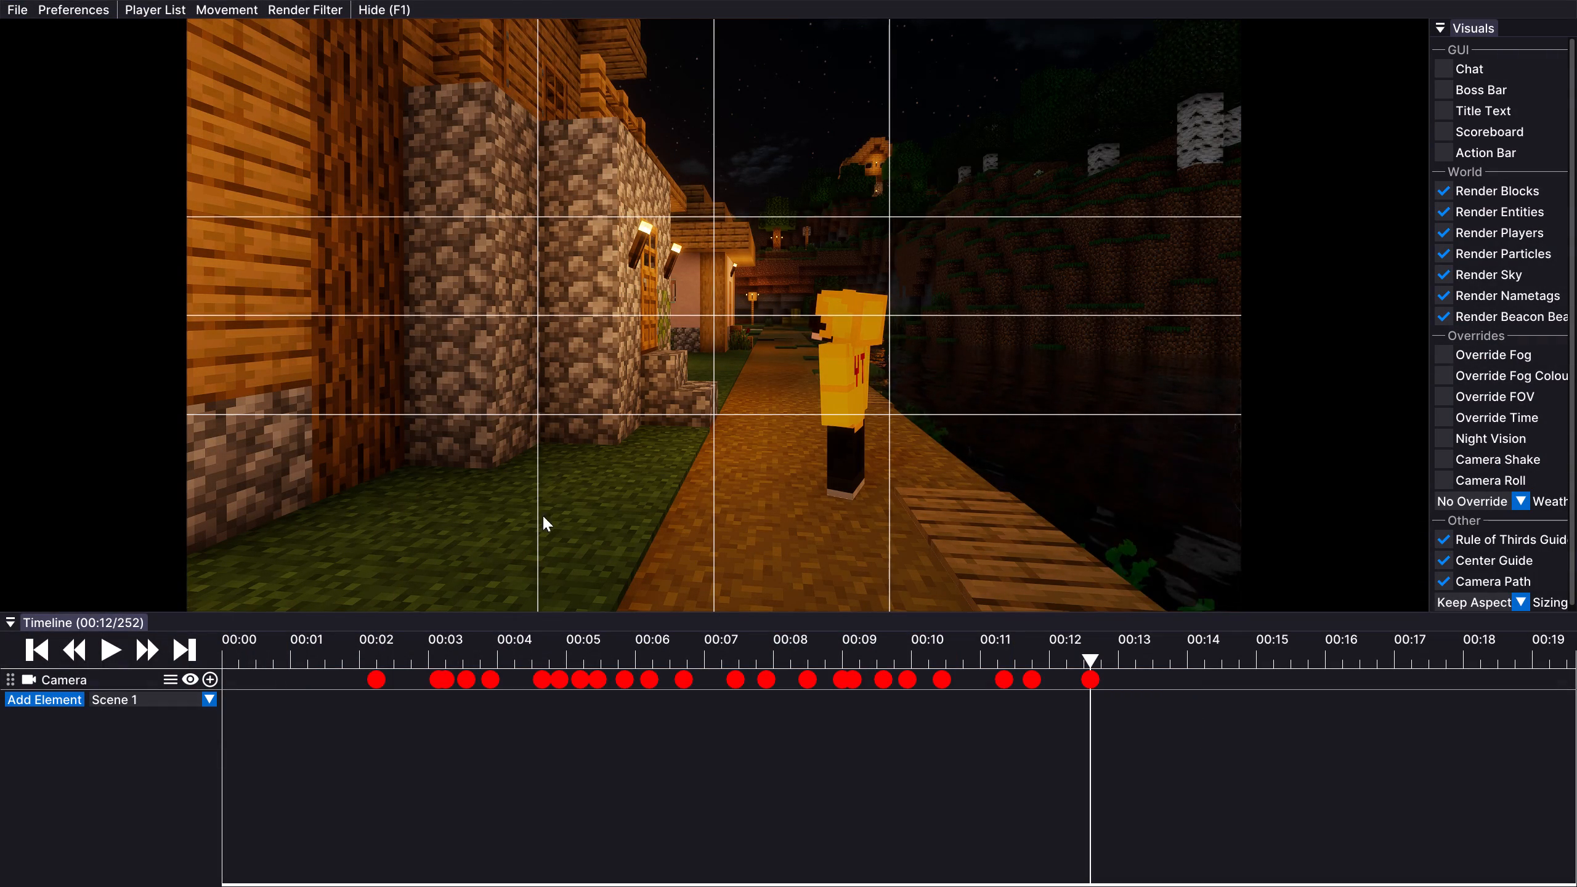
pyautogui.press('Delete')
# Advance to tick 271, place the camera facing the house's front door with the player running past, and add a Camera keyframe.
pyautogui.click(107, 650)
pyautogui.click(107, 650)
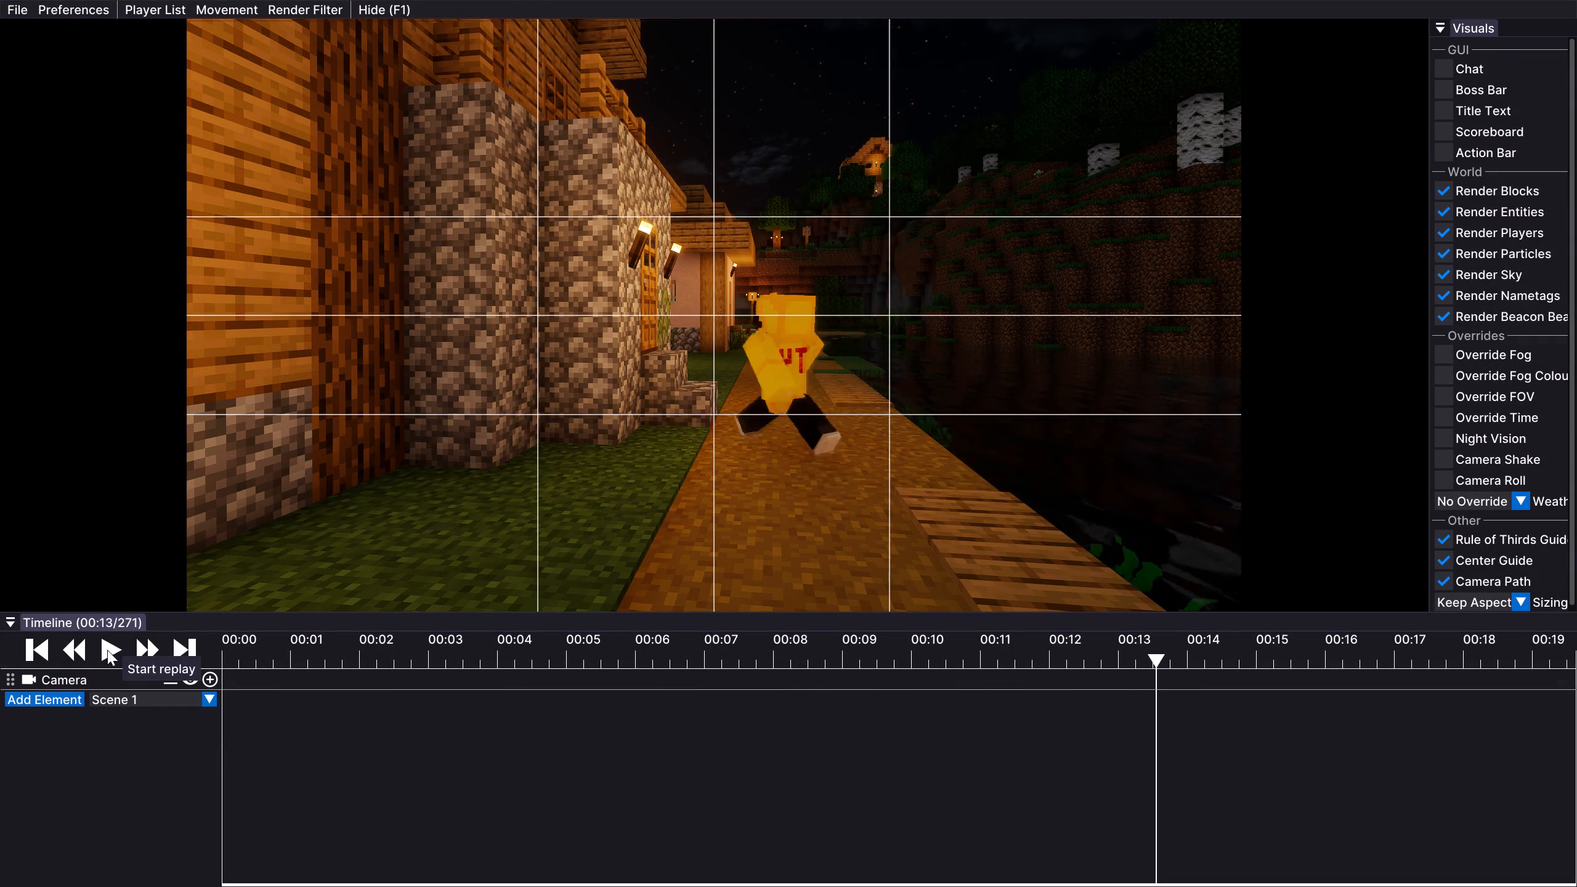
pyautogui.press('Up')
pyautogui.moveTo(1070, 415); pyautogui.dragTo(788, 443)
pyautogui.press('Right')
pyautogui.press('Down')
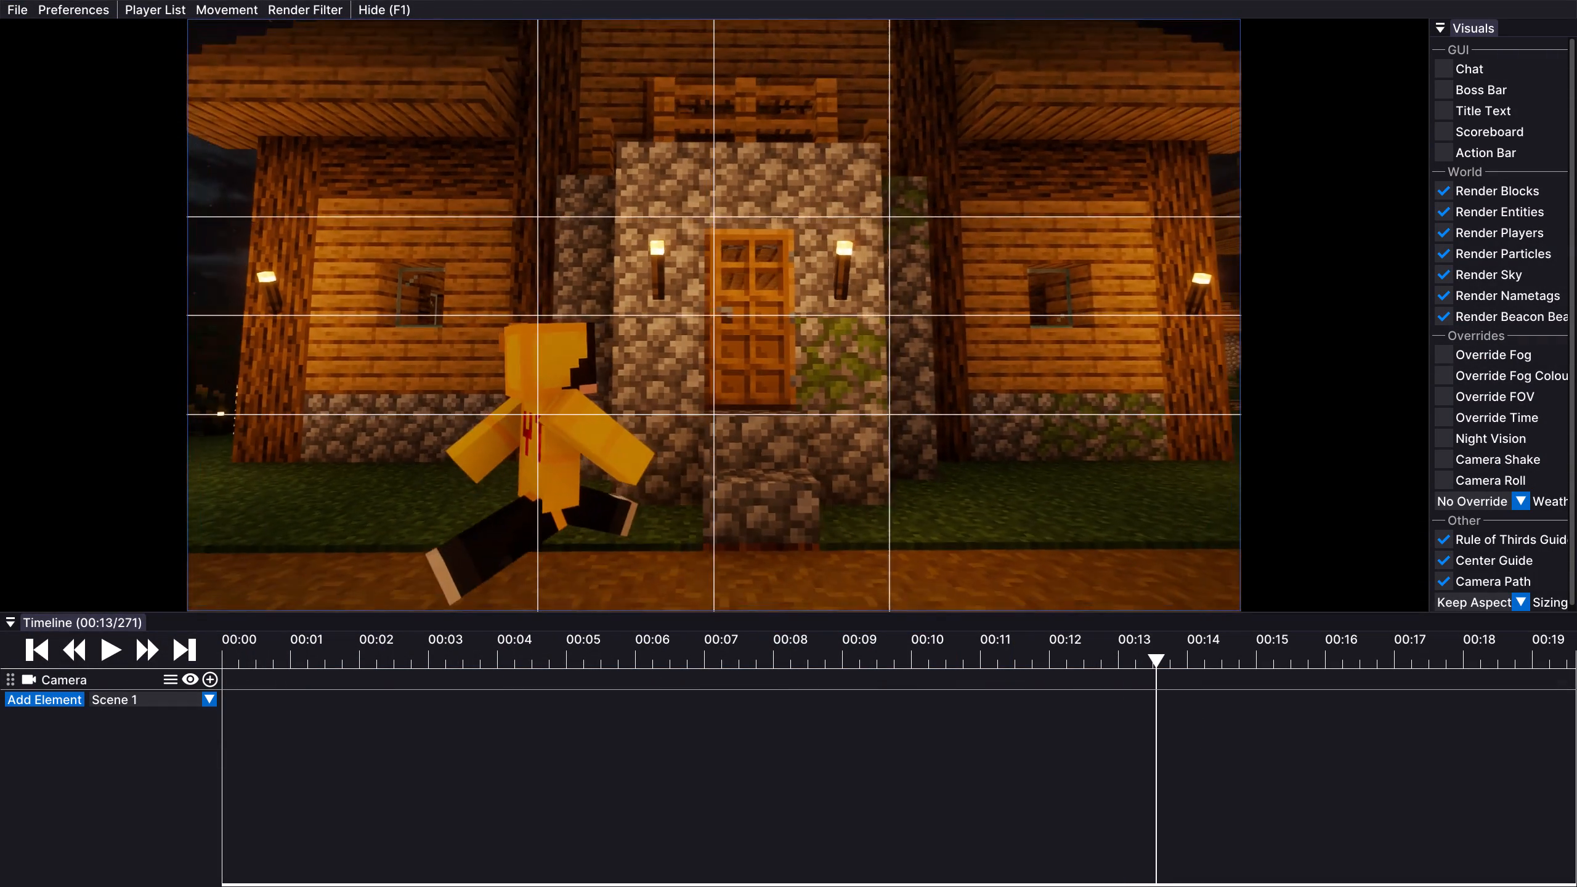
pyautogui.moveTo(788, 443); pyautogui.dragTo(788, 443)
pyautogui.press('Down')
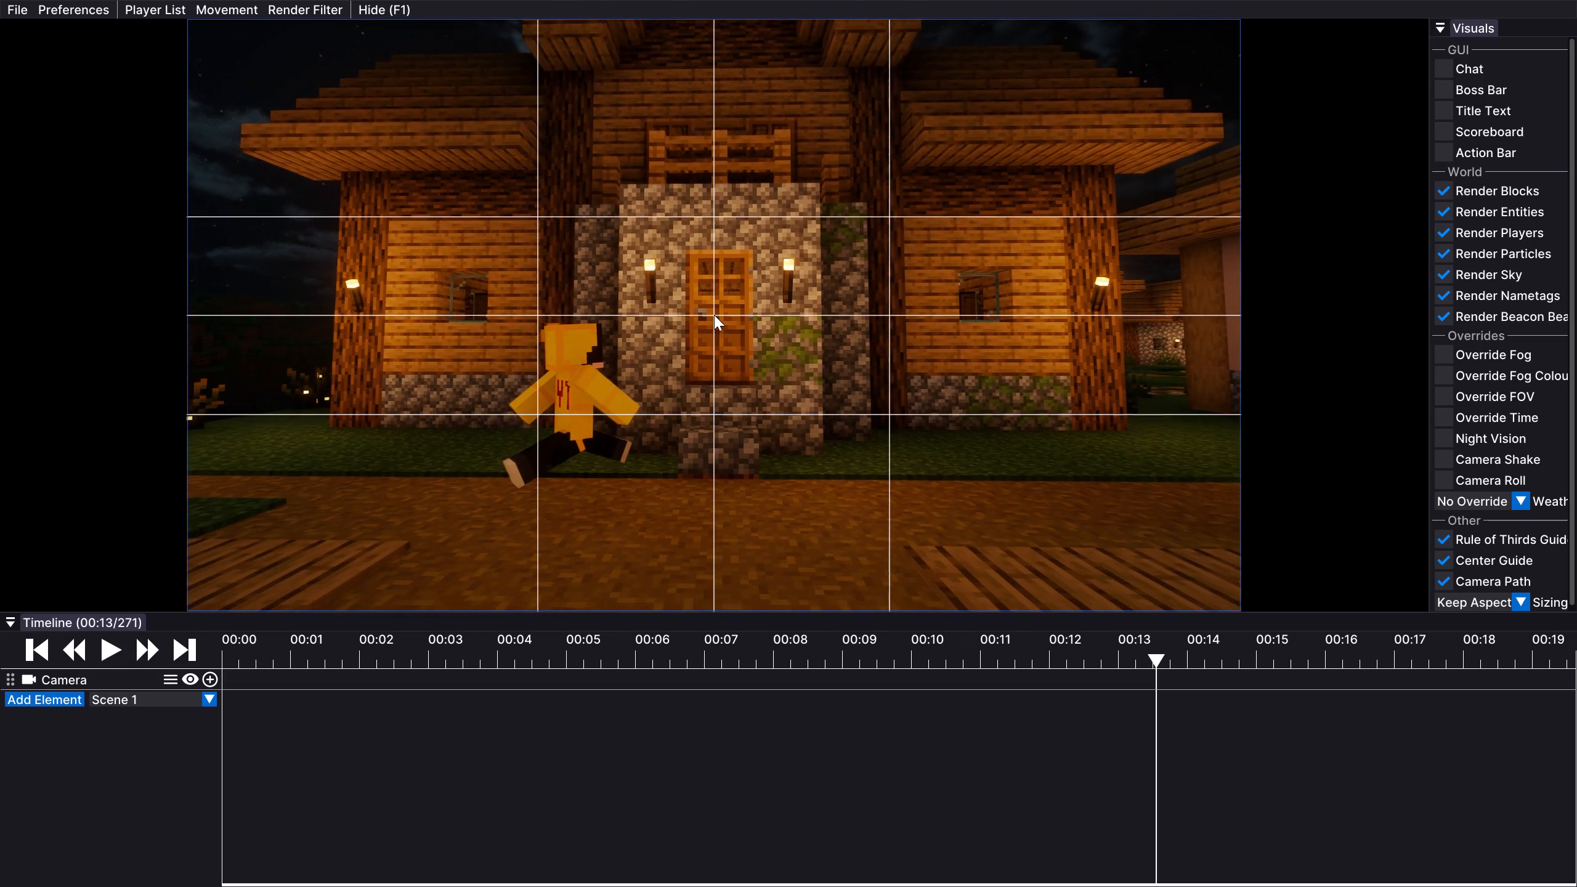
pyautogui.click(211, 681)
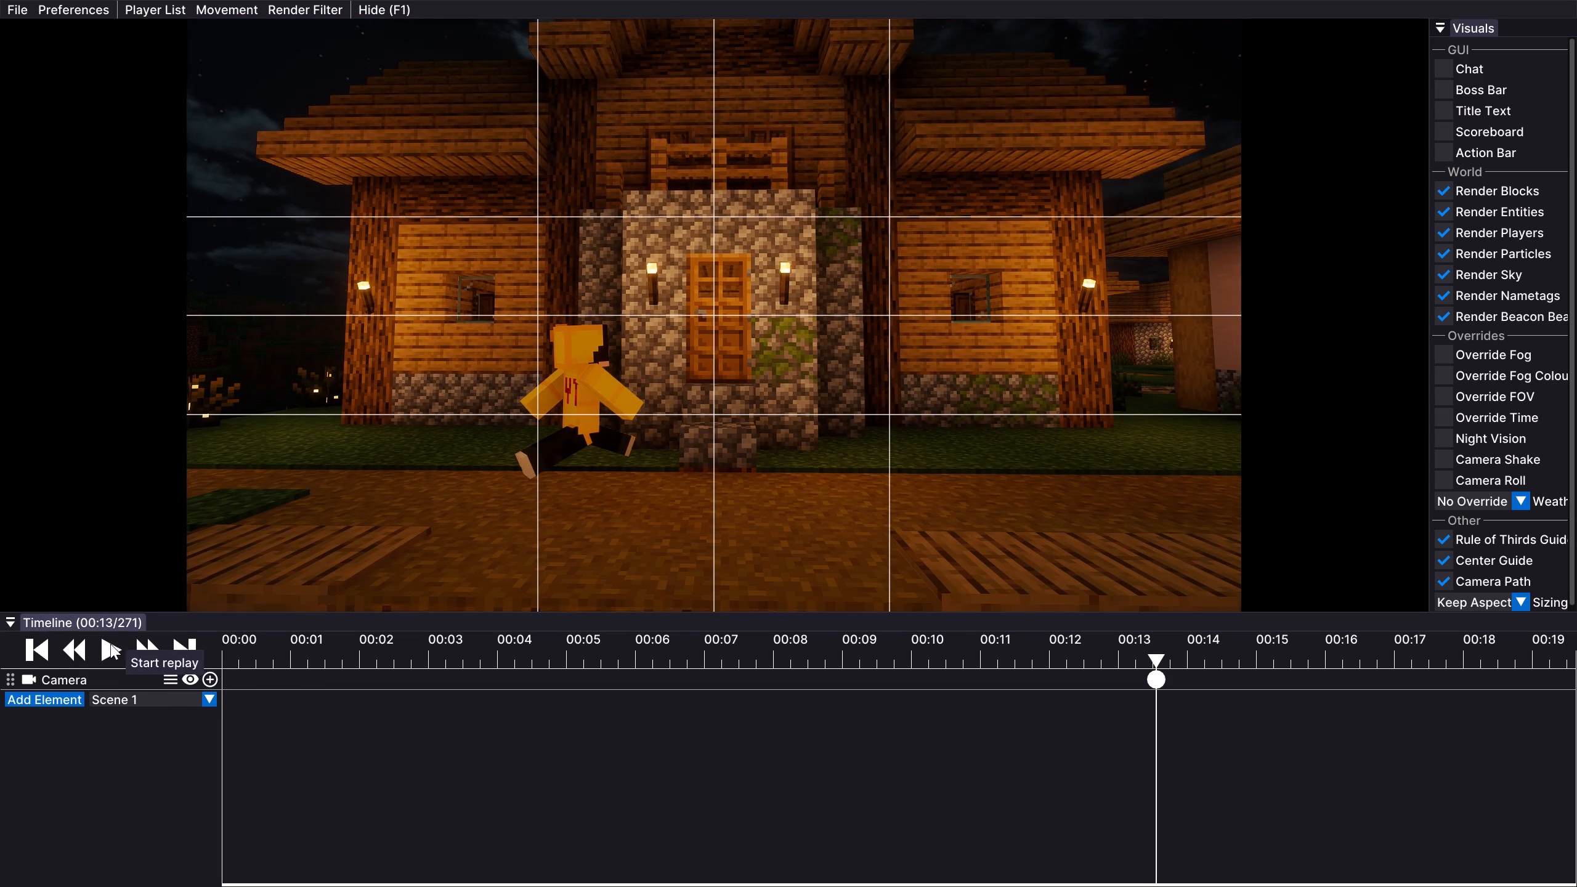
# Add Camera keyframes at ticks 278 and 285, moving the camera closer to the house door each time.
pyautogui.doubleClick(110, 644)
pyautogui.press('Up')
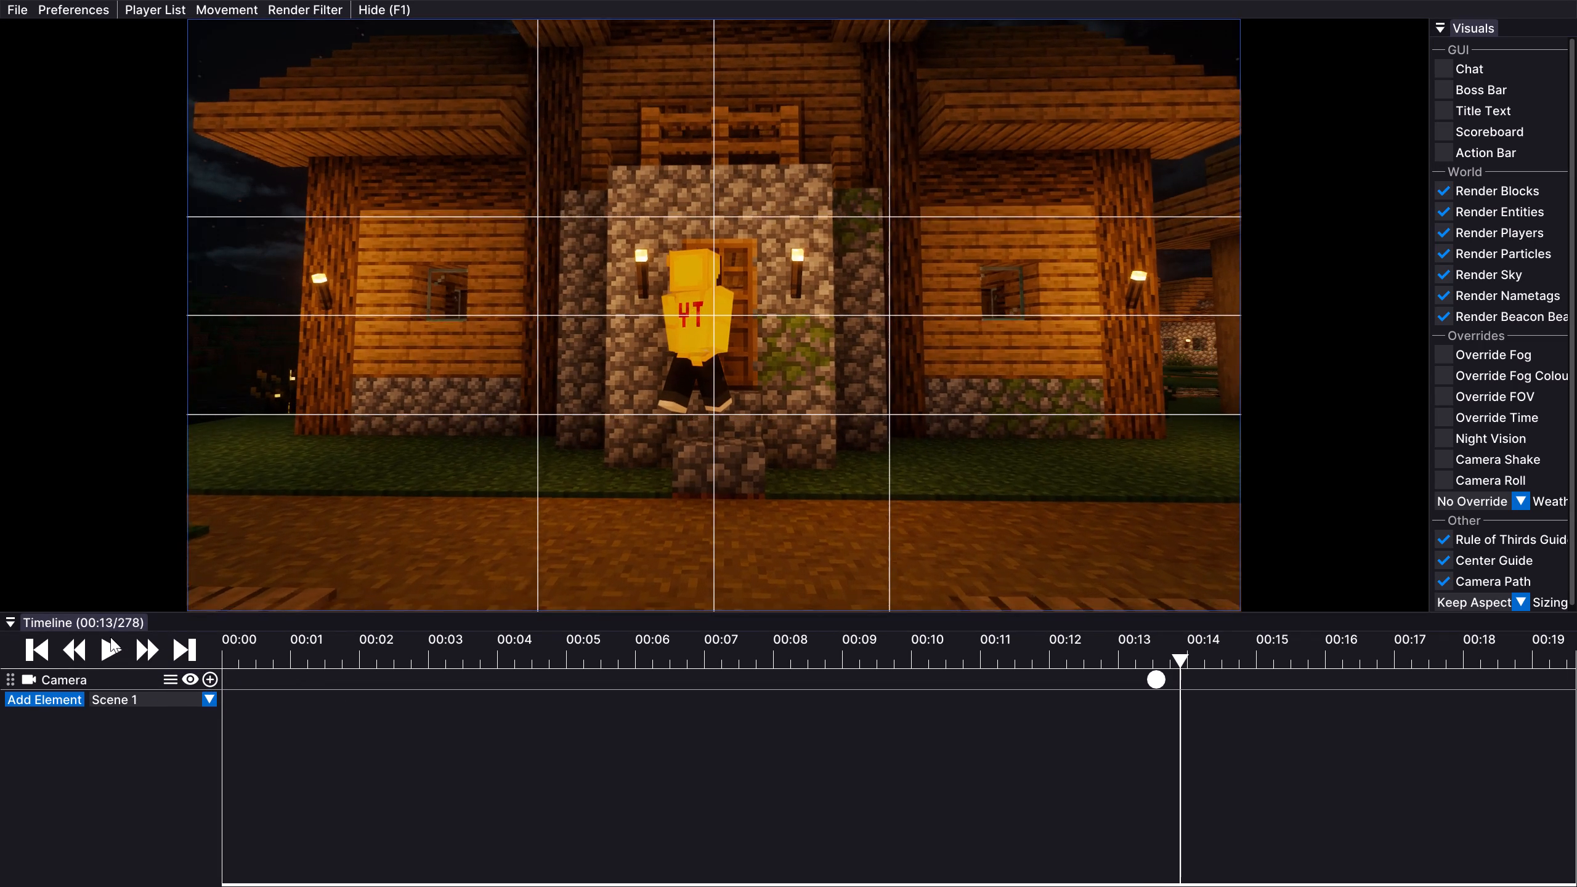
pyautogui.click(216, 682)
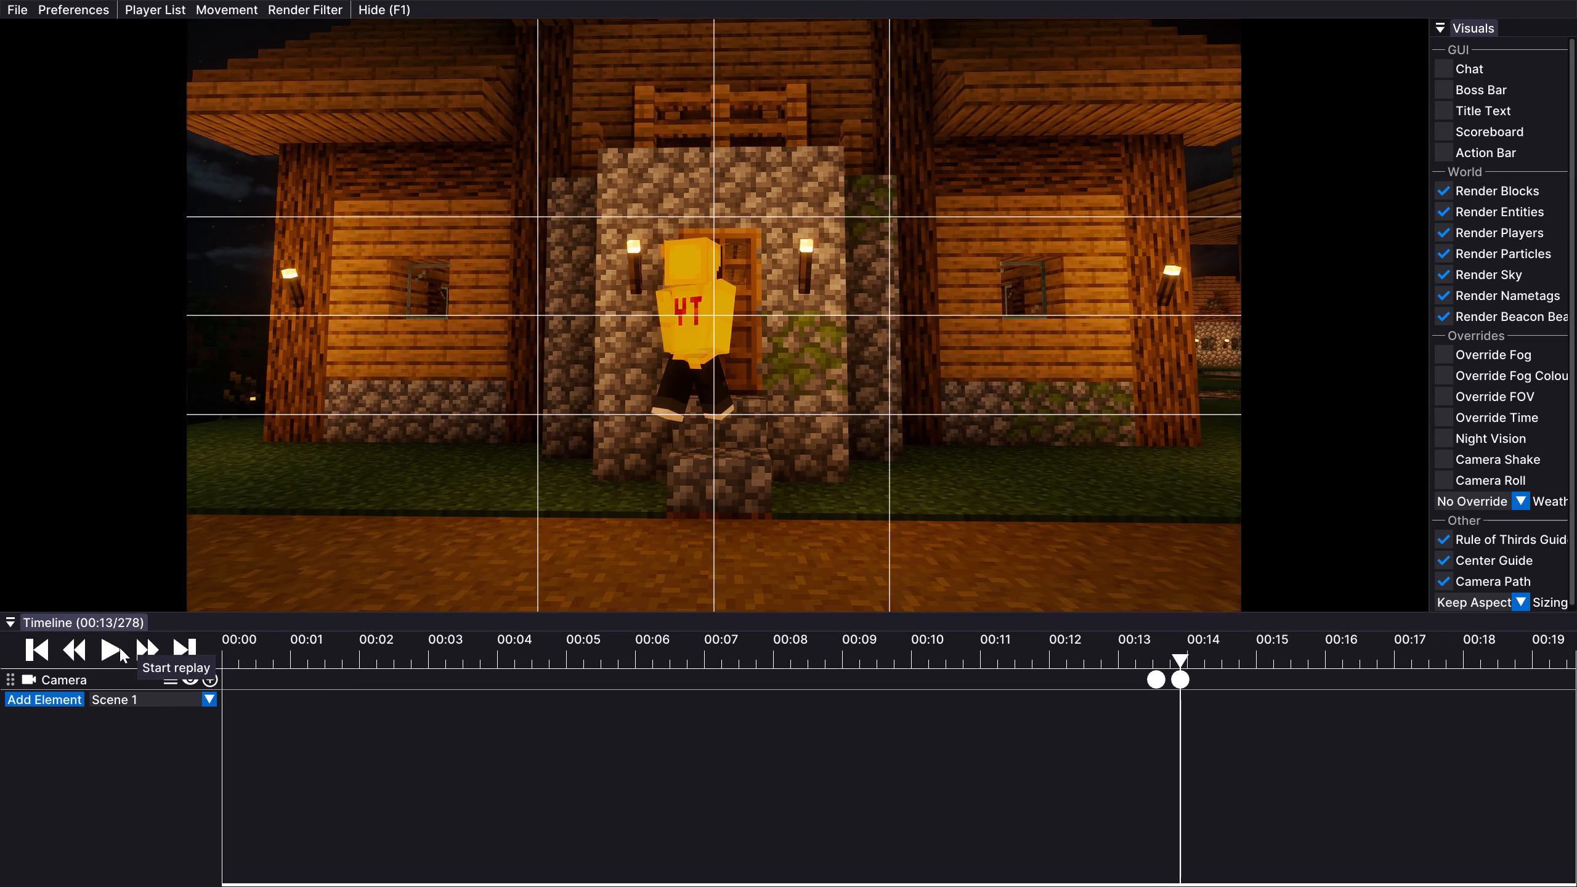
pyautogui.doubleClick(114, 644)
pyautogui.press('Up')
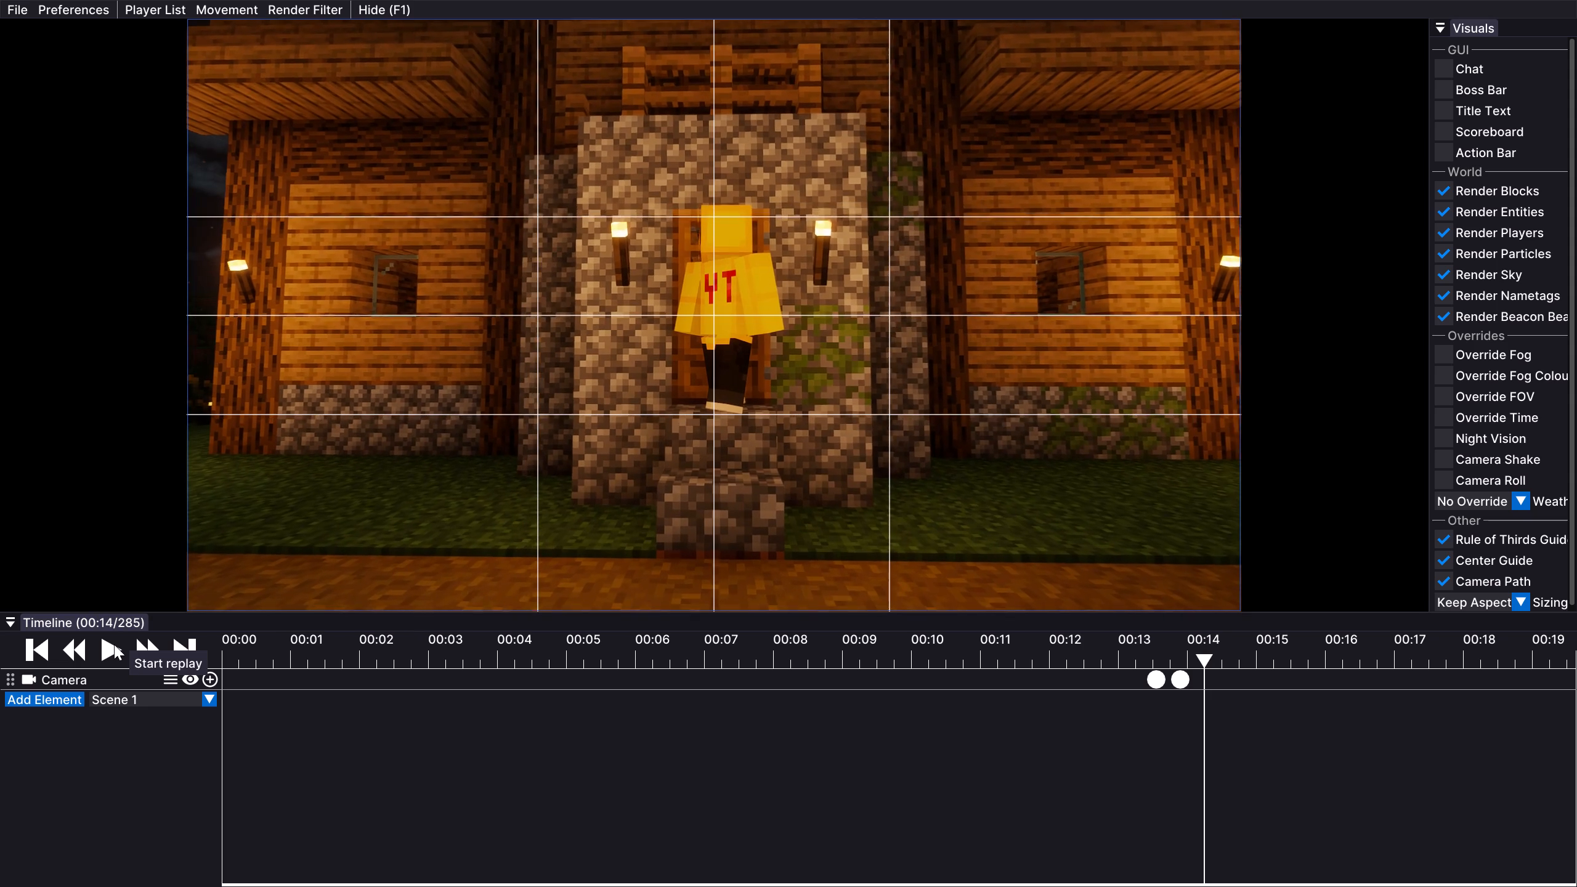
pyautogui.click(211, 684)
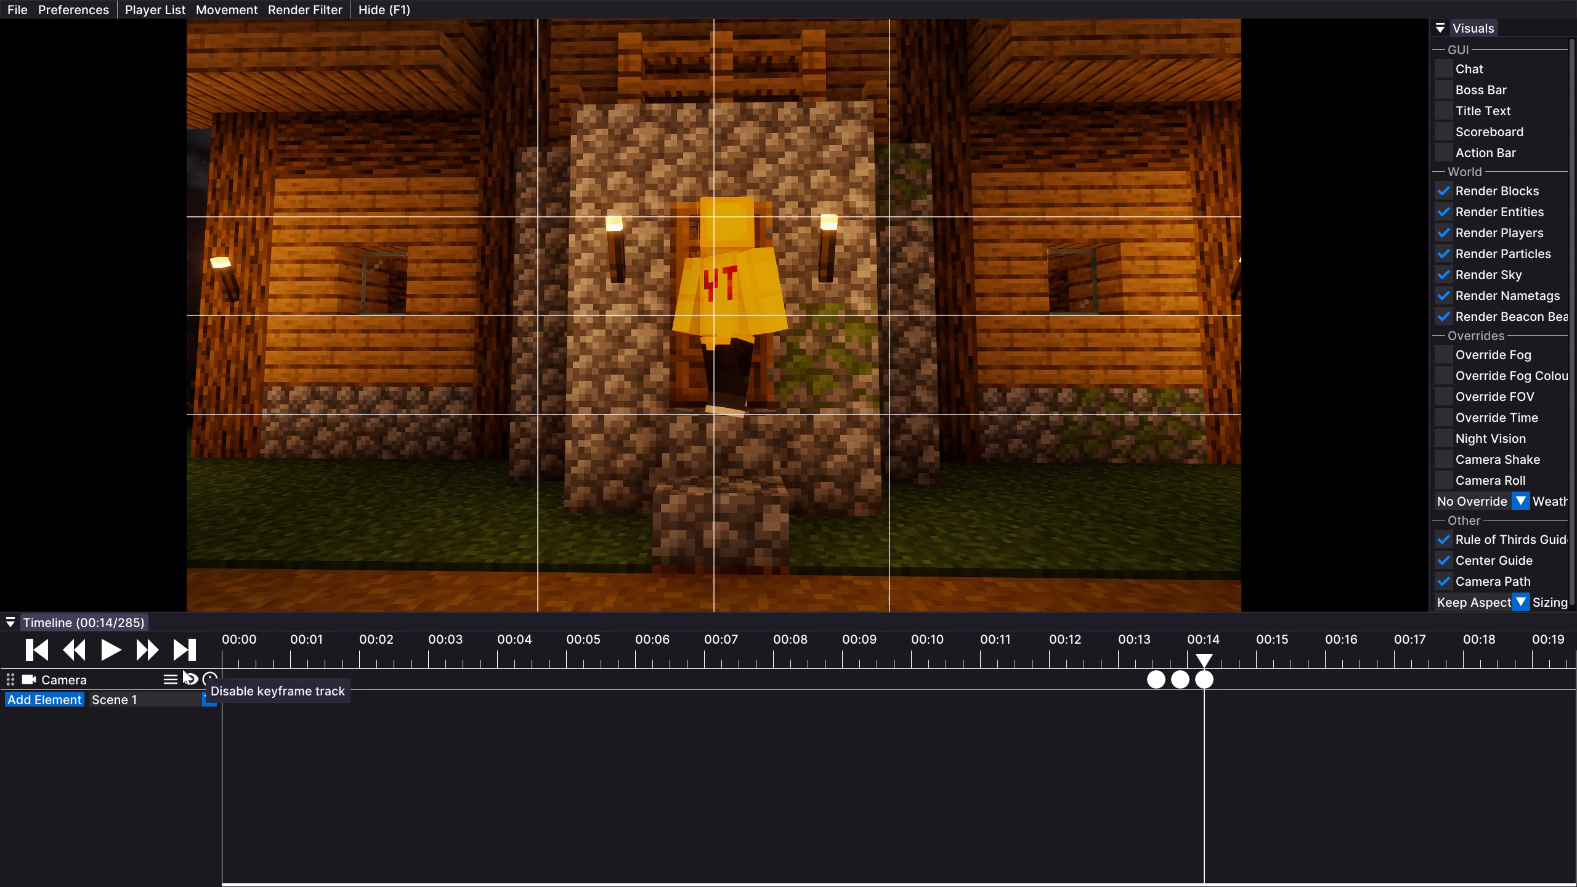
# Advance to tick 290, move the camera slightly closer to the player at the door, and add a Camera keyframe.
pyautogui.doubleClick(116, 645)
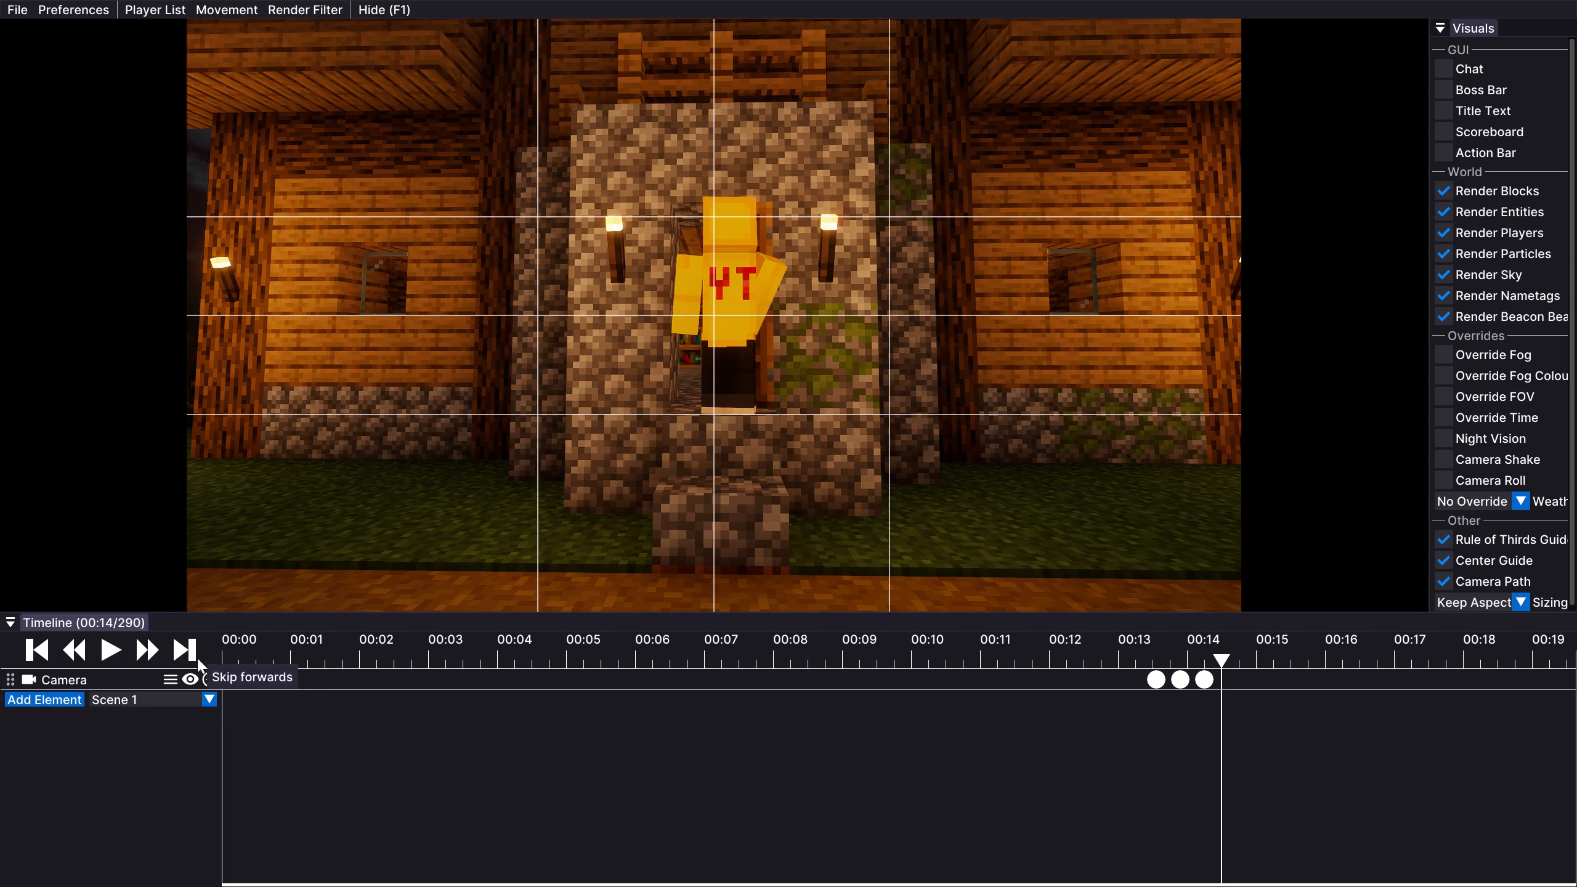
pyautogui.press('Up')
pyautogui.press('Down')
pyautogui.press('Down')
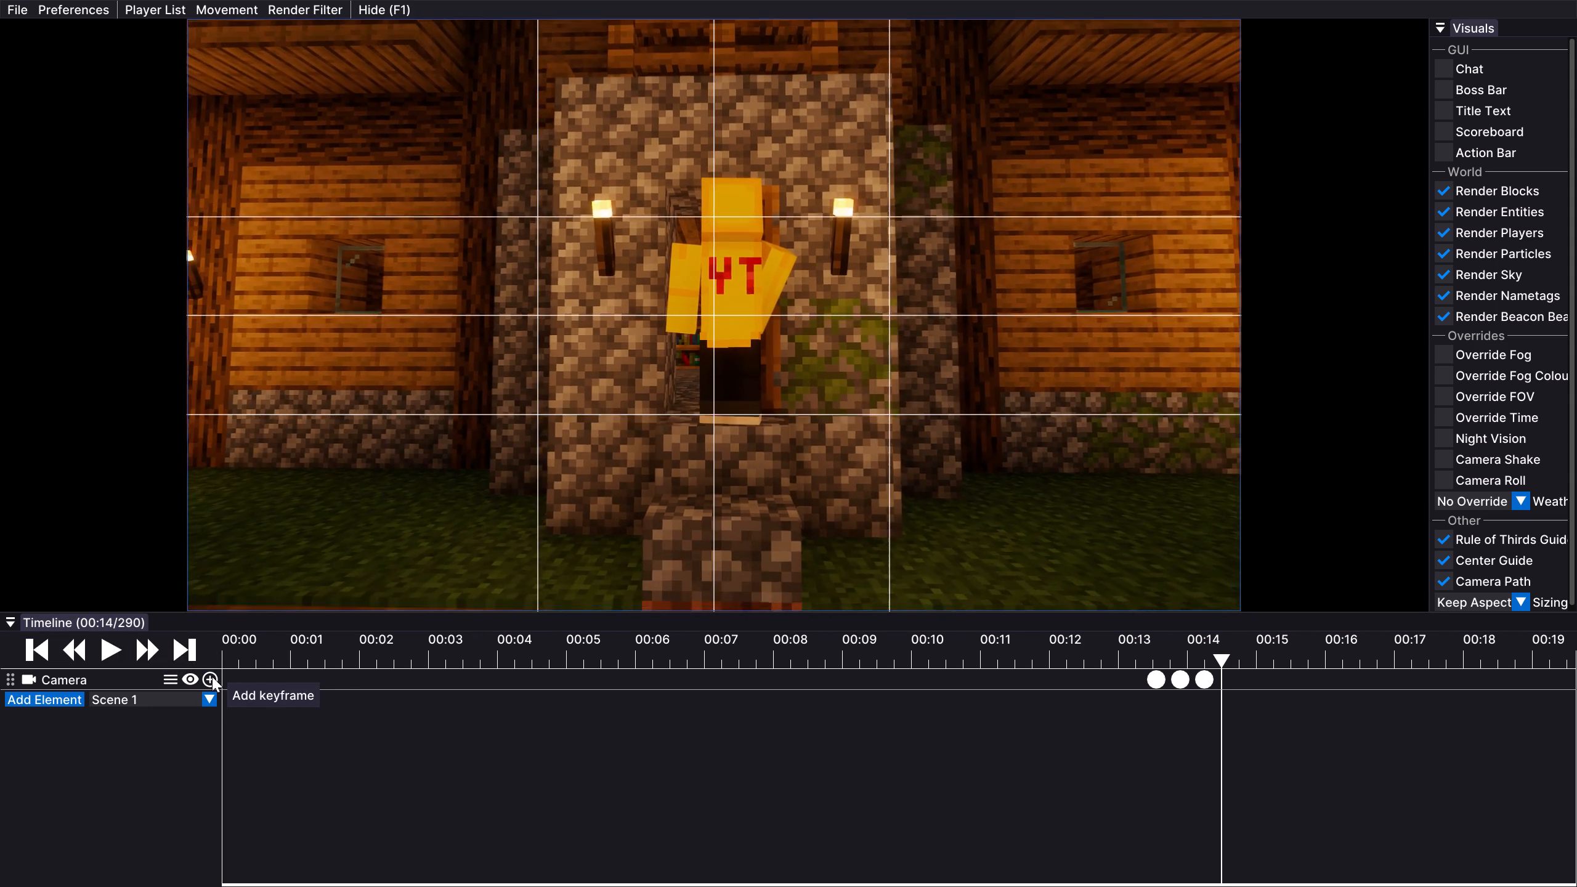
pyautogui.click(212, 676)
# Advance to tick 304, move the camera closer as the player enters the doorway, and add a Camera keyframe.
pyautogui.click(100, 648)
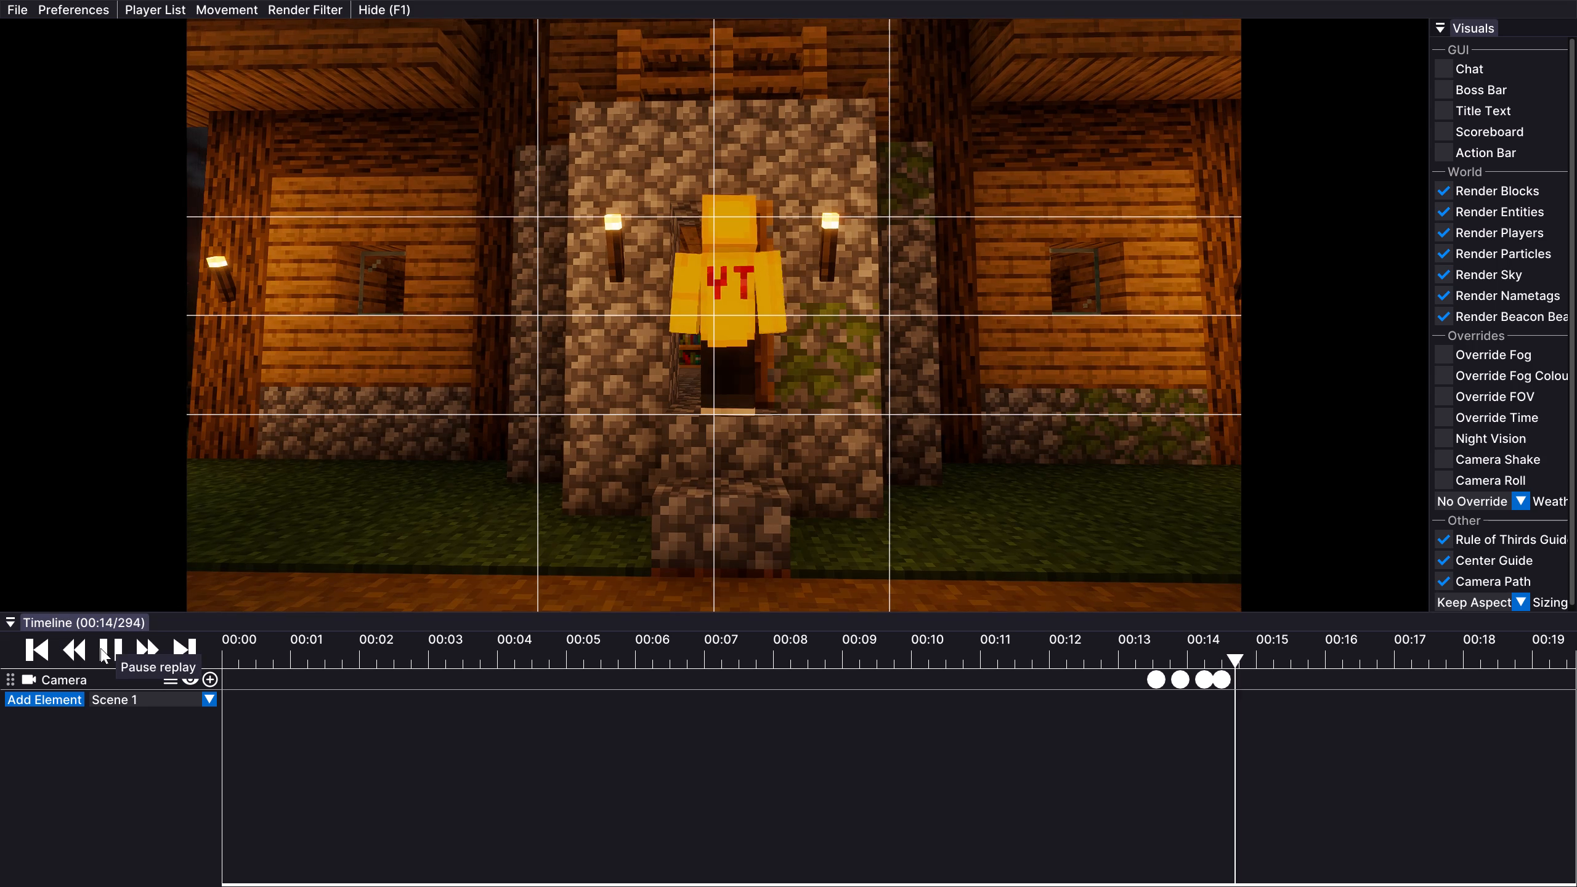
pyautogui.click(111, 645)
pyautogui.press('Up')
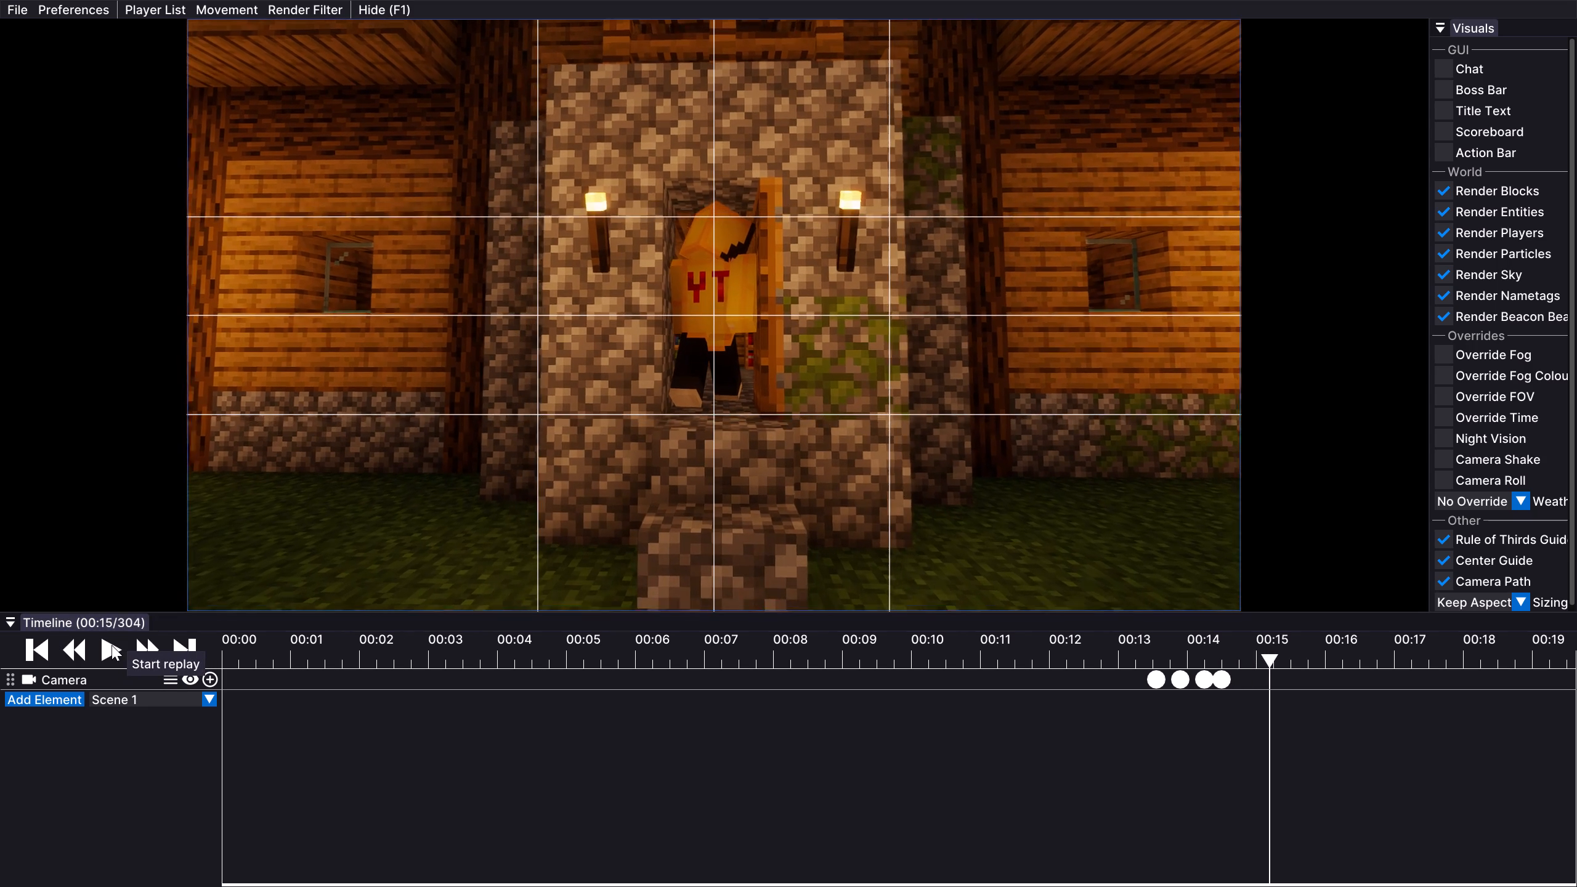
pyautogui.click(211, 678)
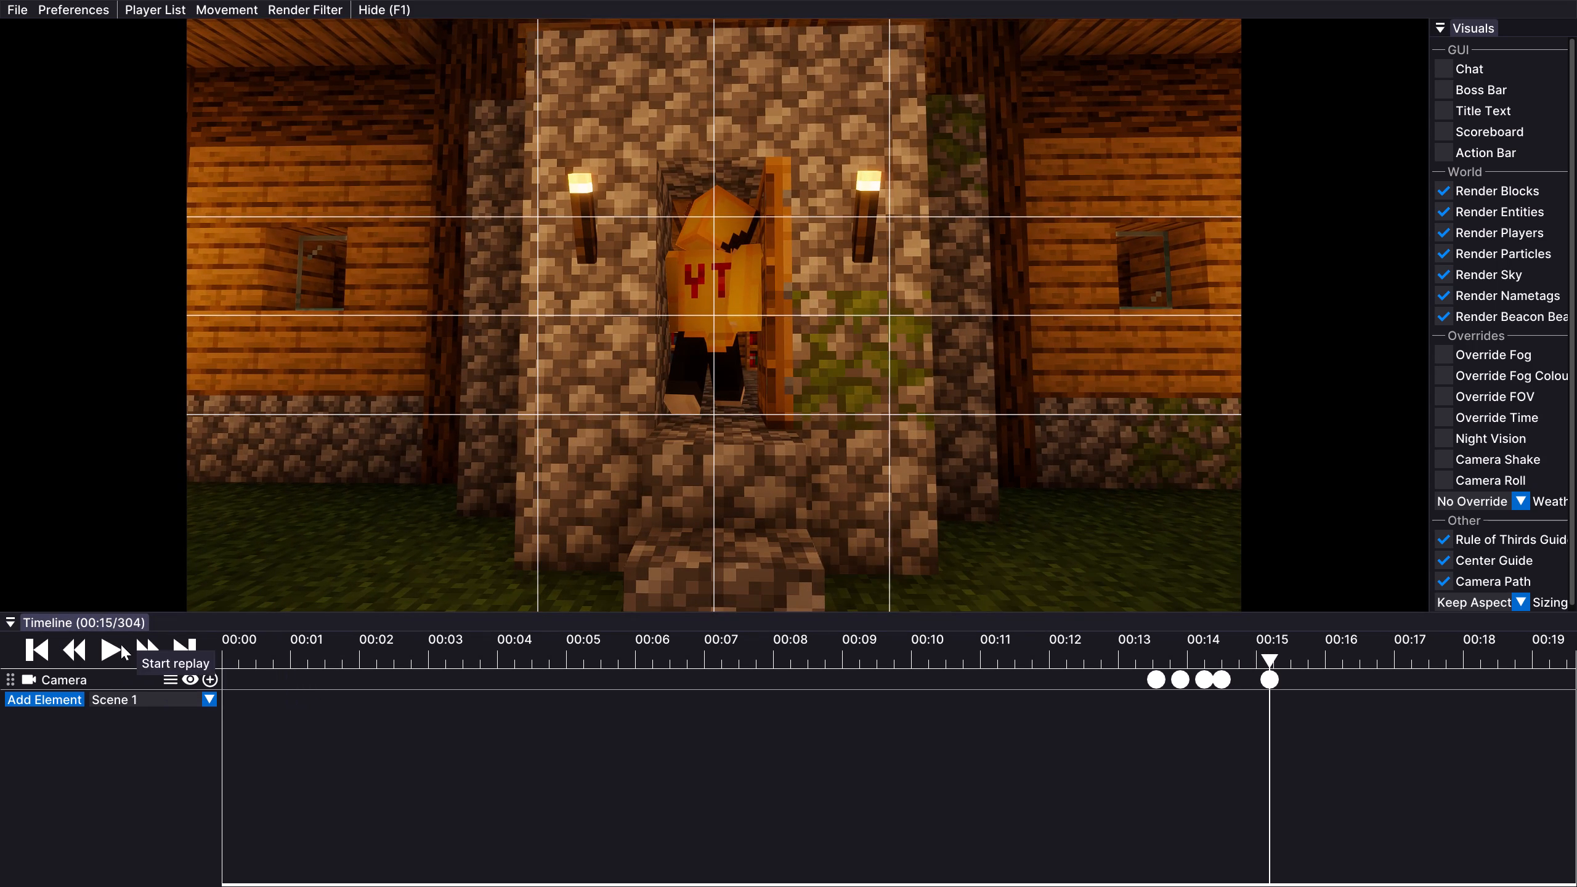
# Advance to tick 314, move the camera closer to the closing house door, and add a Camera keyframe.
pyautogui.click(118, 644)
pyautogui.click(118, 644)
pyautogui.moveTo(1086, 401); pyautogui.dragTo(788, 444)
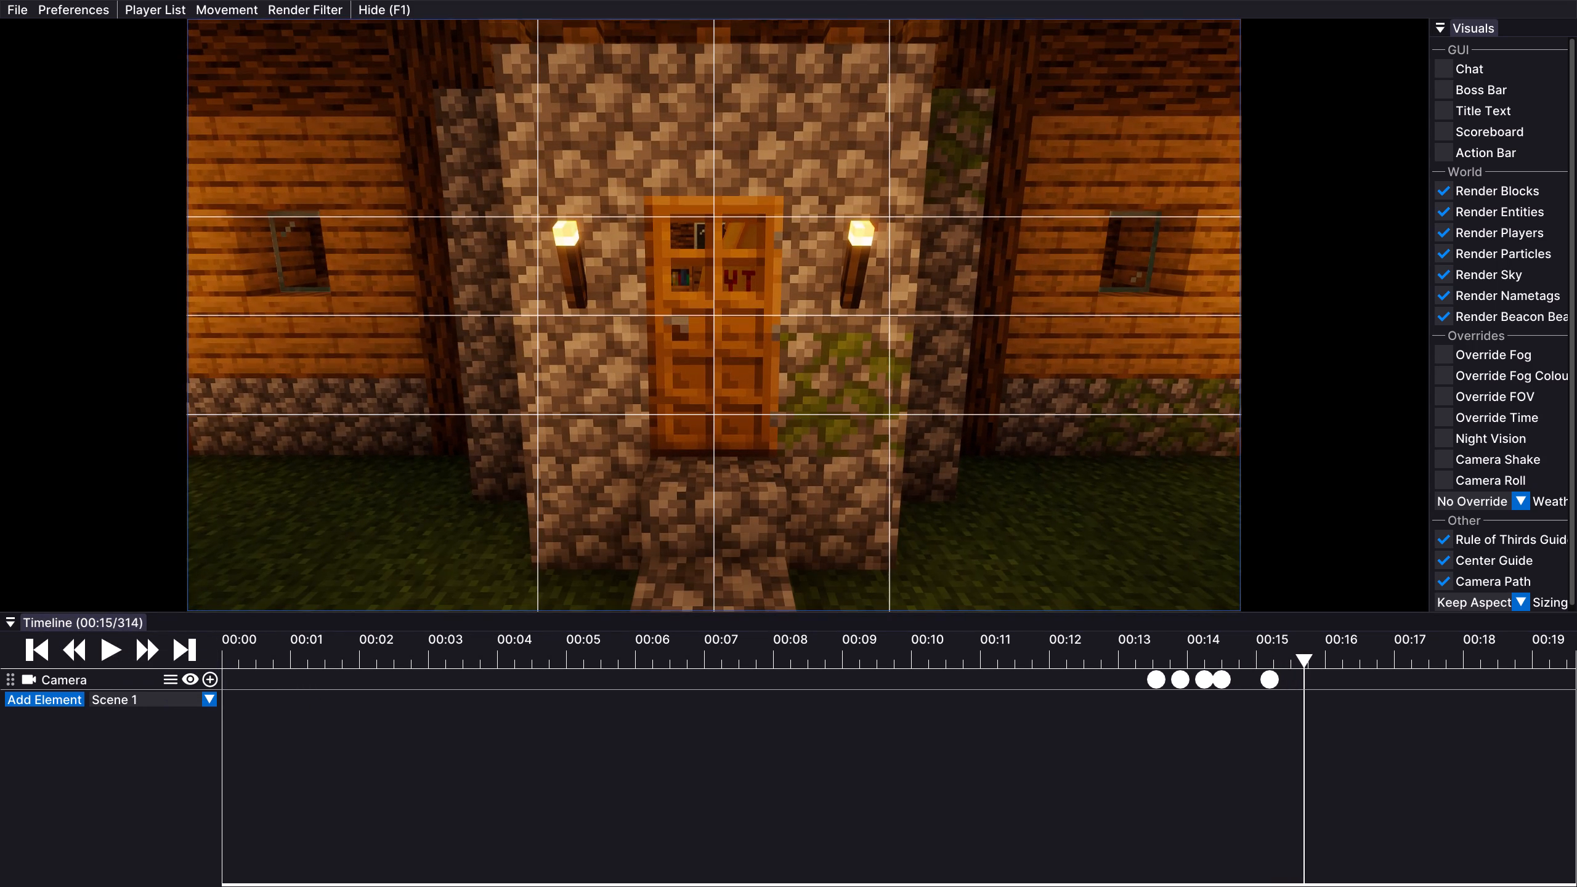
pyautogui.moveTo(788, 444); pyautogui.dragTo(788, 443)
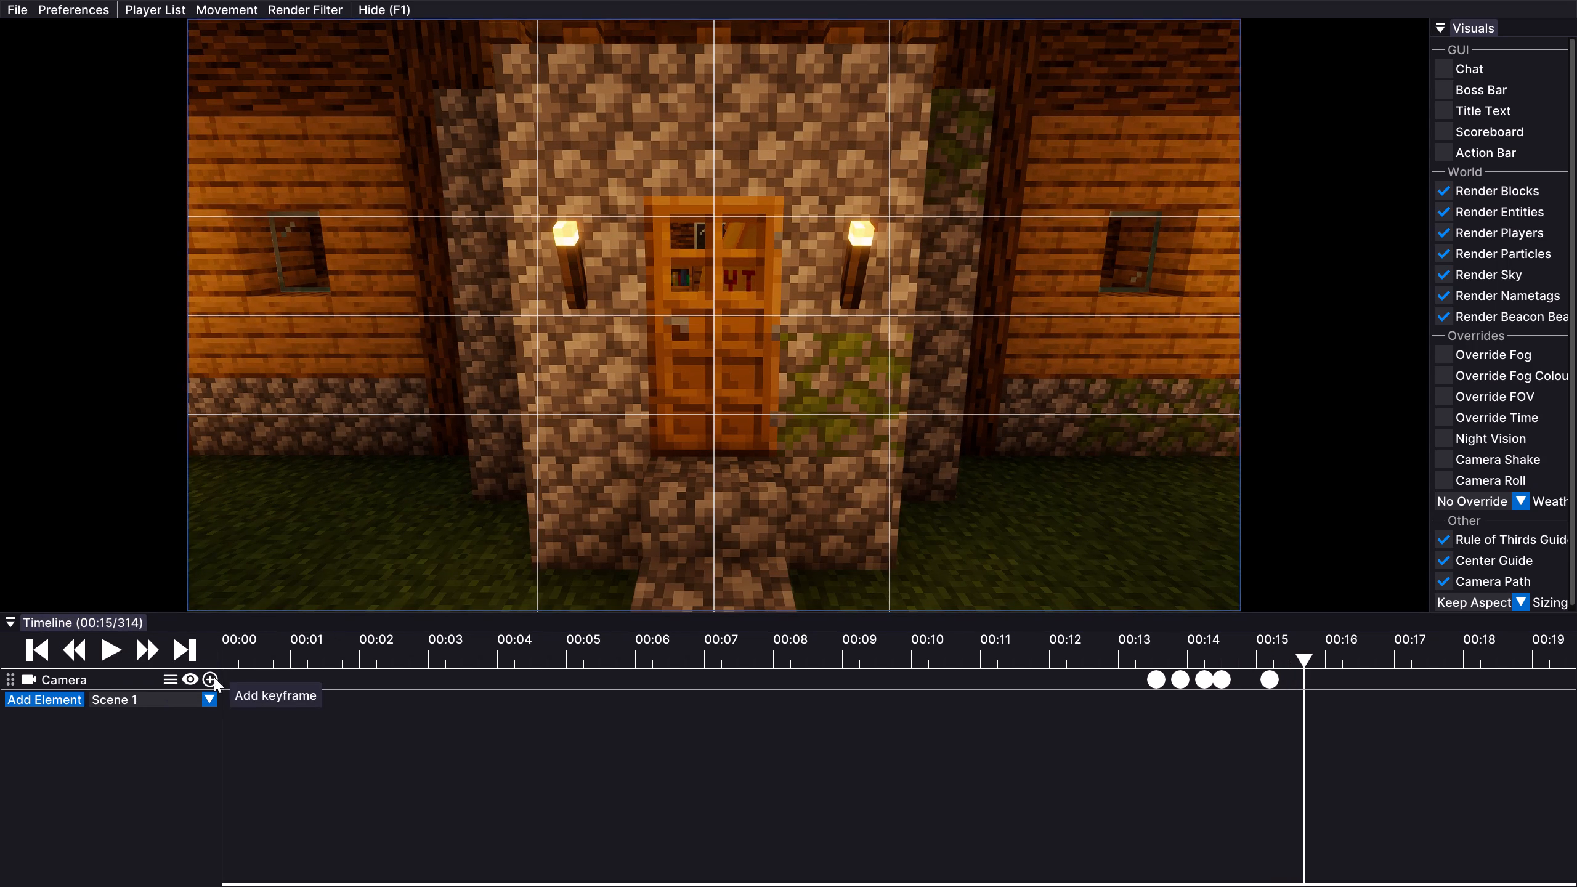
pyautogui.click(214, 677)
# Go back to tick 243, with the player standing outside the house, and add a Camera keyframe.
pyautogui.click(1152, 662)
pyautogui.click(1069, 668)
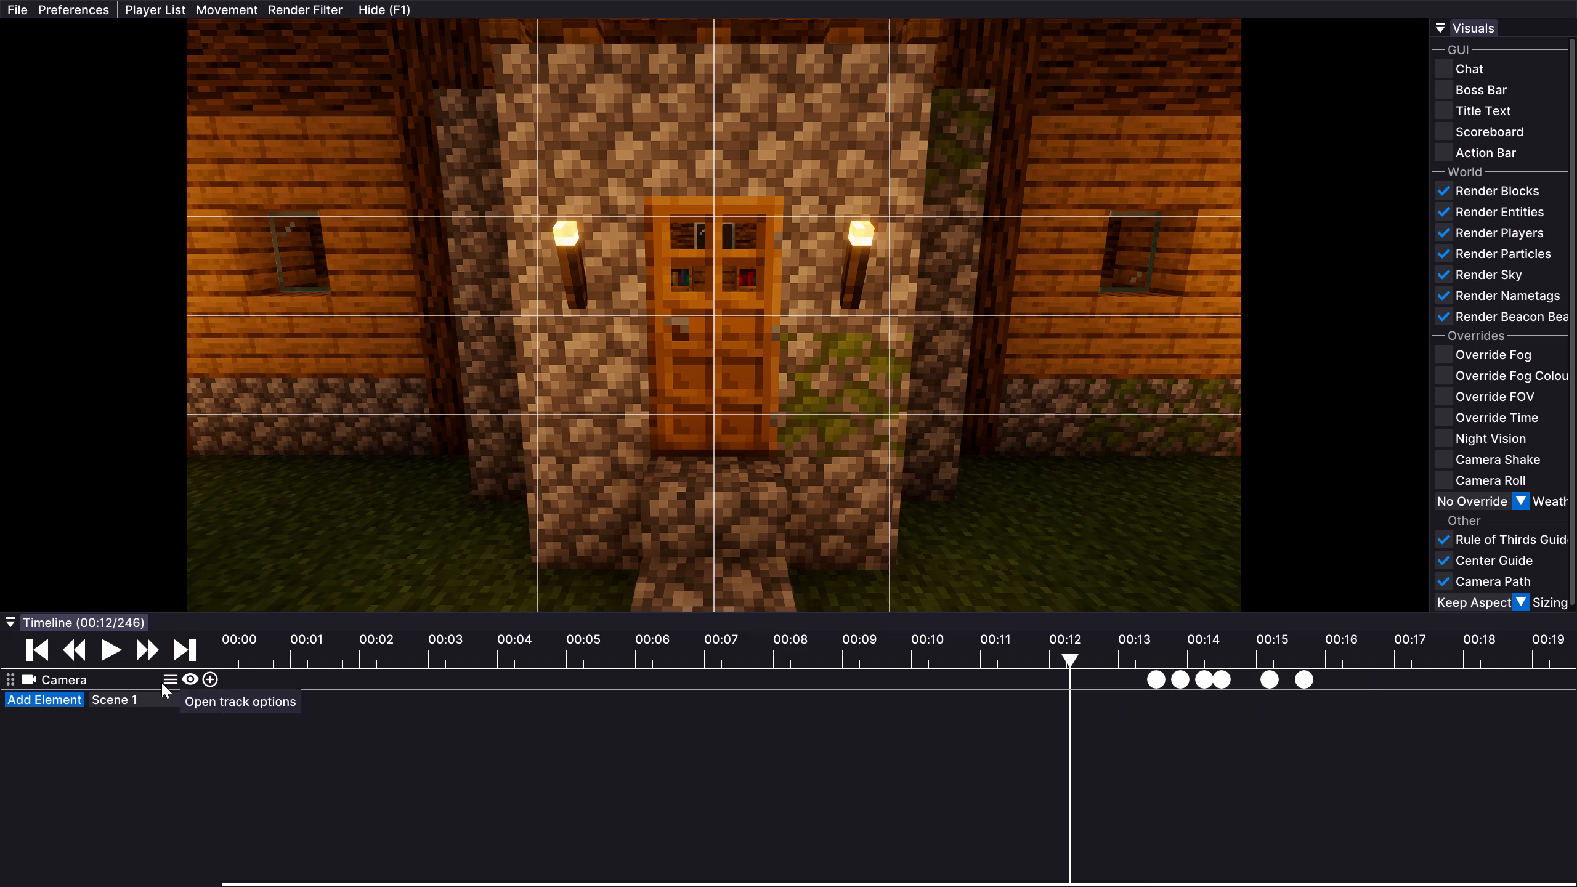
pyautogui.click(107, 646)
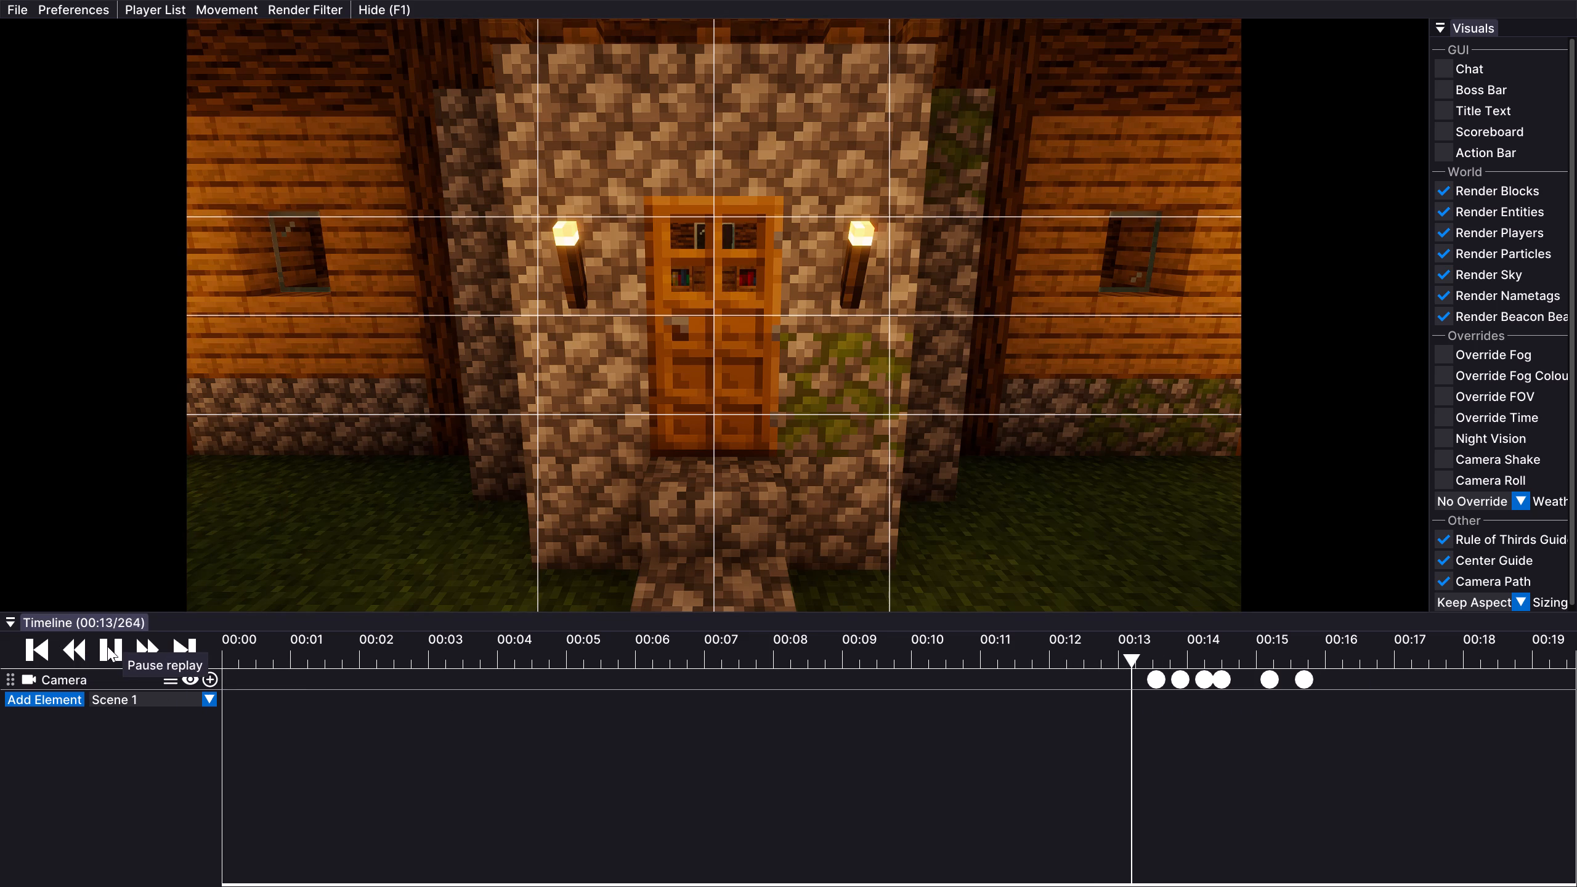
pyautogui.tripleClick(107, 646)
pyautogui.click(1061, 638)
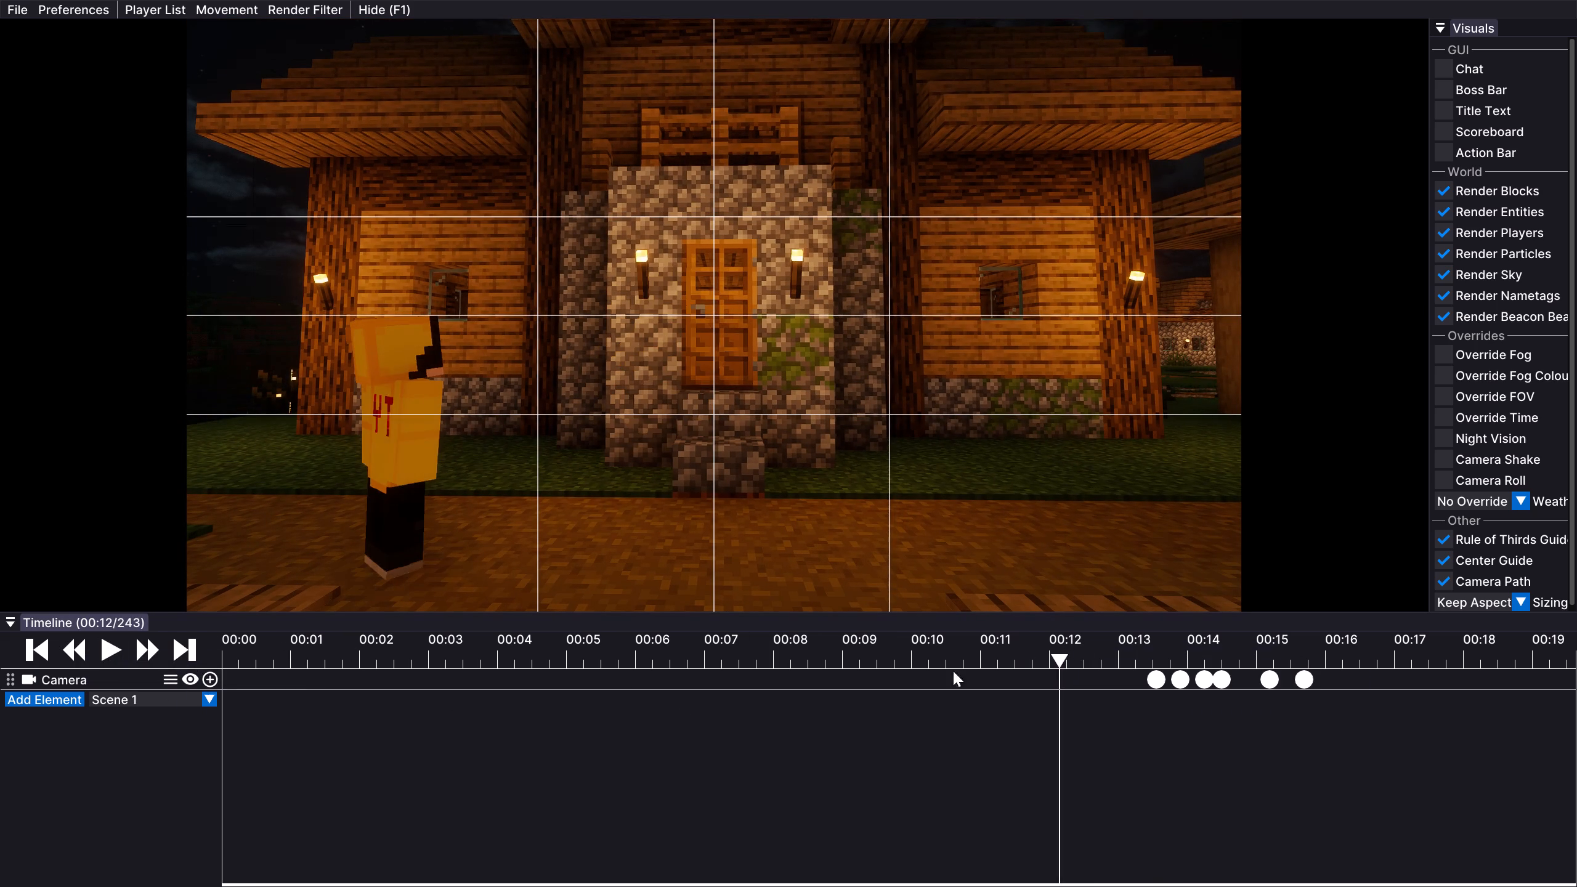
pyautogui.click(198, 672)
pyautogui.click(205, 677)
# Export the house door shot as a 1920x1080, 60 fps MP4 video and dismiss the export report.
pyautogui.click(11, 0)
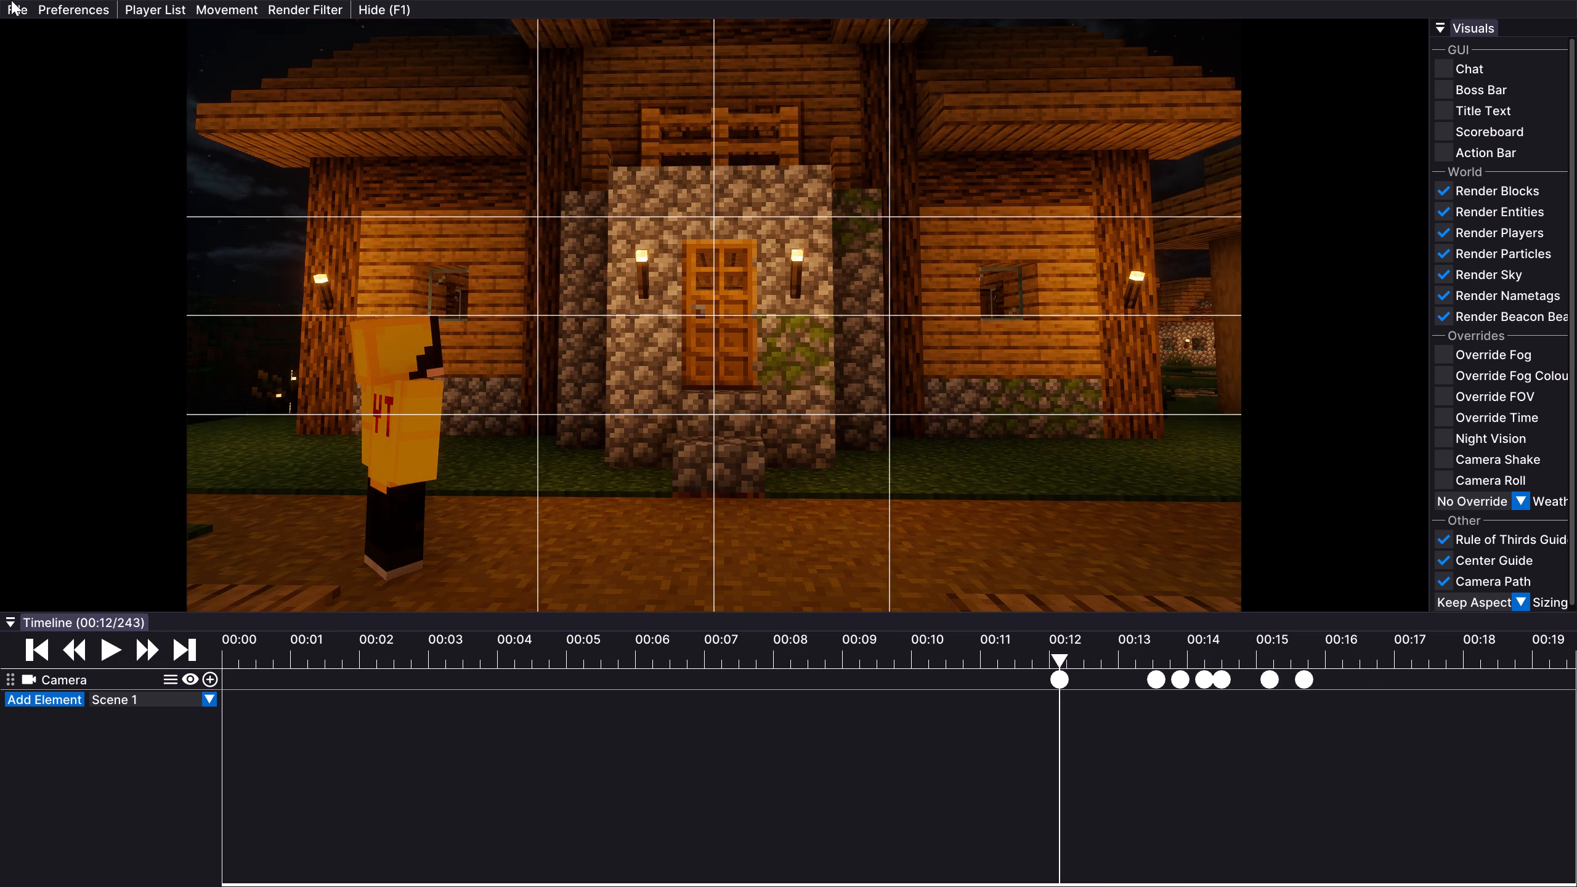
pyautogui.click(15, 1)
pyautogui.click(77, 32)
pyautogui.click(737, 607)
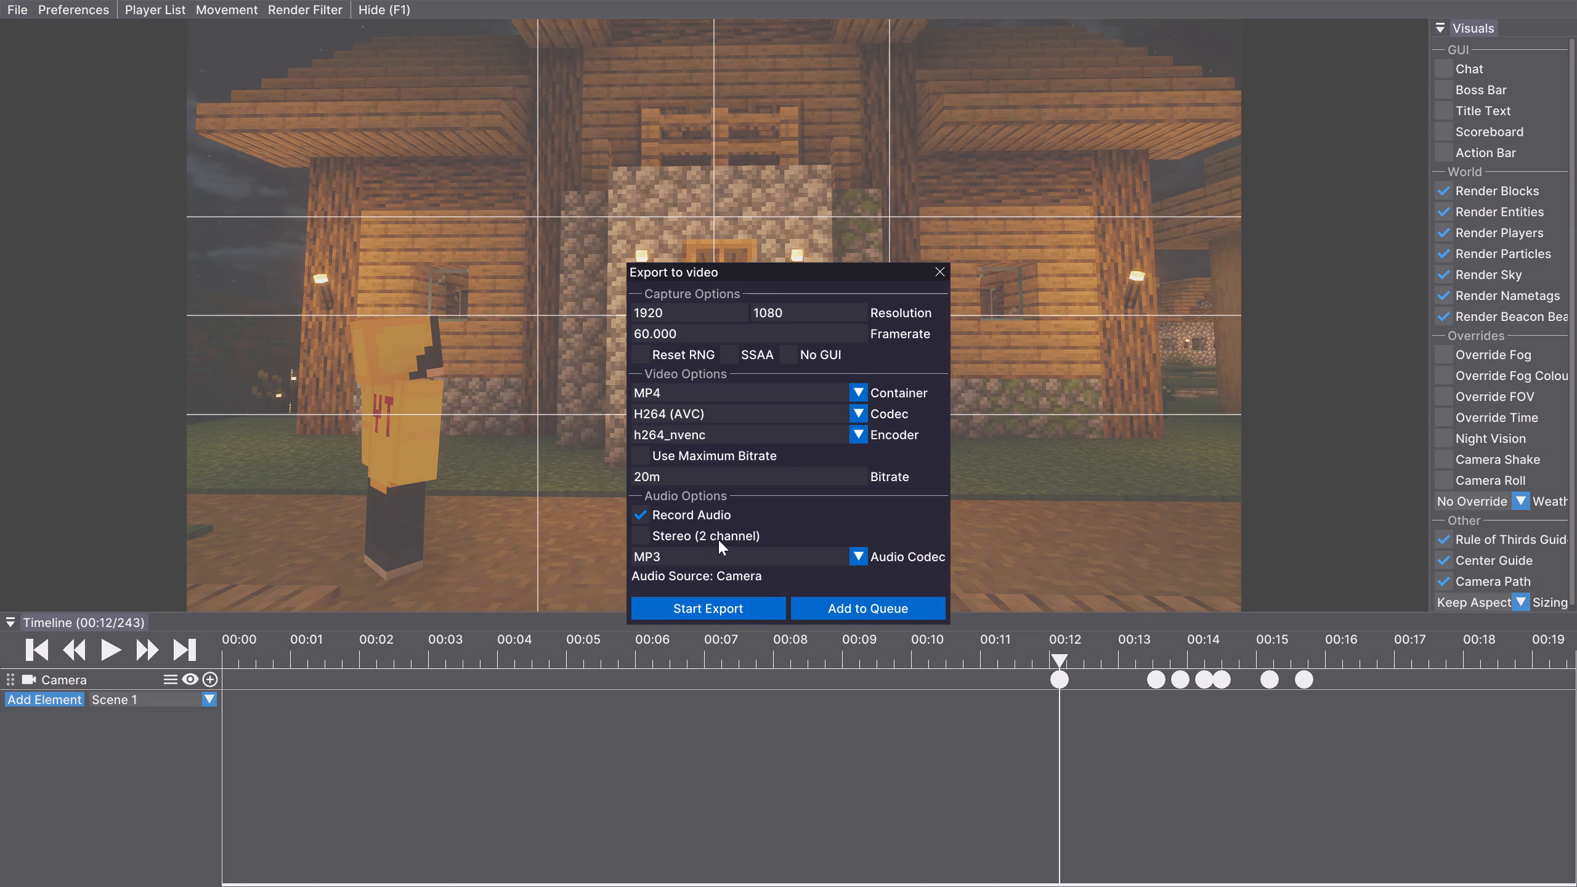
pyautogui.click(643, 411)
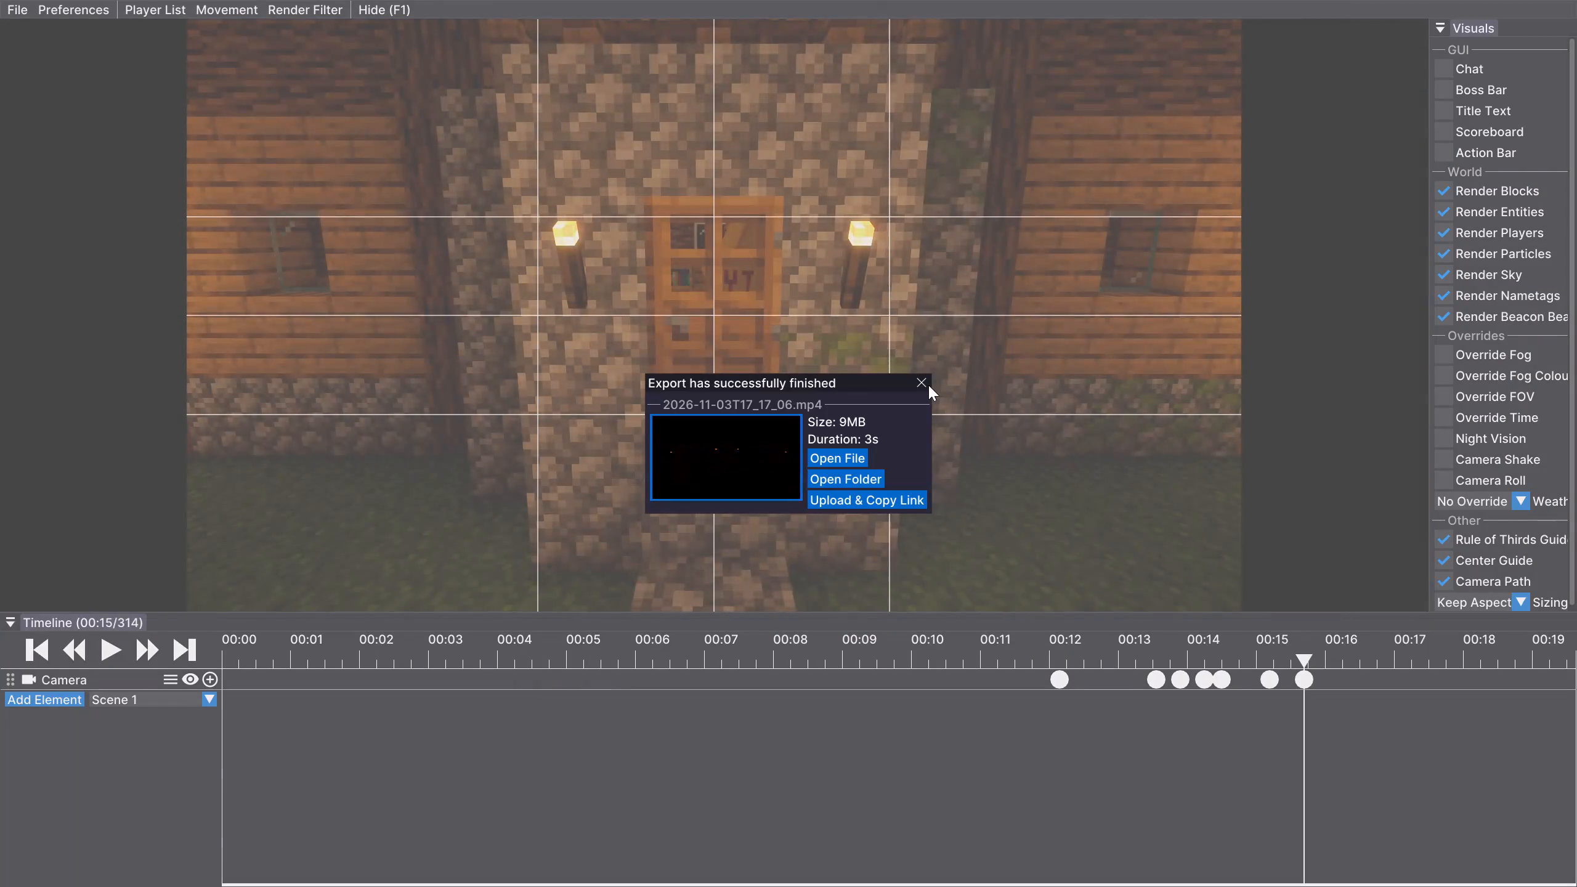
pyautogui.click(927, 384)
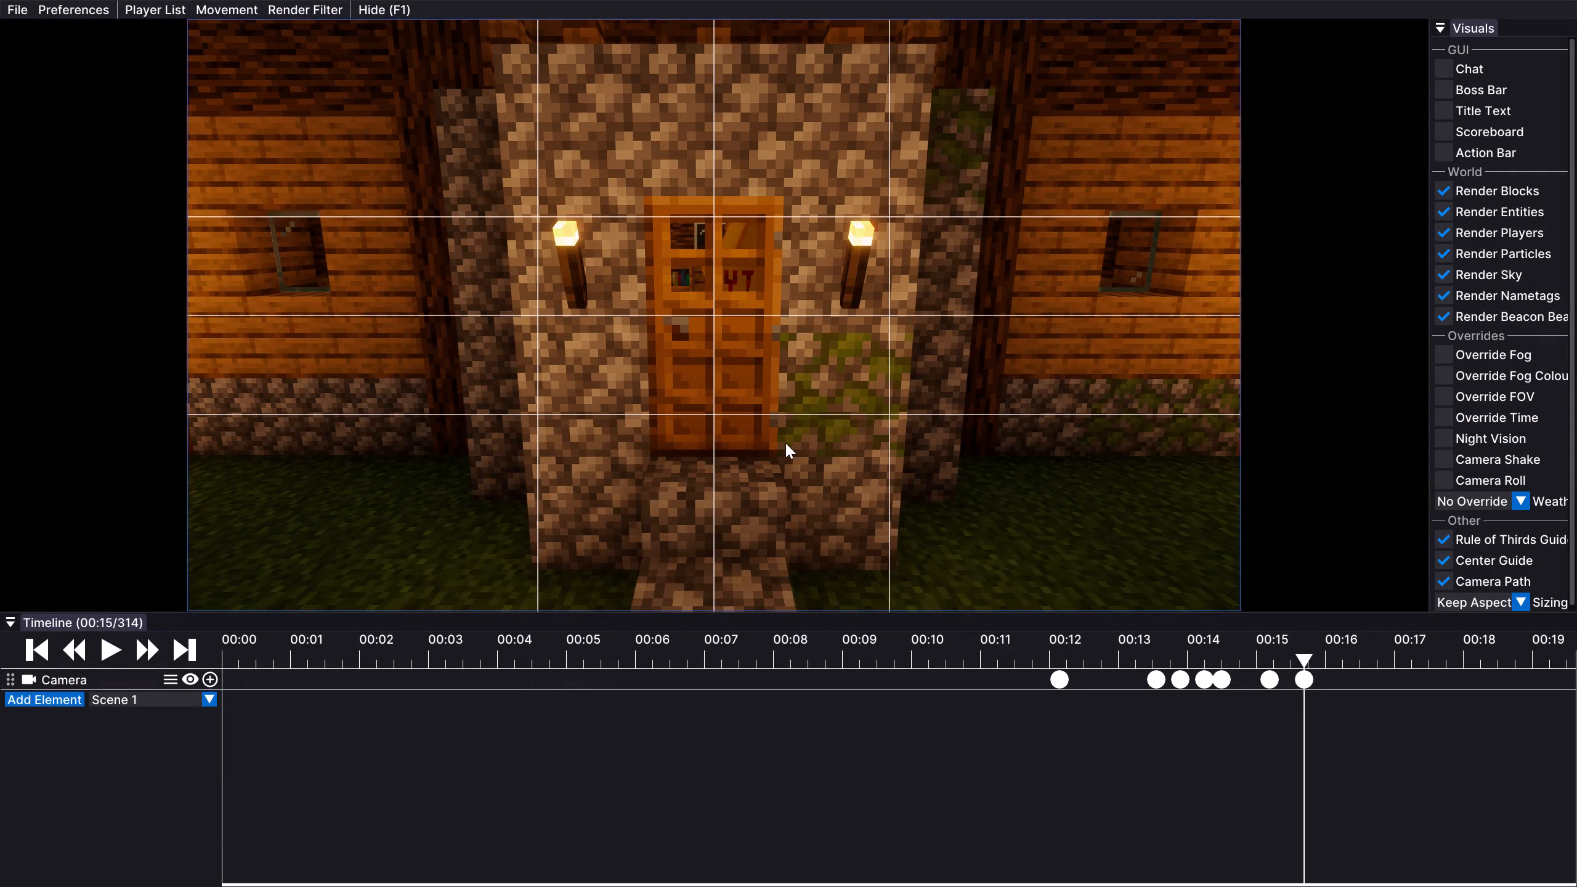
# Play back the door shot from tick 267 to review the camera path.
pyautogui.click(1144, 645)
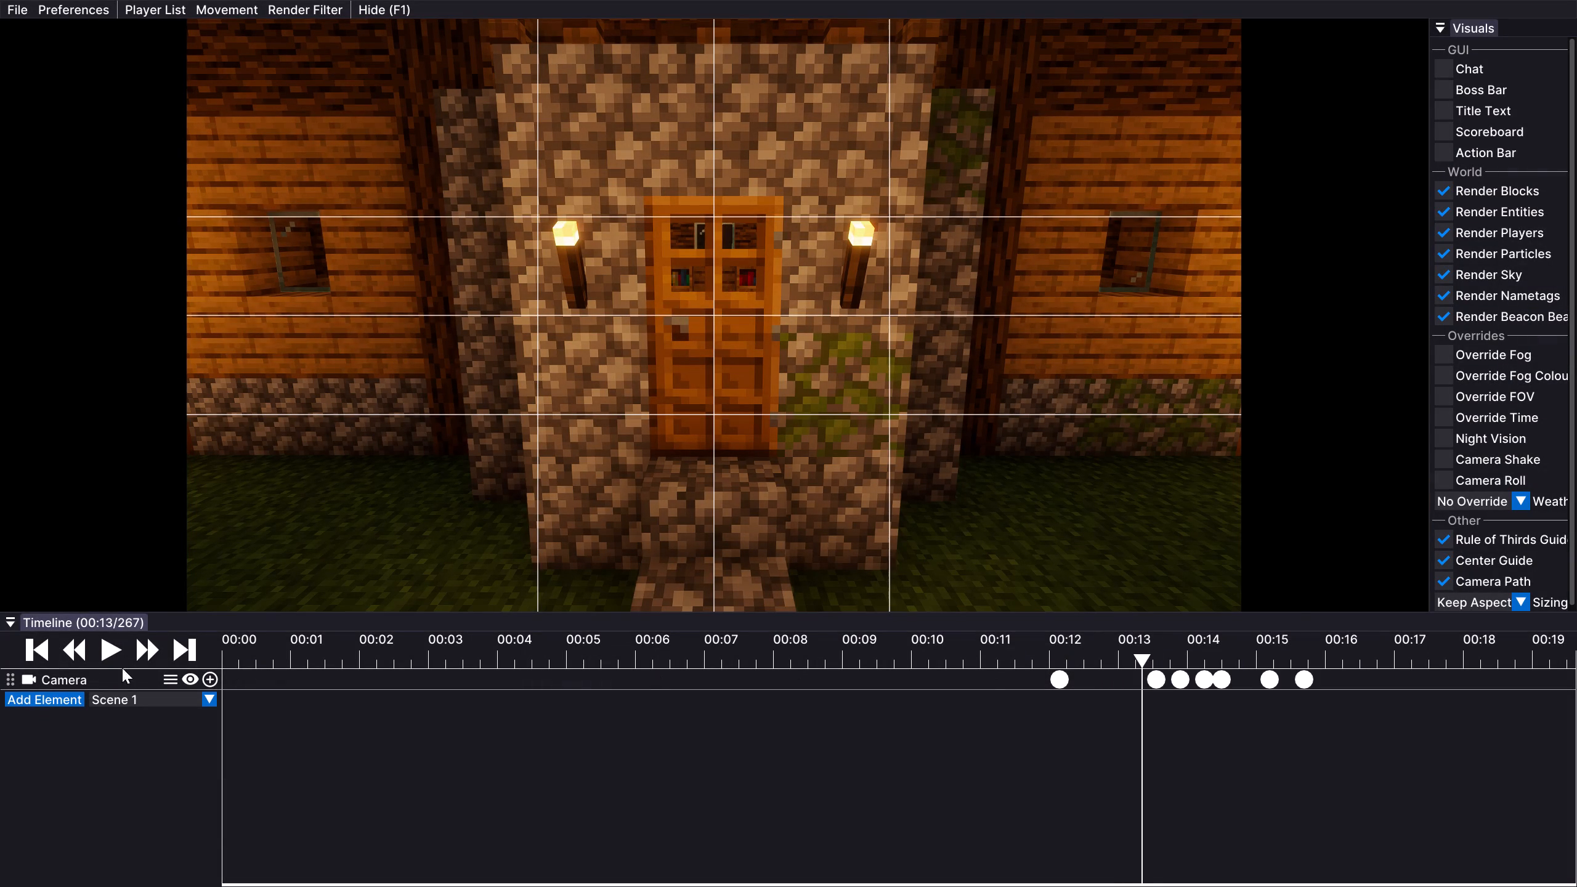
pyautogui.click(100, 655)
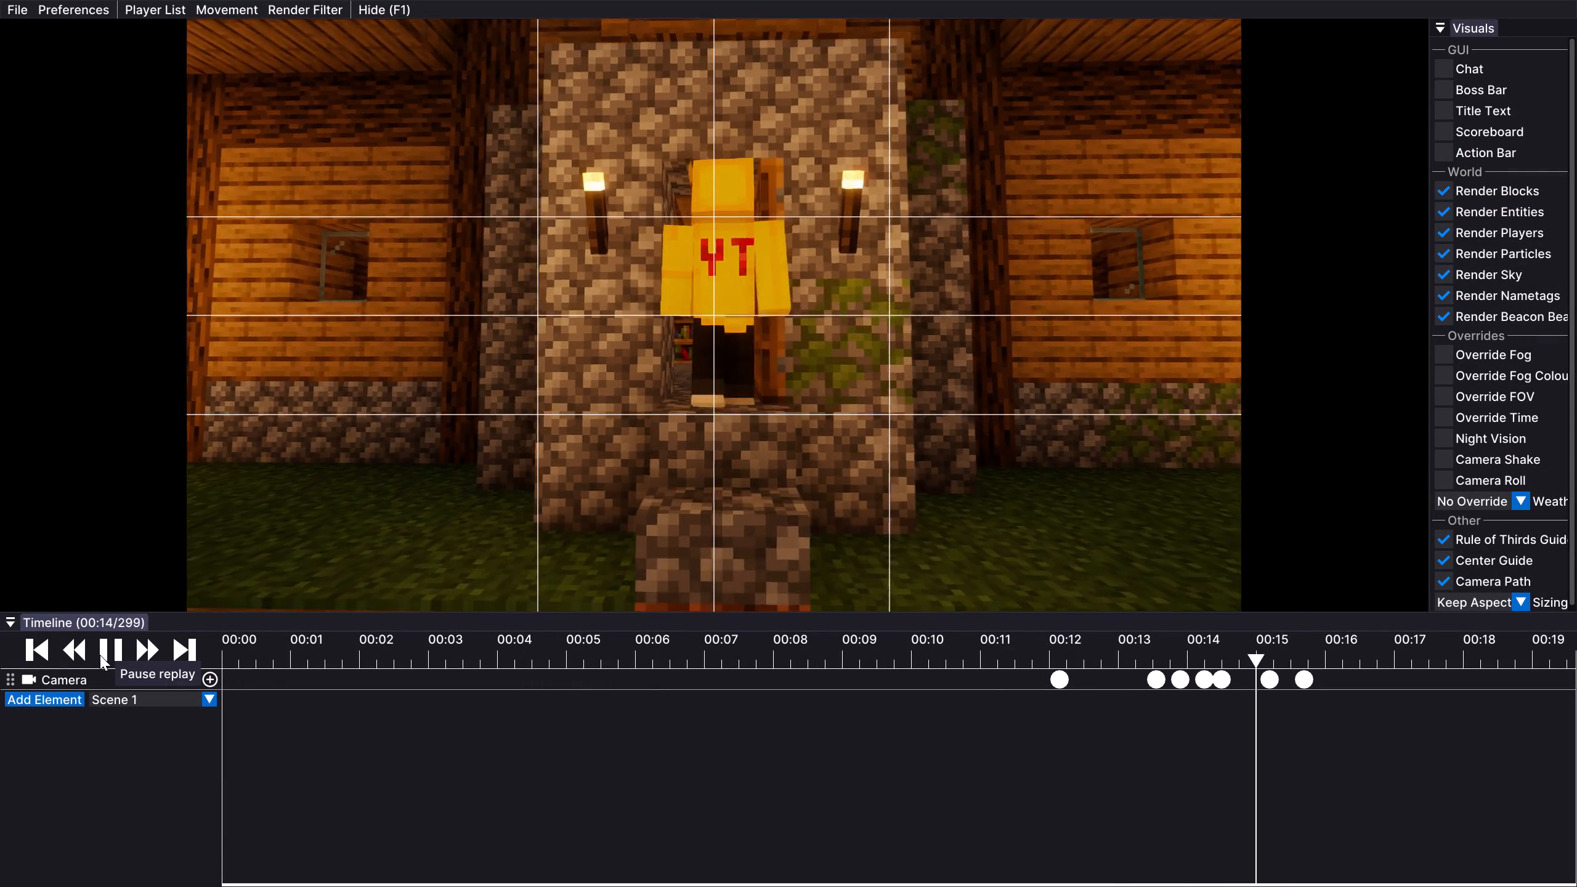
pyautogui.click(100, 655)
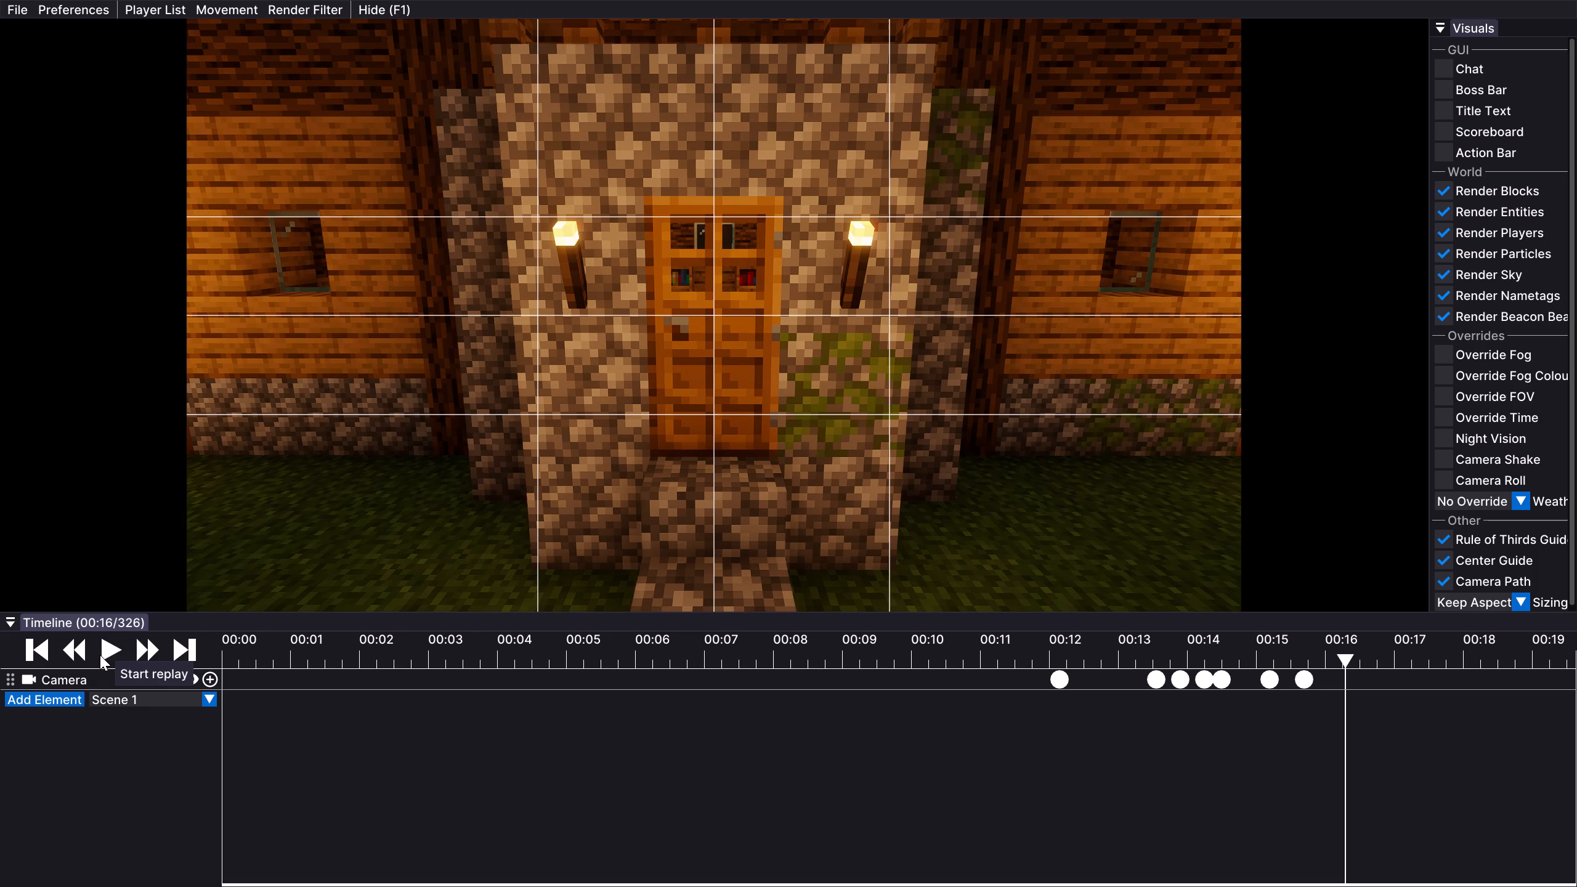
# Exit this replay and open the replay 2026-11-03T16:48:47.
pyautogui.press('Escape')
pyautogui.click(780, 375)
pyautogui.click(777, 381)
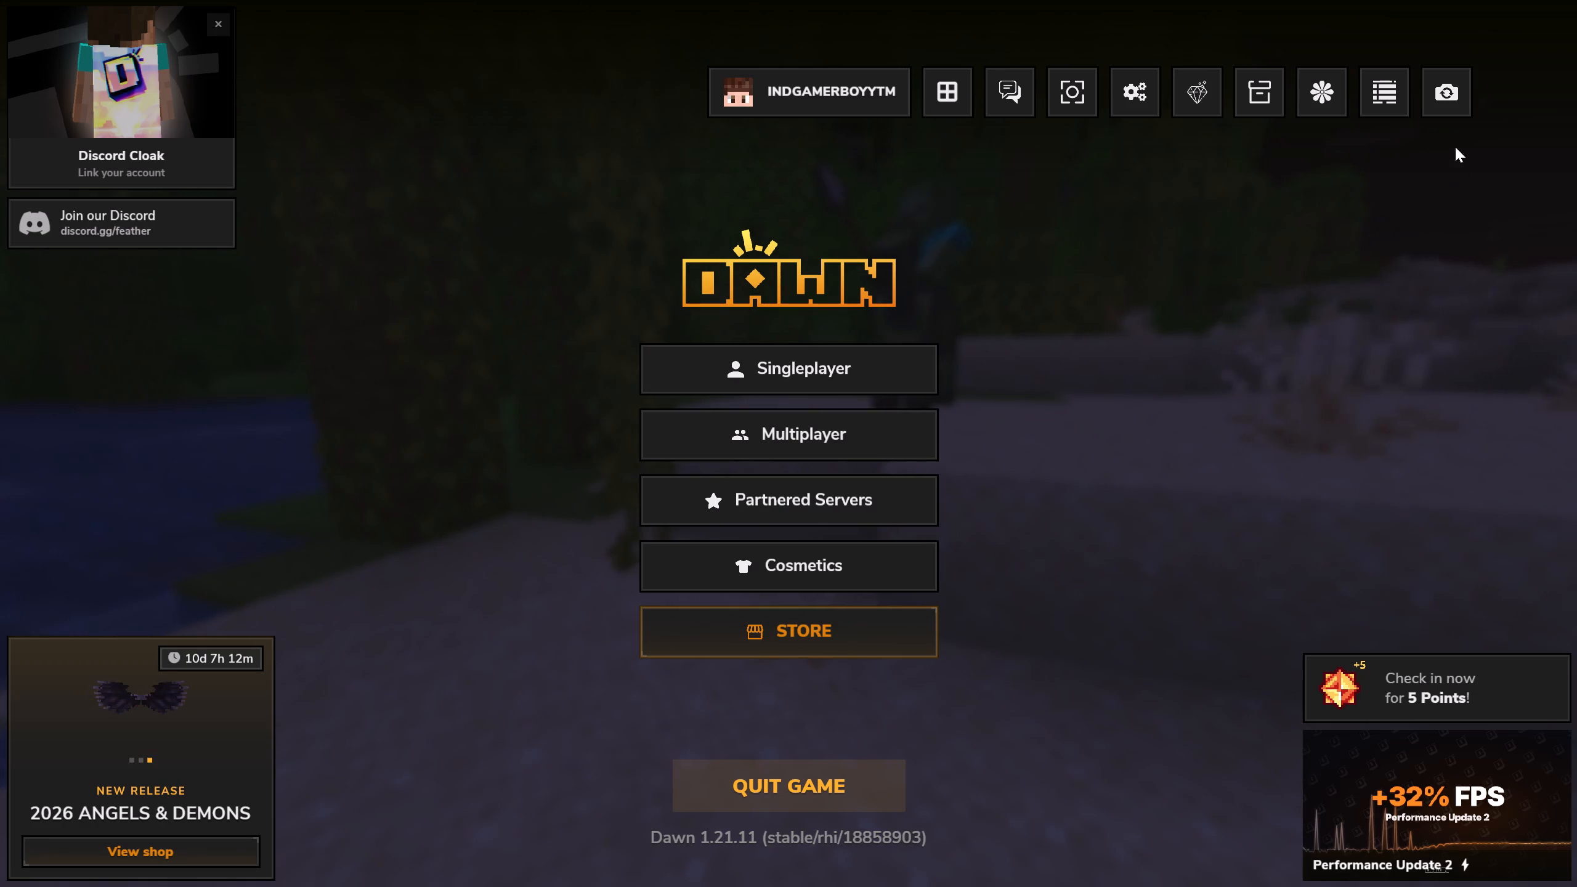
pyautogui.click(1451, 105)
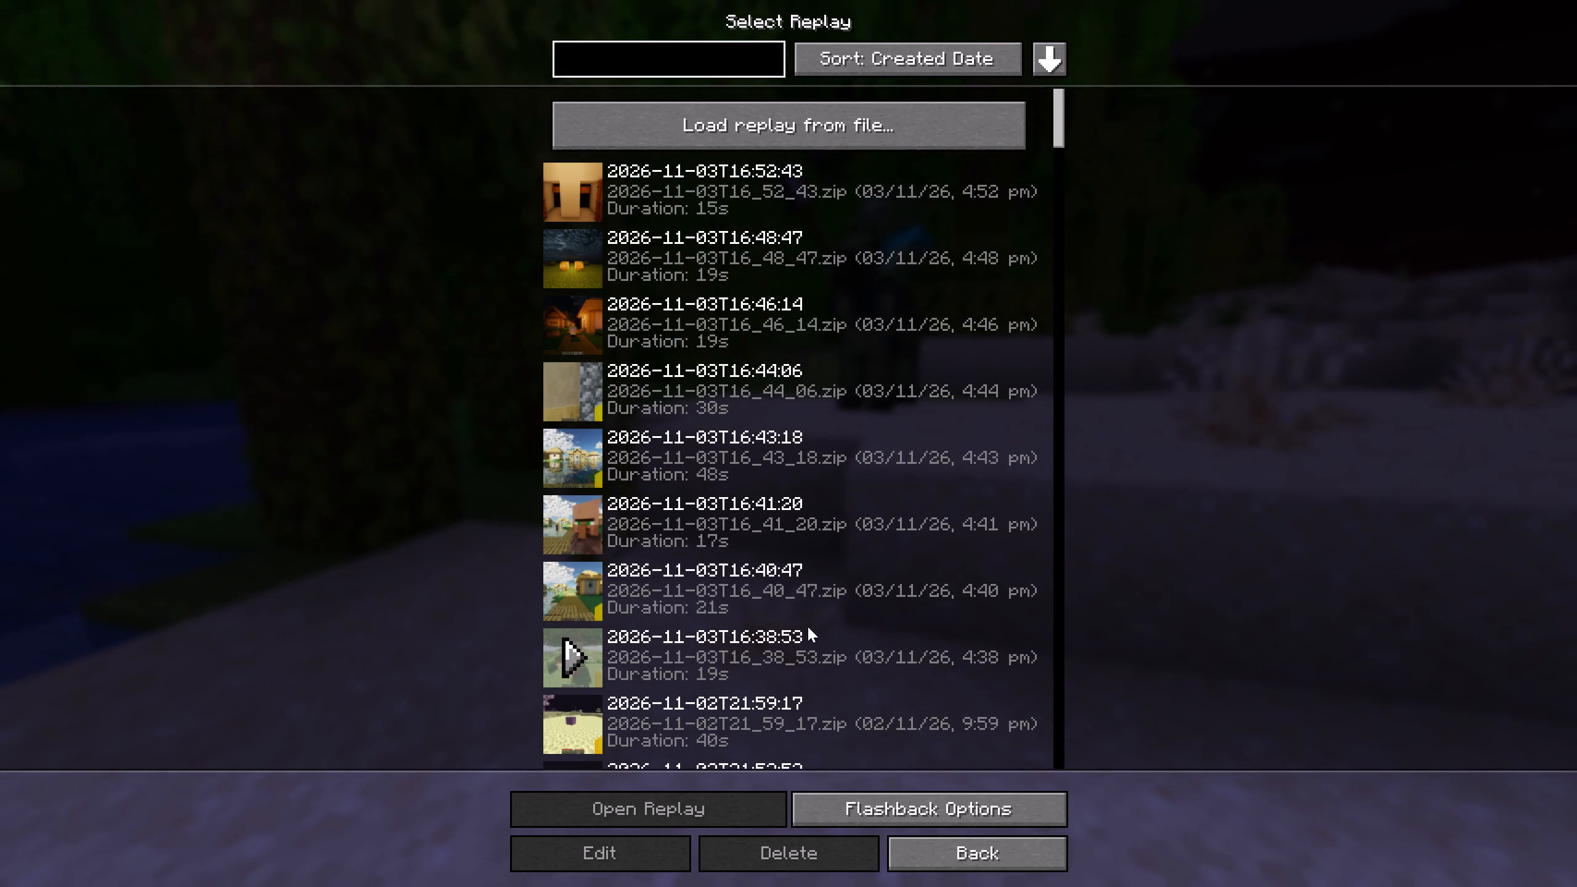
pyautogui.doubleClick(778, 269)
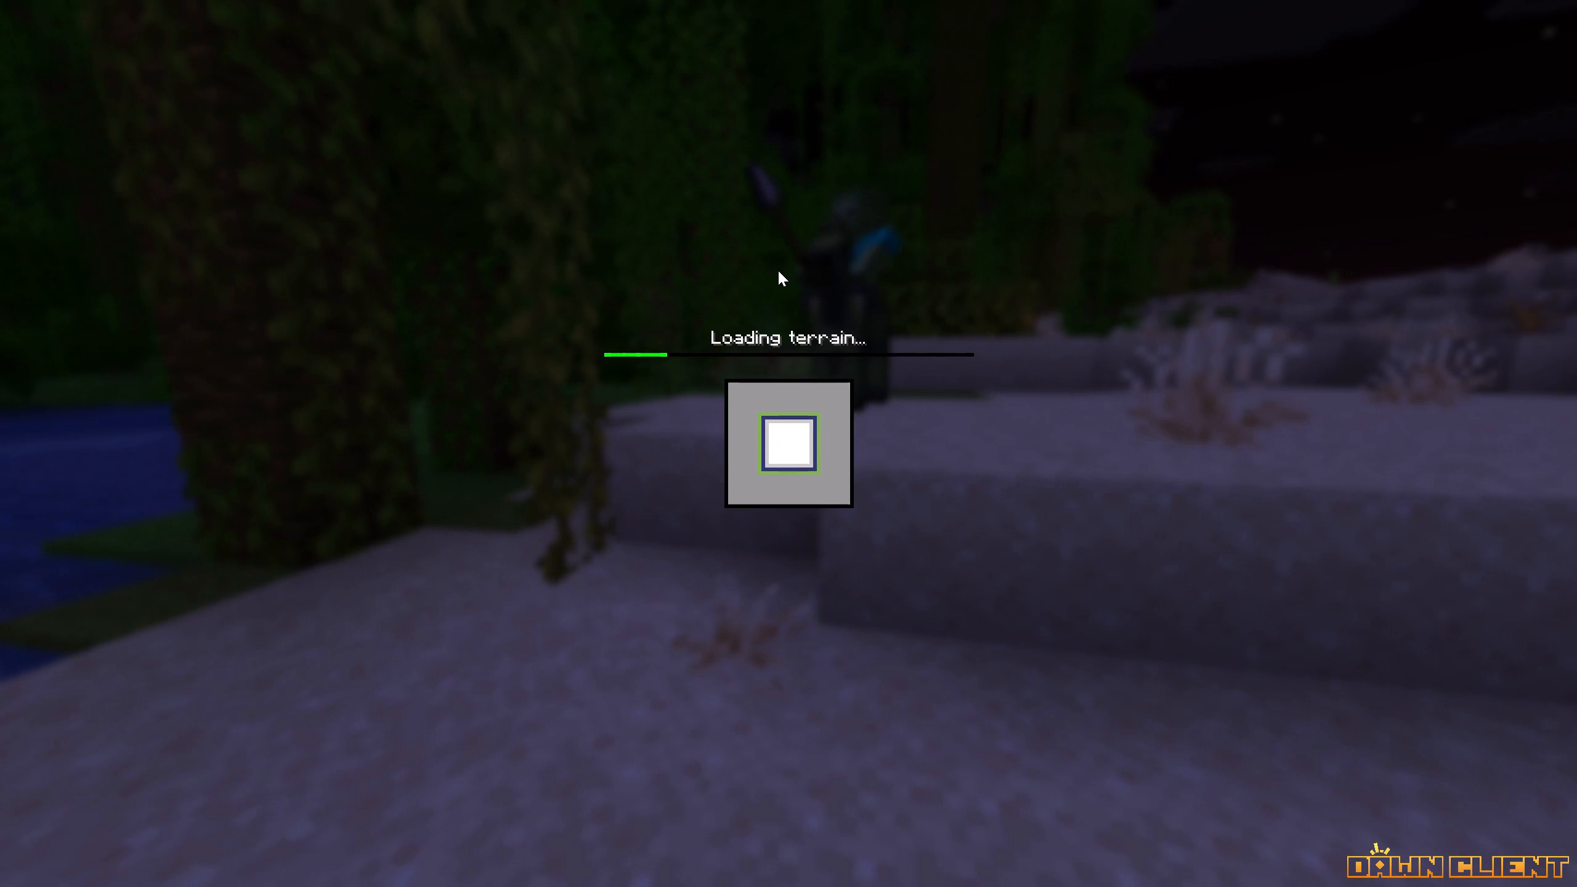
# Enable the center guide and the rule of thirds guide.
pyautogui.click(1462, 565)
pyautogui.click(1460, 538)
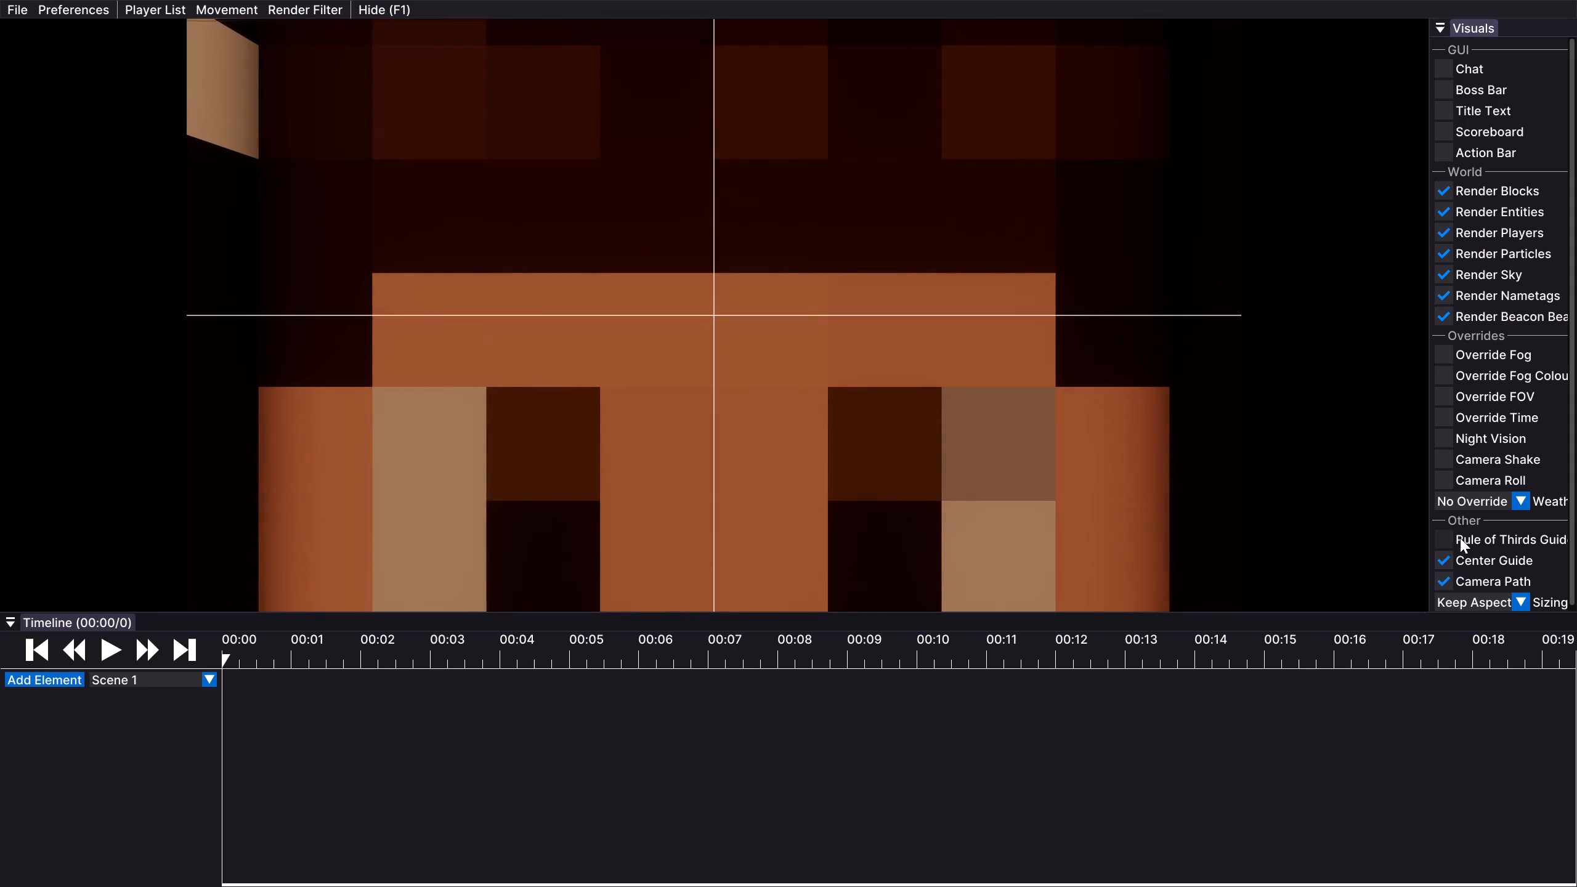
# Pull the camera back behind the player so the player and both signed wooden blocks are in view.
pyautogui.press('Up')
pyautogui.press('Down')
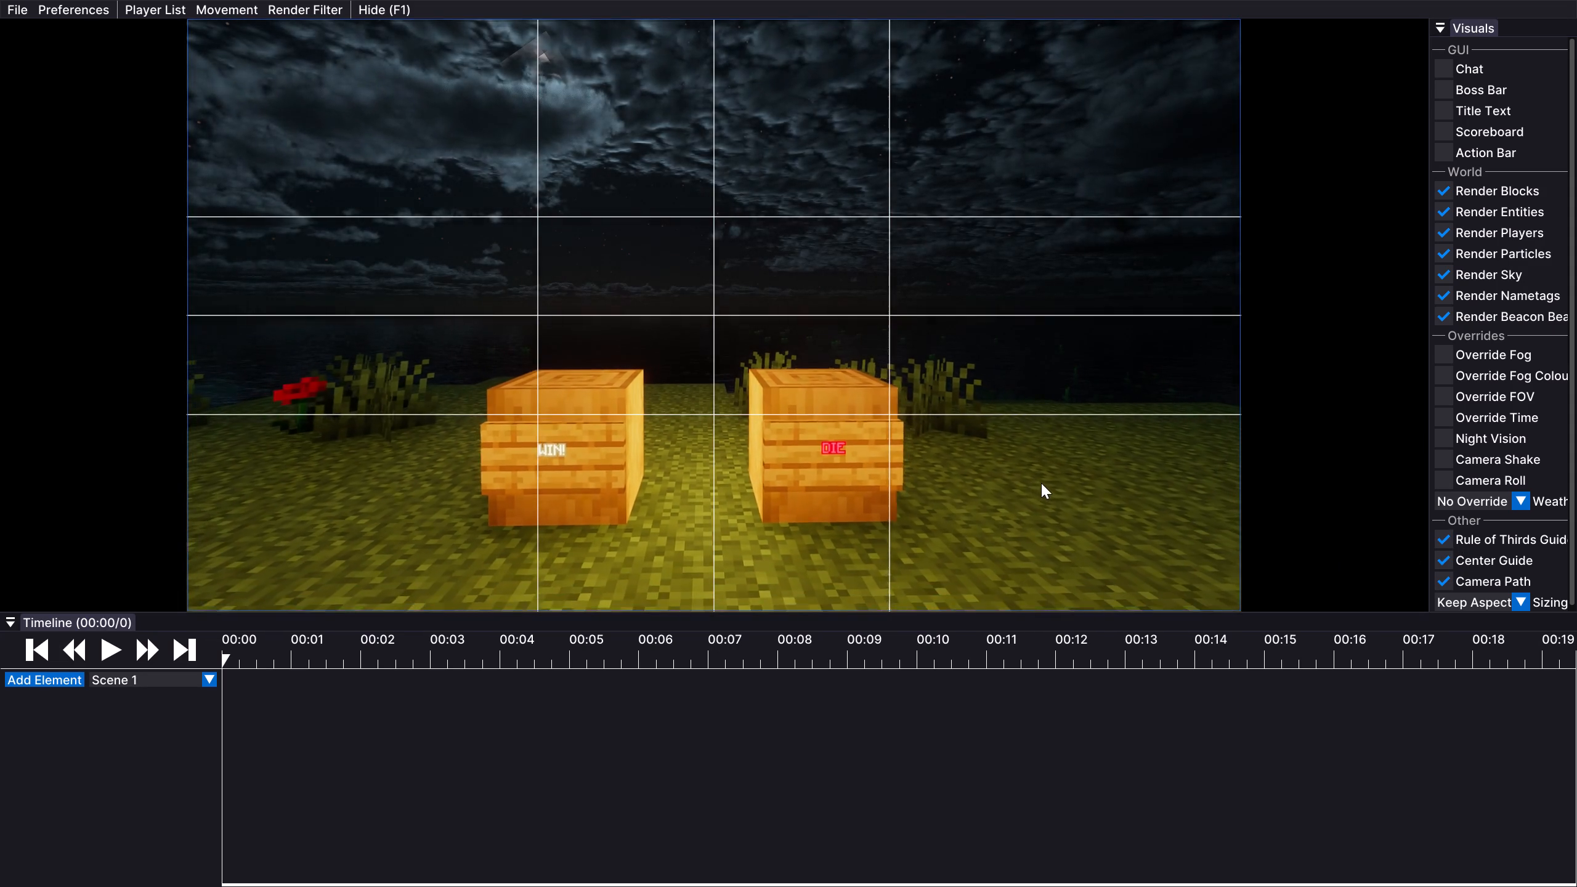
pyautogui.press('Down')
pyautogui.press('Down')
pyautogui.press('Down')
pyautogui.press('Down')
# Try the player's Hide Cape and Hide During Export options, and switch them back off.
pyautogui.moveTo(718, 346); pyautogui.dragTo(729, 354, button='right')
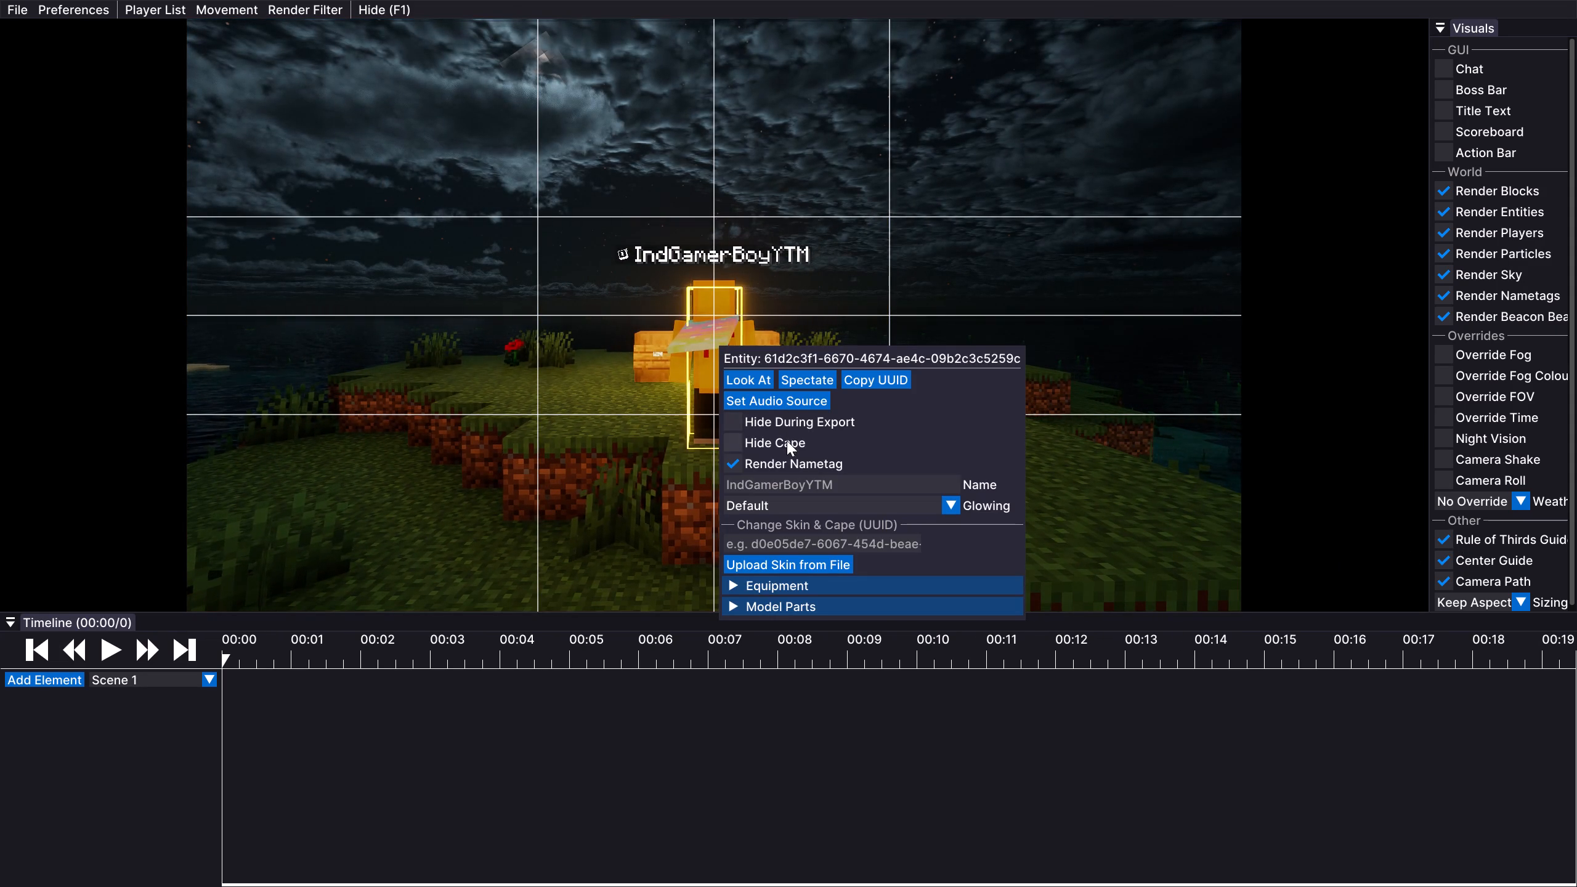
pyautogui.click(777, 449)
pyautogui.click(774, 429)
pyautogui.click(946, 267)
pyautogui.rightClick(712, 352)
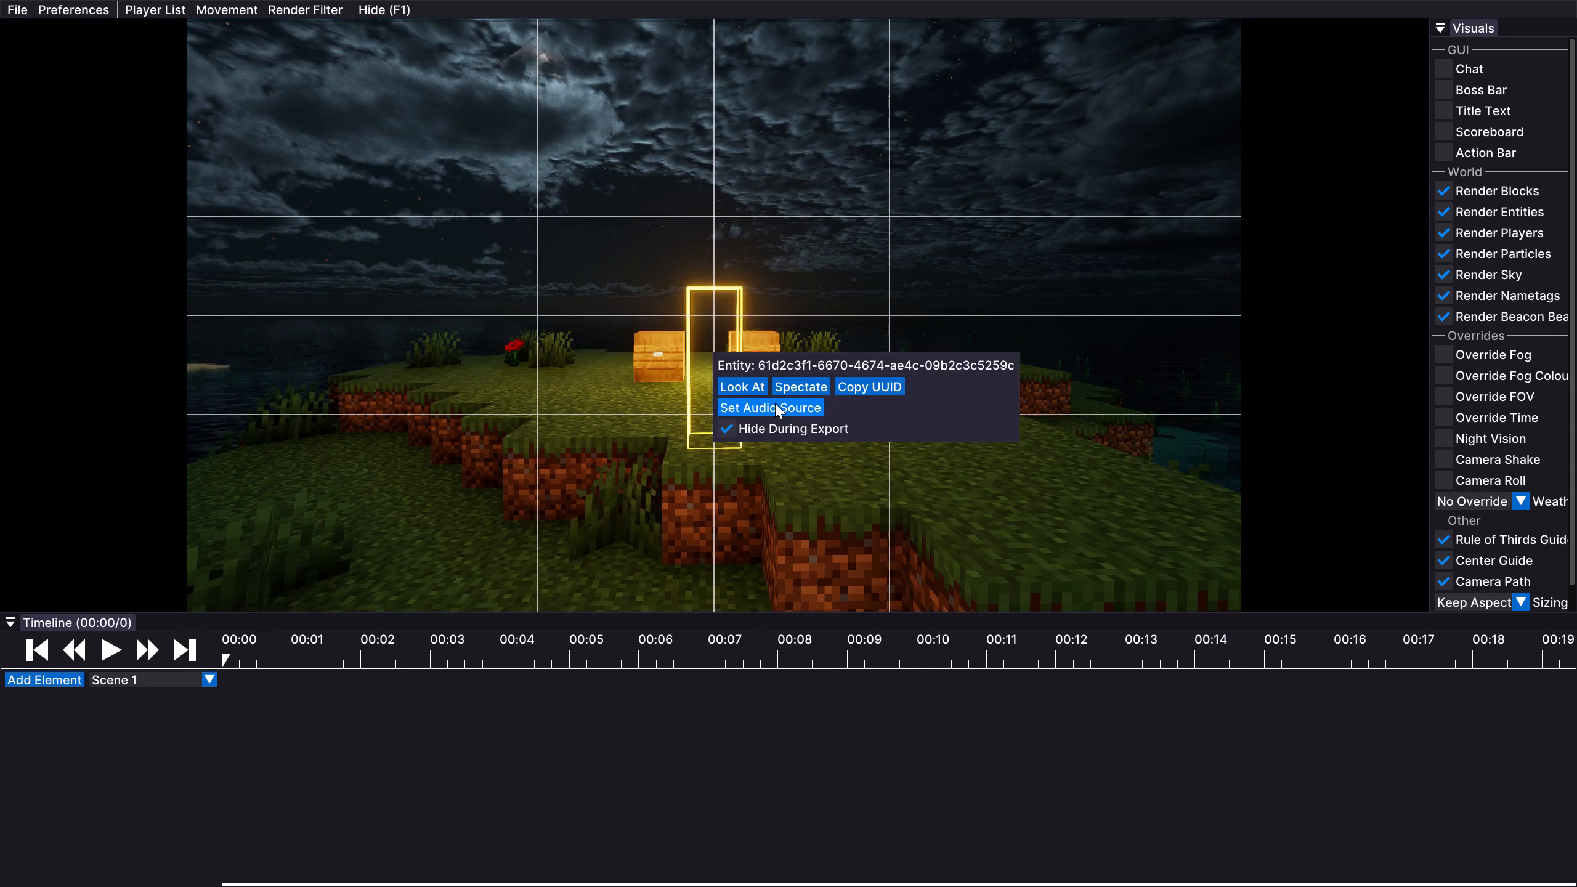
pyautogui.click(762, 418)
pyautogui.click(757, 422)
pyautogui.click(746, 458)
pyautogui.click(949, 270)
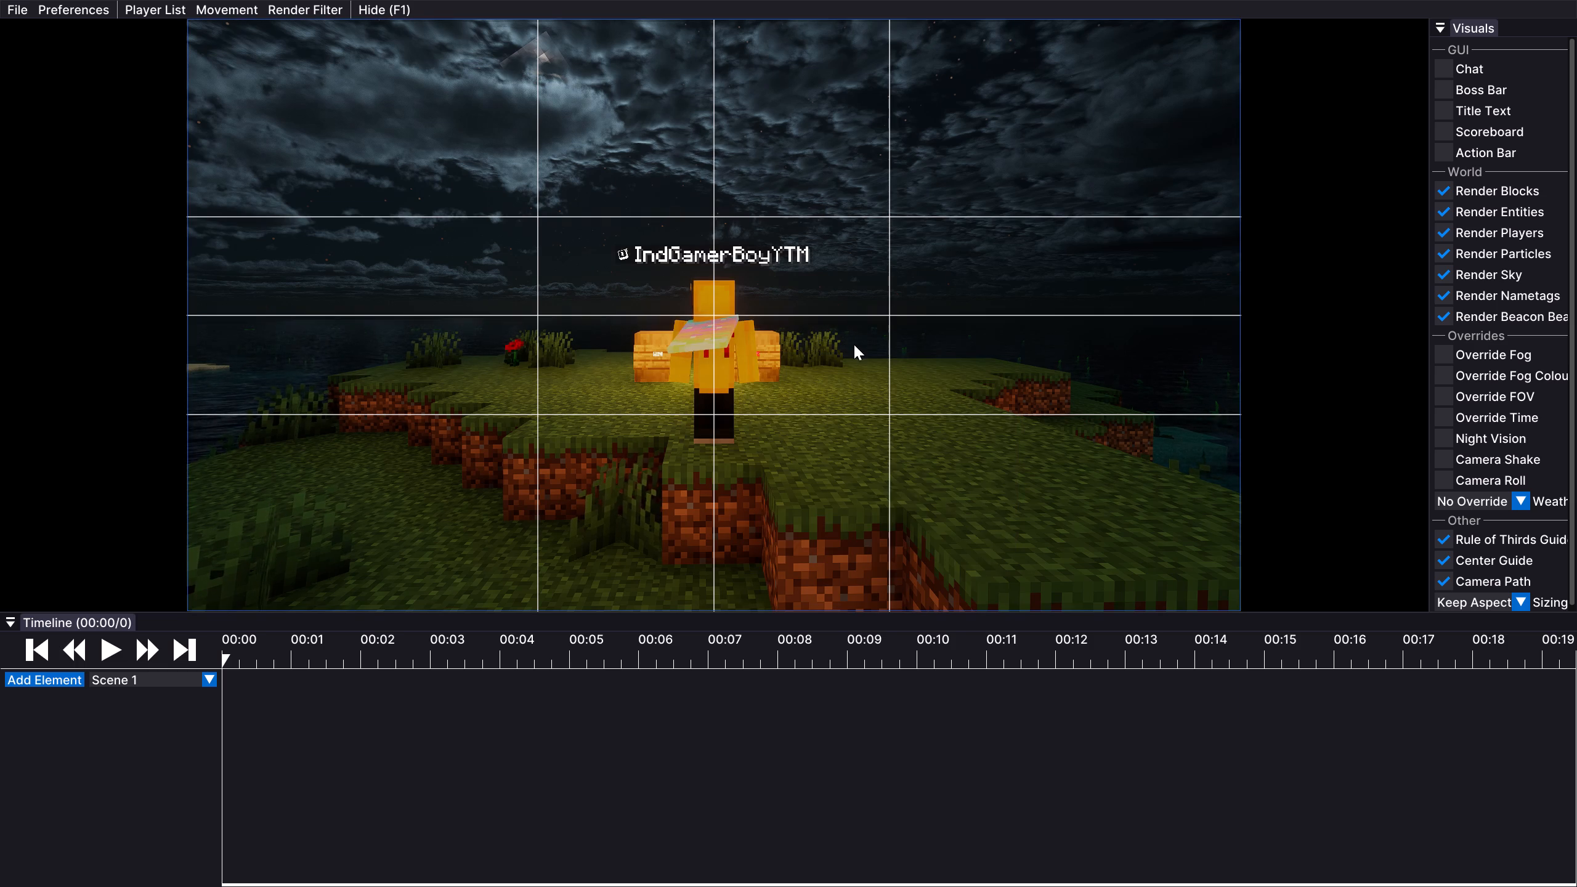
# Turn off nametag rendering for the player.
pyautogui.rightClick(743, 355)
pyautogui.rightClick(710, 383)
pyautogui.click(769, 503)
# Scrub the replay between ticks 52 and 143 from a few camera positions to examine the player's approach to the signed blocks.
pyautogui.press('Down')
pyautogui.moveTo(915, 284); pyautogui.dragTo(788, 443)
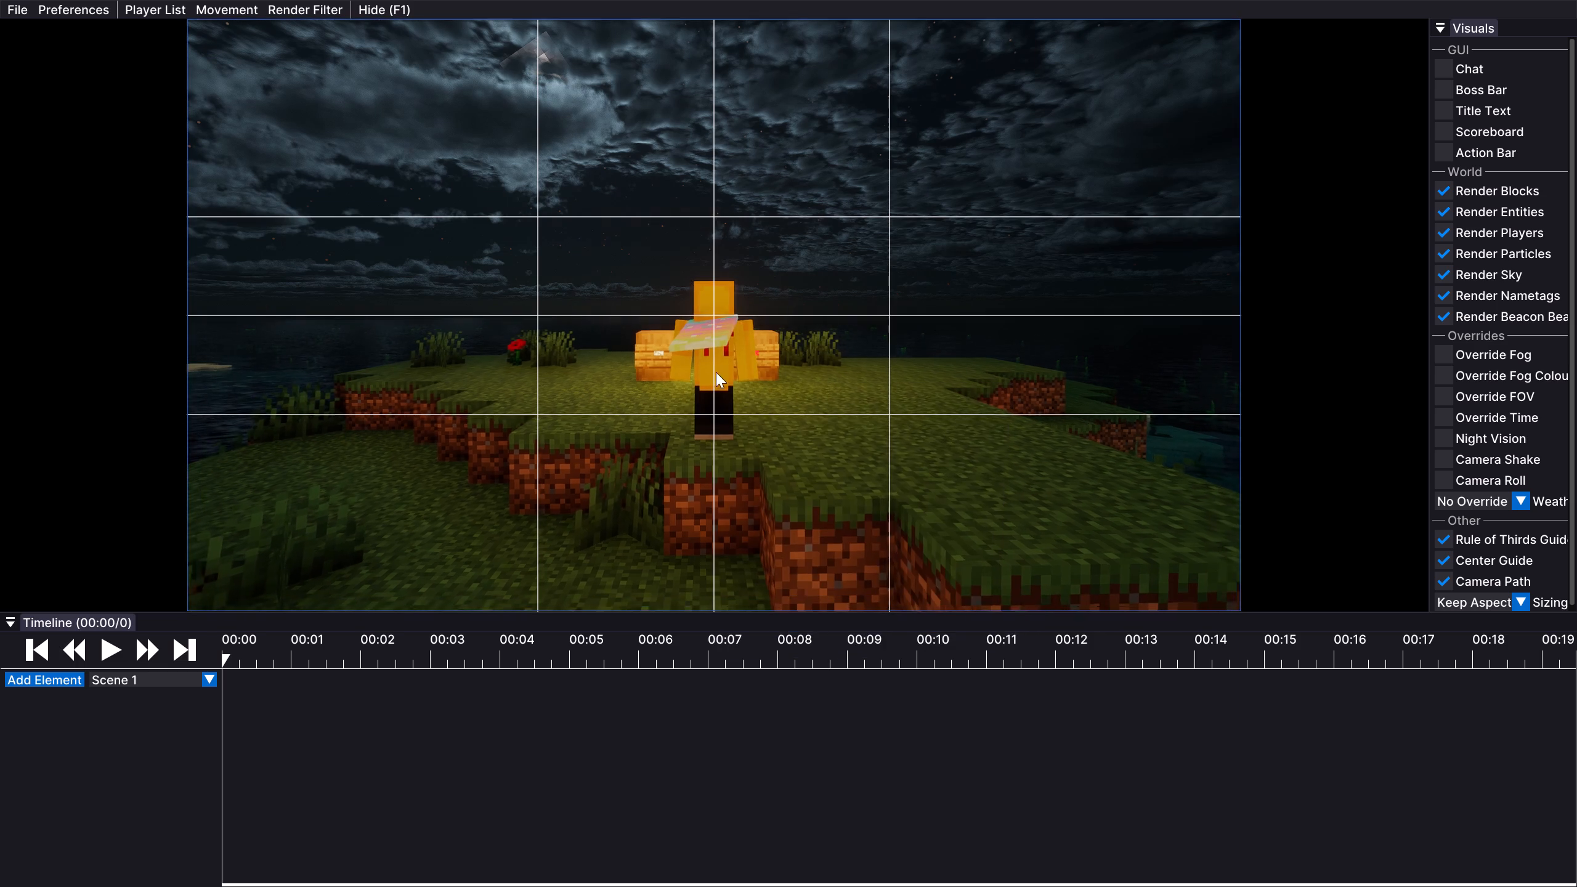
pyautogui.press('Down')
pyautogui.click(544, 636)
pyautogui.moveTo(552, 638); pyautogui.dragTo(718, 643)
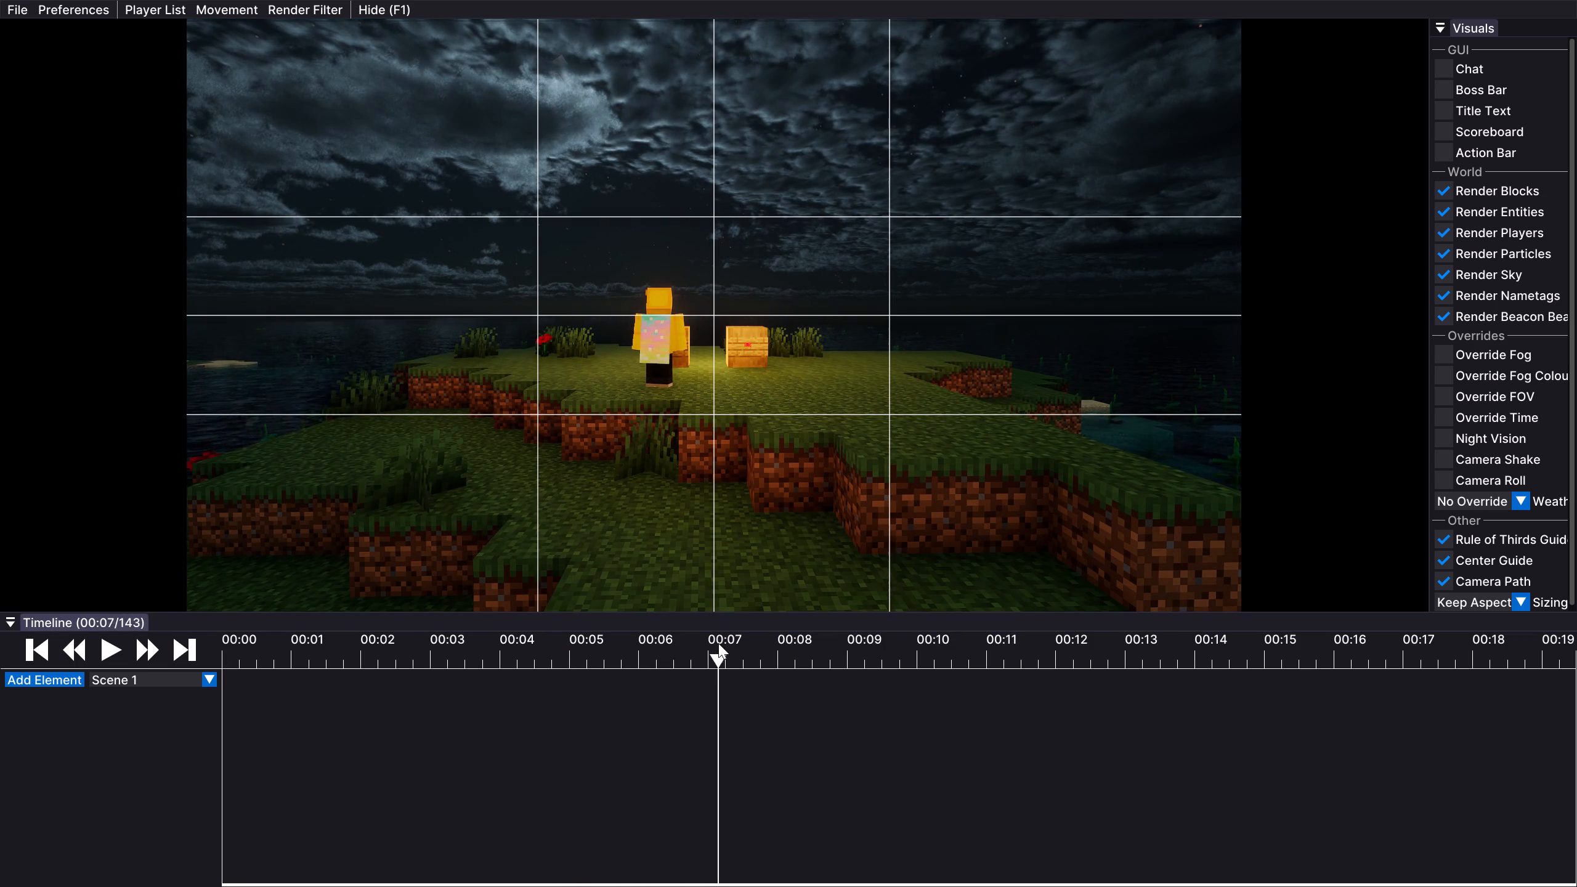
pyautogui.moveTo(718, 643); pyautogui.dragTo(487, 634)
pyautogui.moveTo(488, 664); pyautogui.dragTo(402, 651)
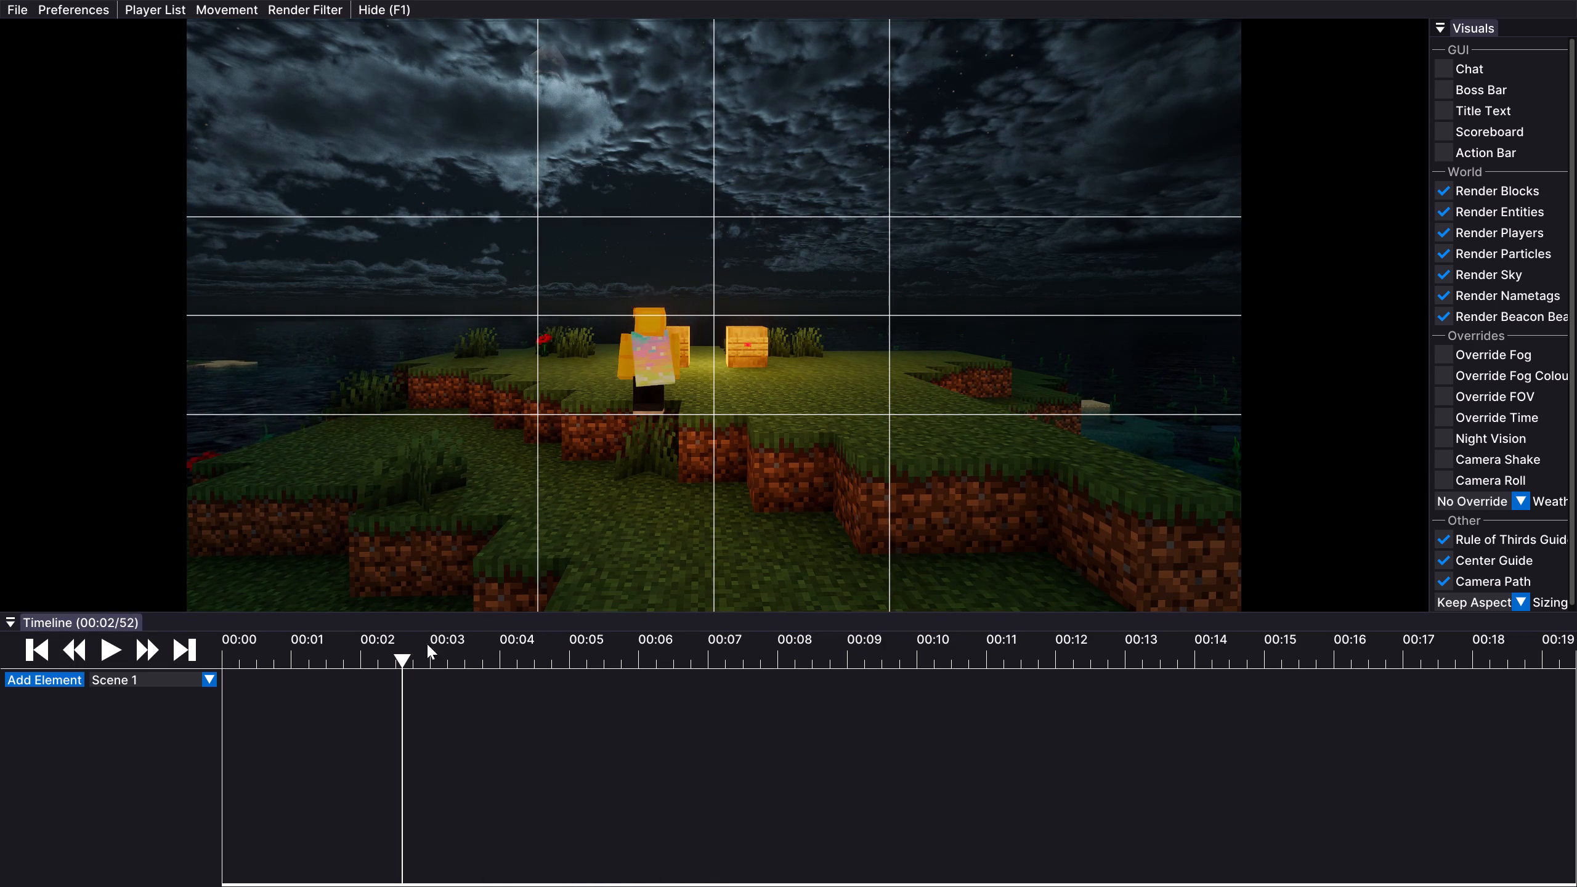
pyautogui.press('Up')
pyautogui.moveTo(972, 448); pyautogui.dragTo(788, 443)
pyautogui.press('Right')
pyautogui.moveTo(408, 662); pyautogui.dragTo(549, 664)
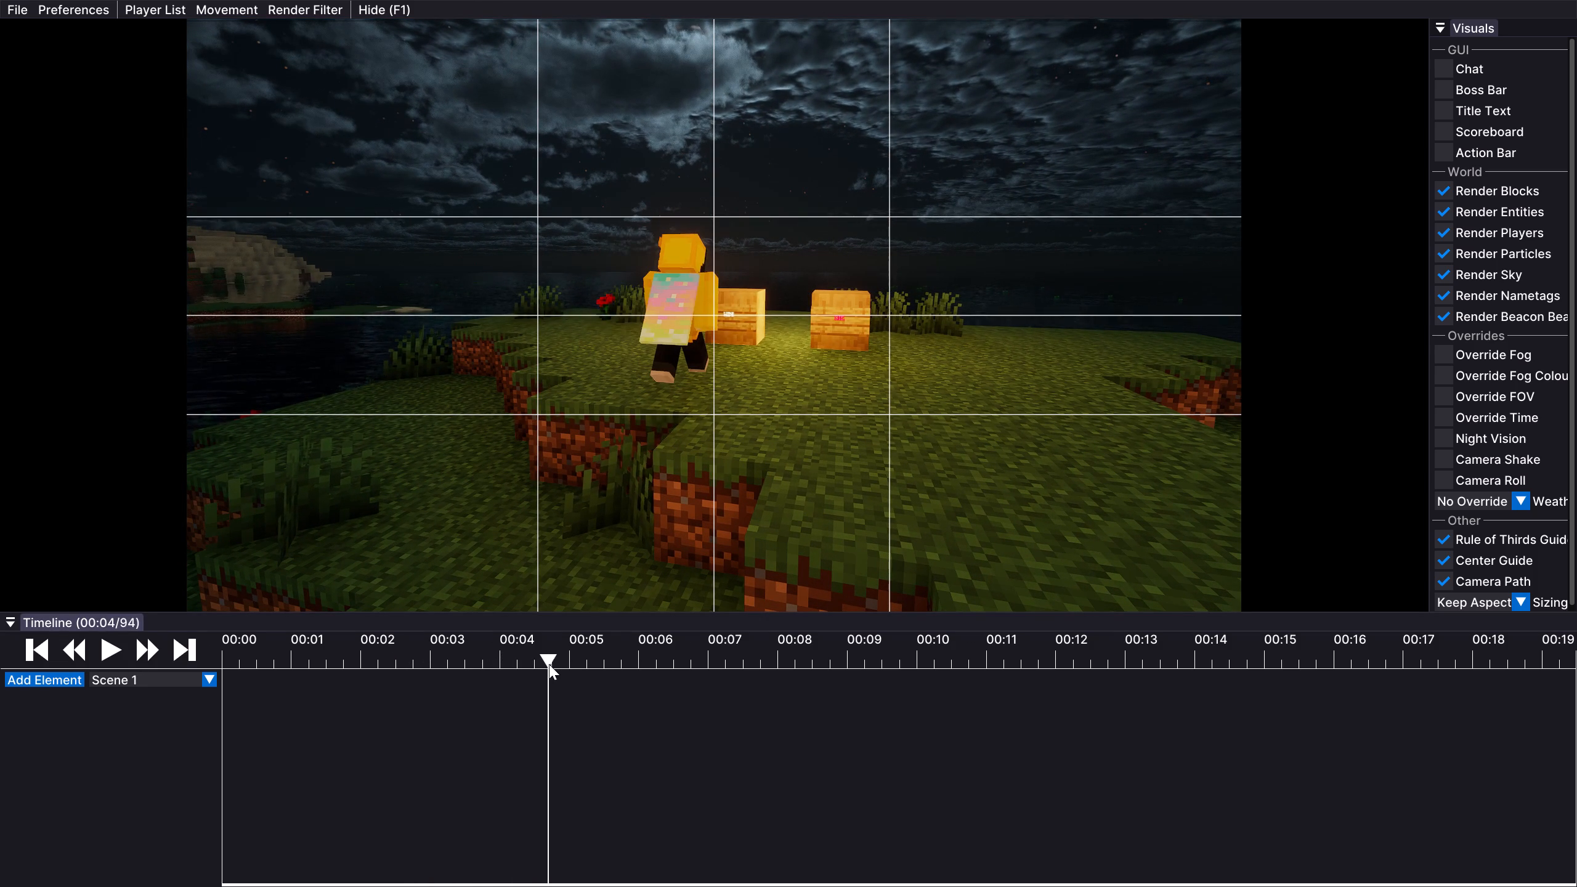
pyautogui.moveTo(549, 664); pyautogui.dragTo(462, 656)
pyautogui.moveTo(462, 656); pyautogui.dragTo(548, 660)
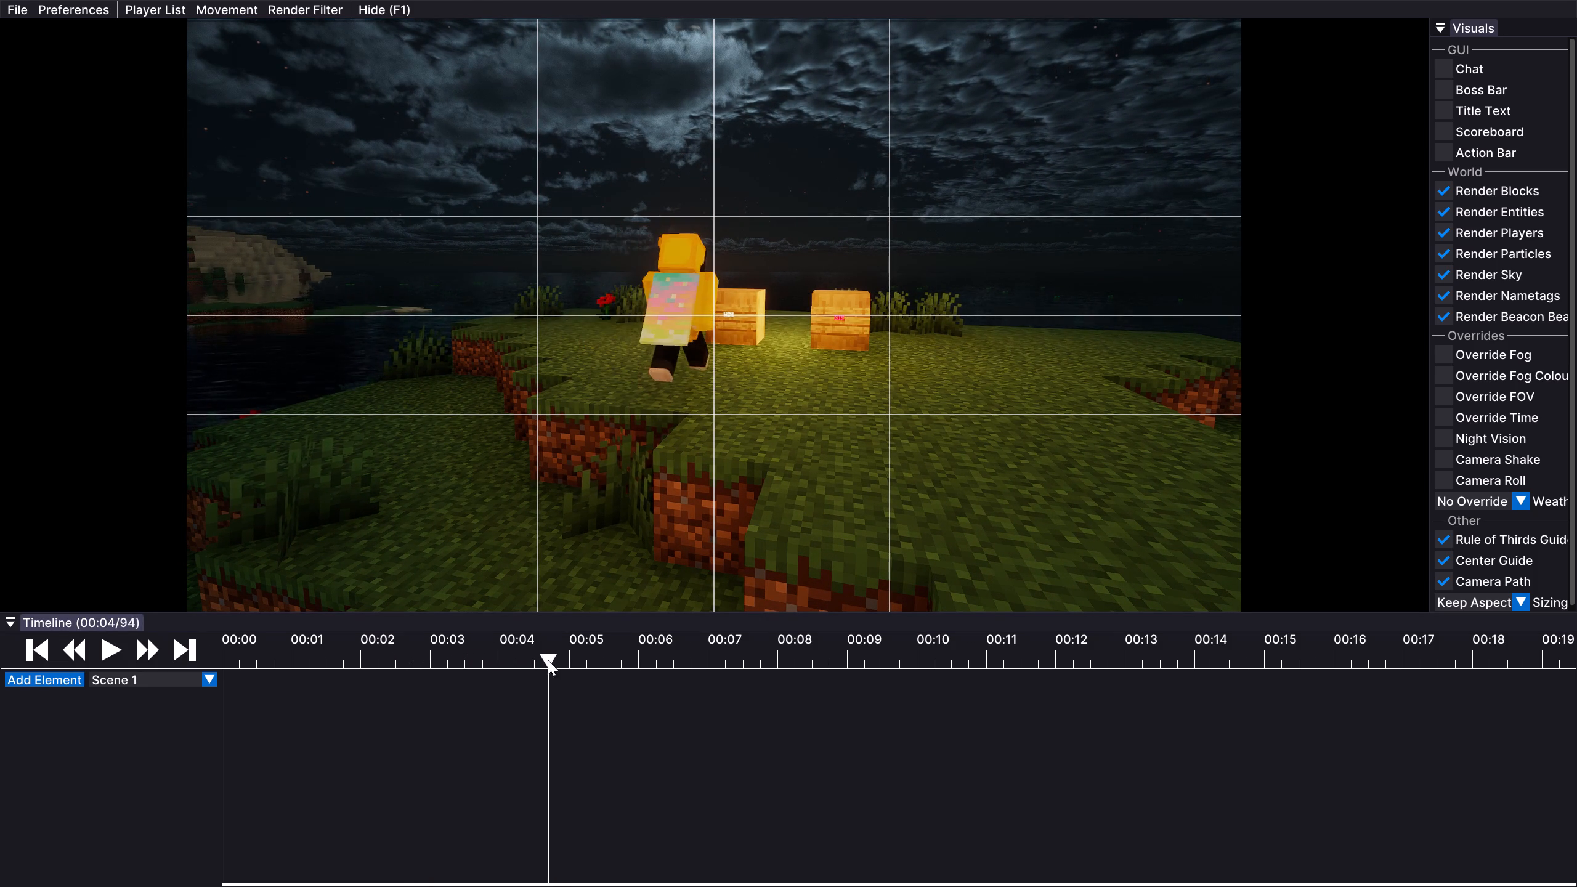
pyautogui.moveTo(548, 660); pyautogui.dragTo(589, 657)
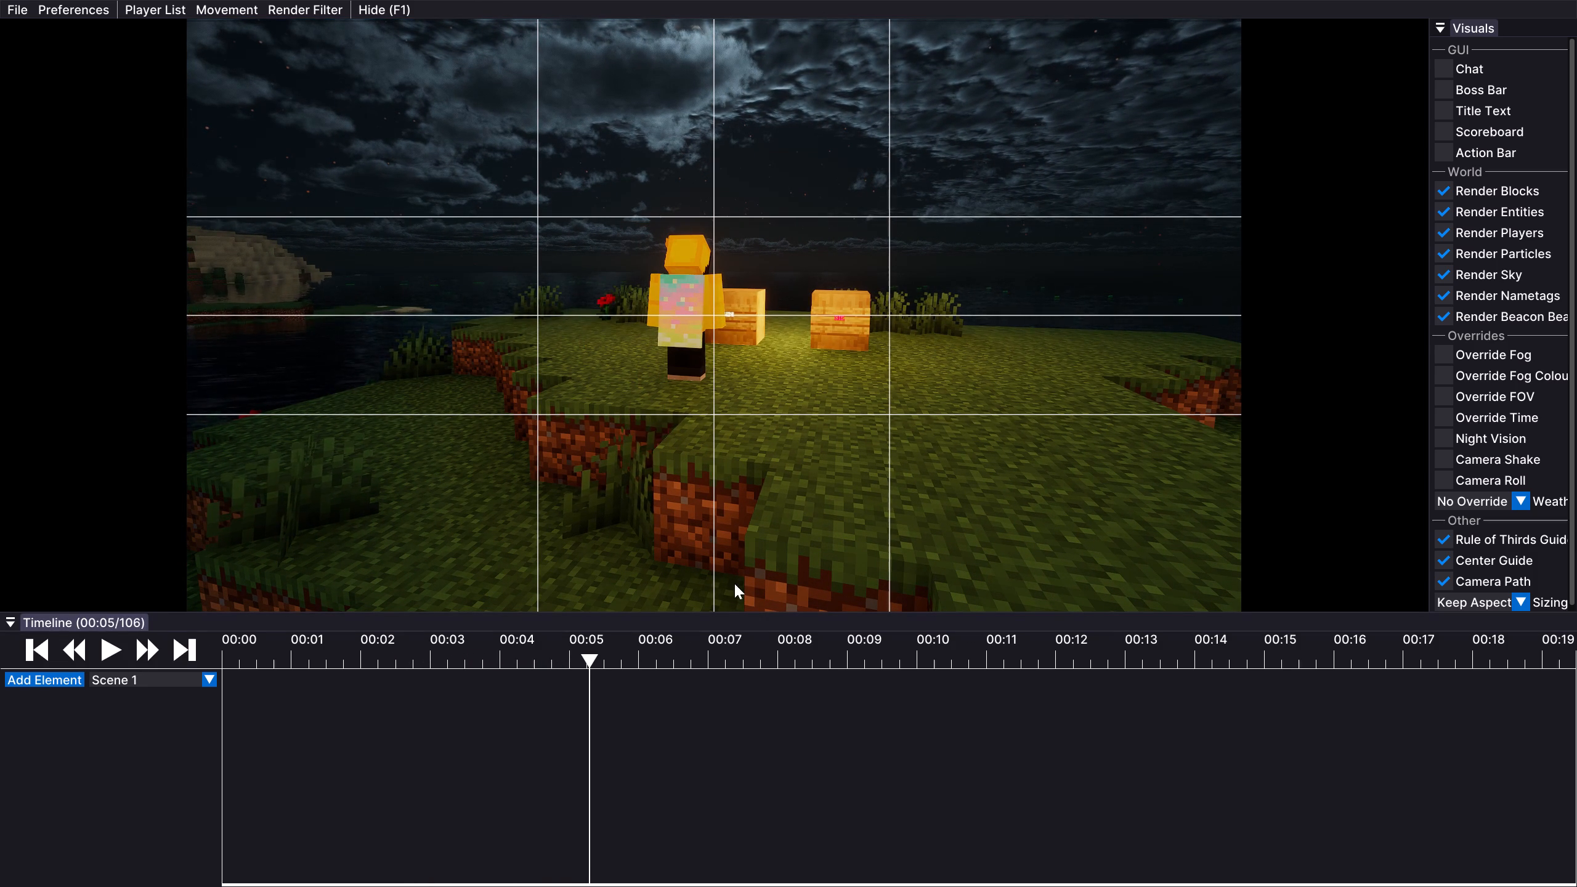
# At tick 106, move the camera far back for a wide view of the grassy island with the player and signed blocks.
pyautogui.press('Down')
pyautogui.press('Down')
pyautogui.moveTo(997, 433); pyautogui.dragTo(788, 444)
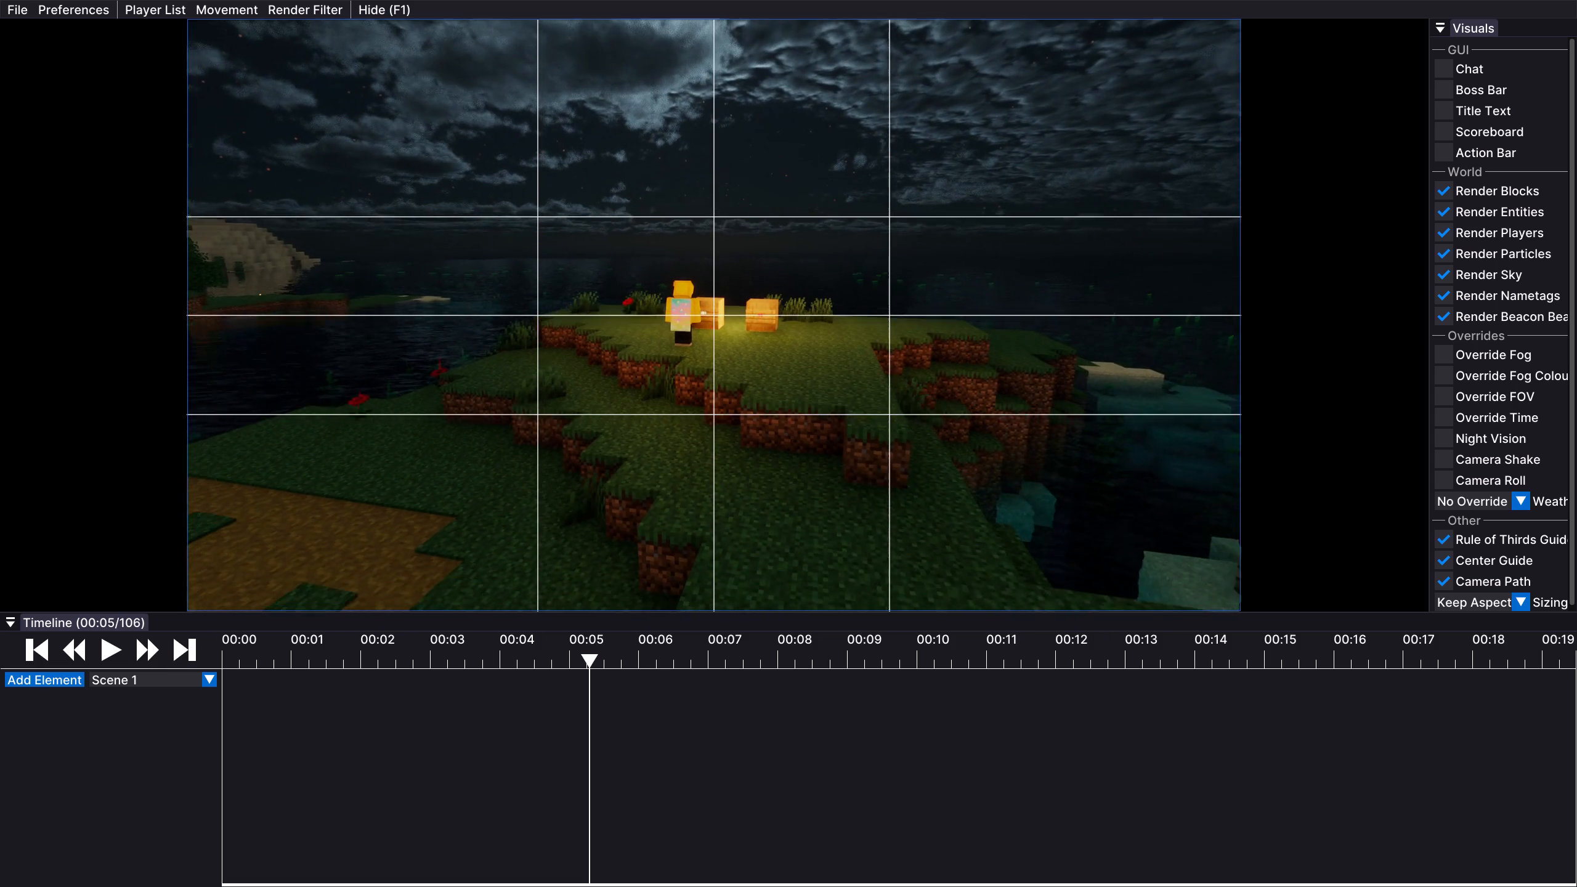
pyautogui.moveTo(788, 444); pyautogui.dragTo(788, 443)
pyautogui.press('Up')
pyautogui.rightClick(689, 305)
pyautogui.click(805, 276)
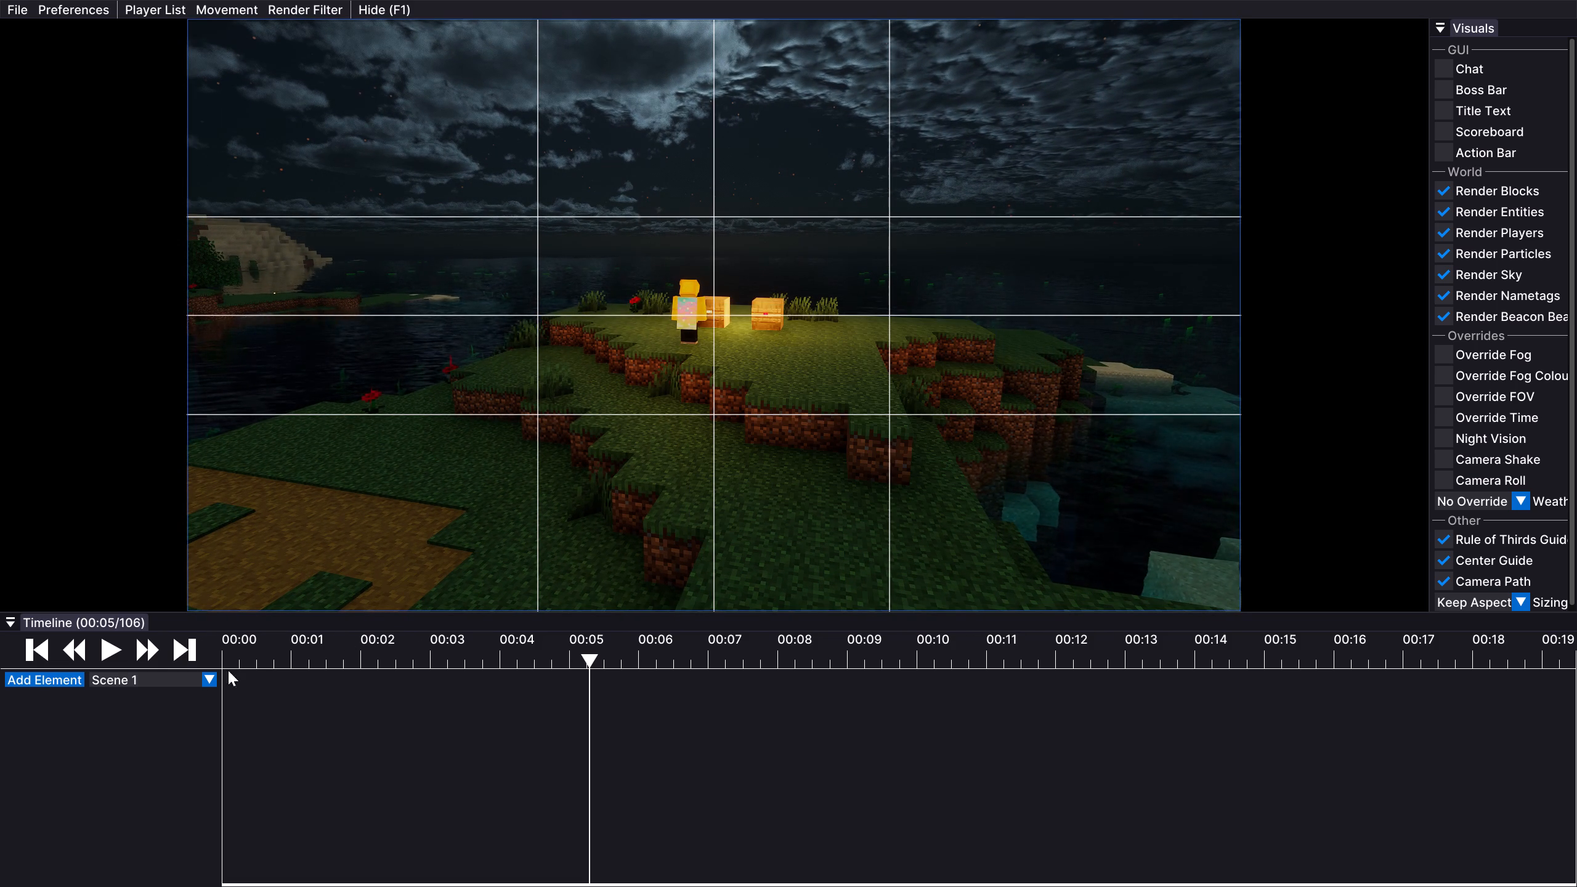
# Add a Camera track to Scene 1.
pyautogui.click(74, 670)
pyautogui.click(77, 684)
pyautogui.click(99, 691)
# Go to tick 45 and add a Camera keyframe with the wide island view.
pyautogui.click(103, 649)
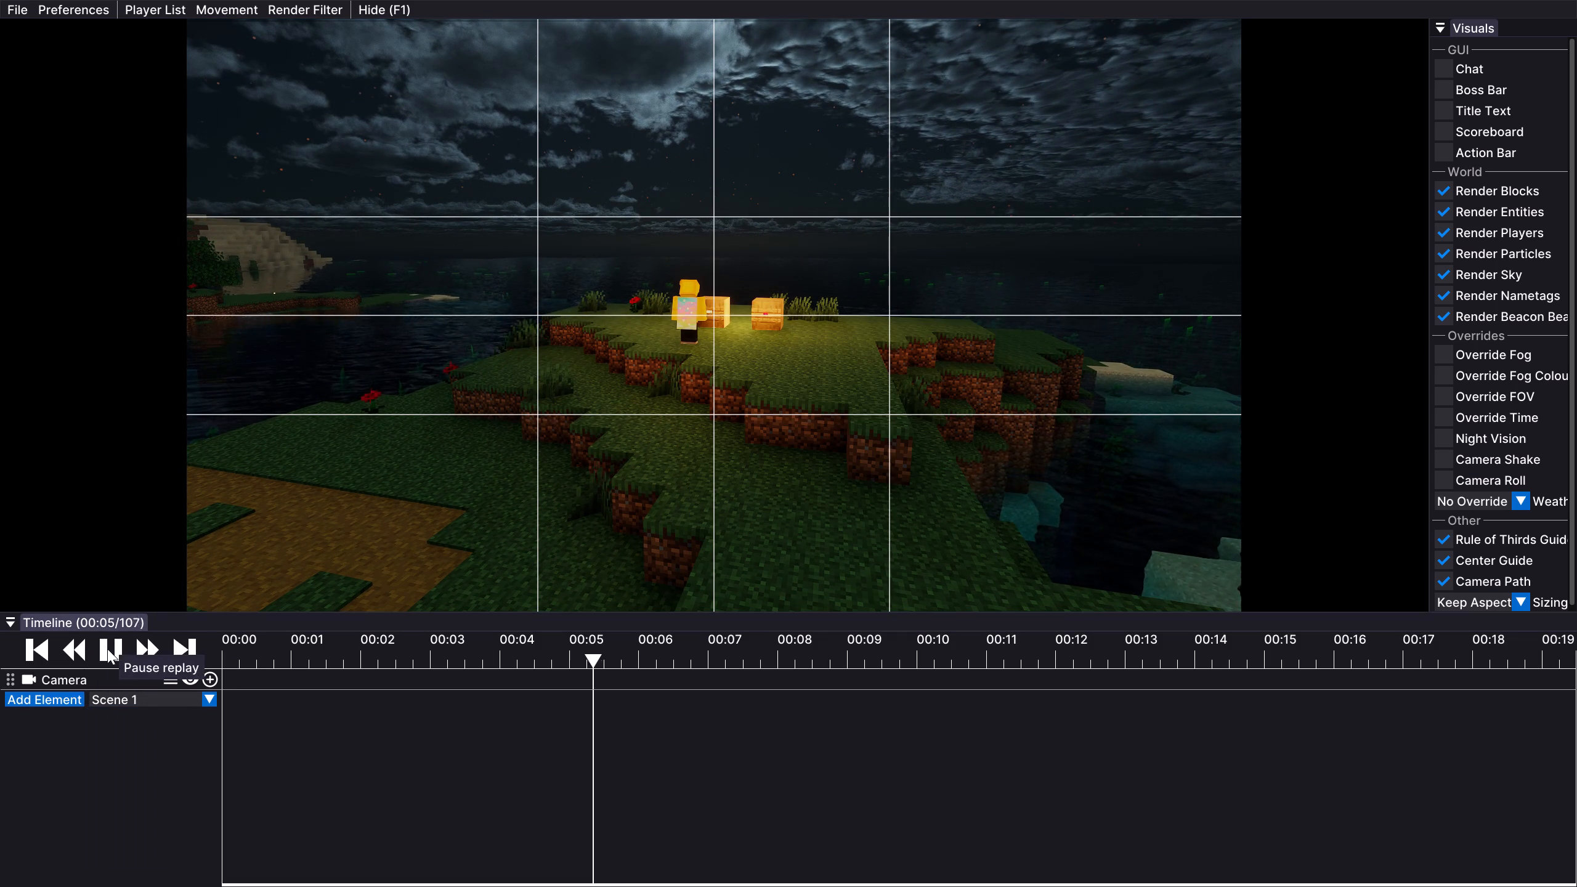
pyautogui.click(113, 649)
pyautogui.click(529, 653)
pyautogui.moveTo(522, 650); pyautogui.dragTo(378, 644)
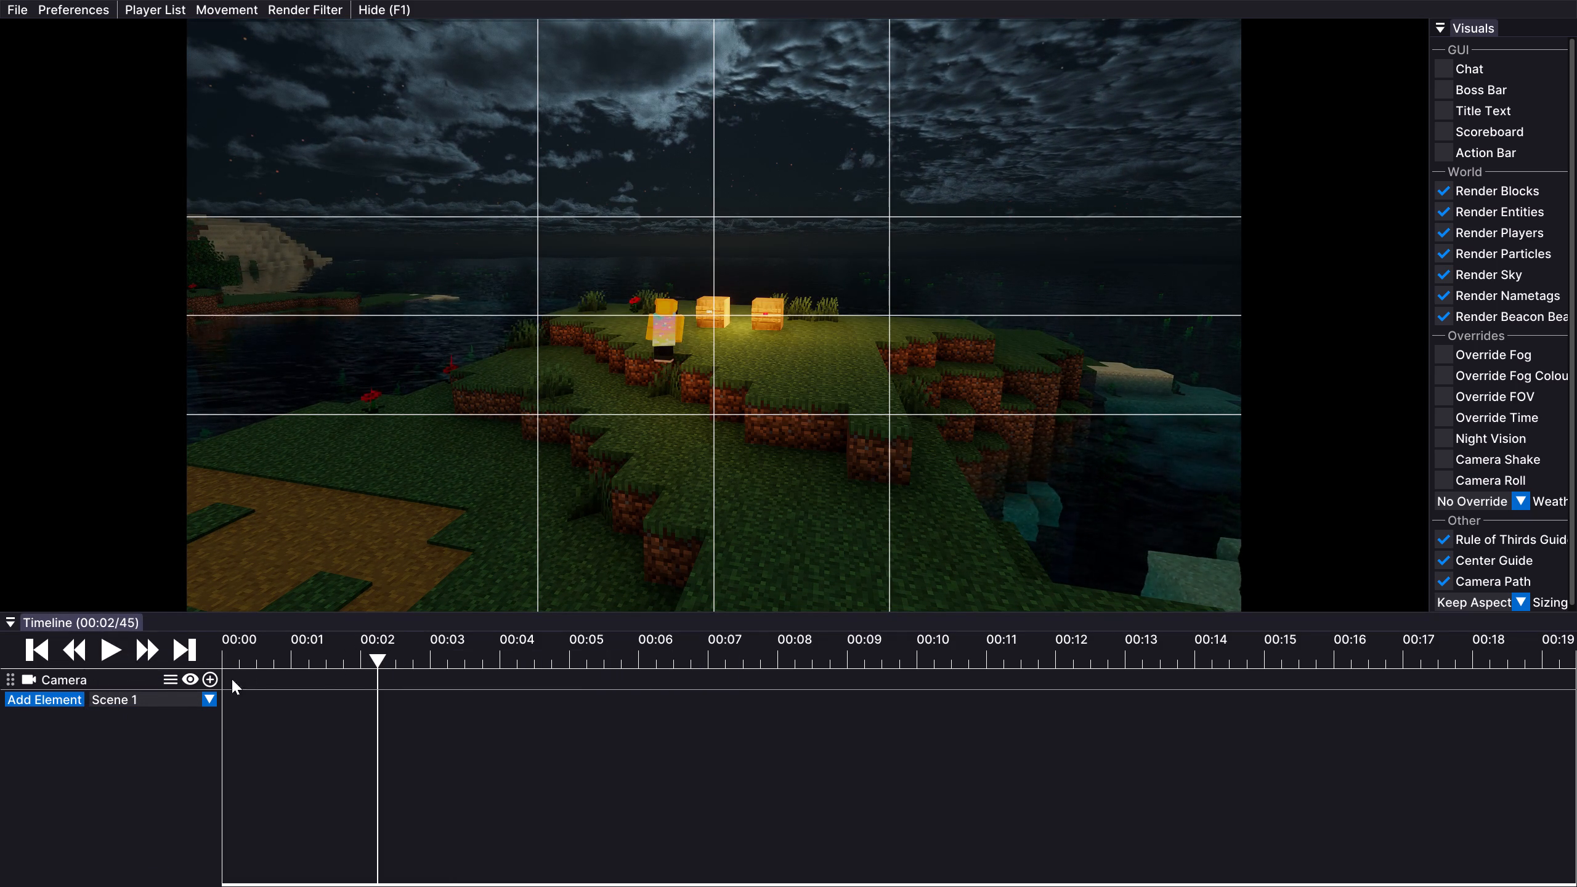
pyautogui.click(206, 678)
# Advance to tick 74 and add a Camera keyframe from the same wide view.
pyautogui.click(101, 645)
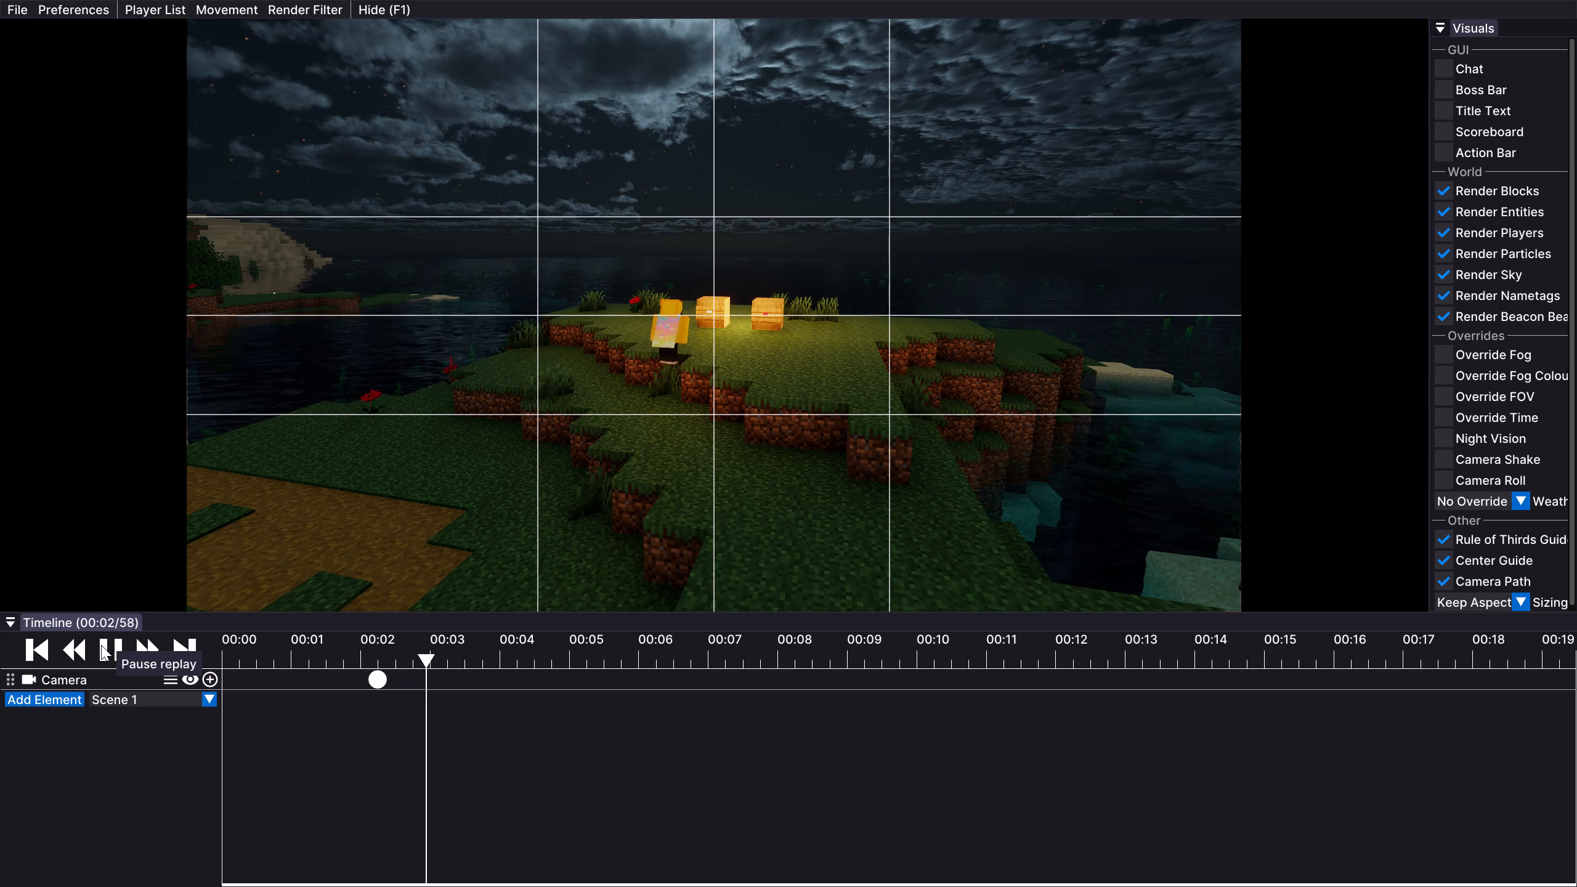
pyautogui.click(101, 645)
pyautogui.click(213, 682)
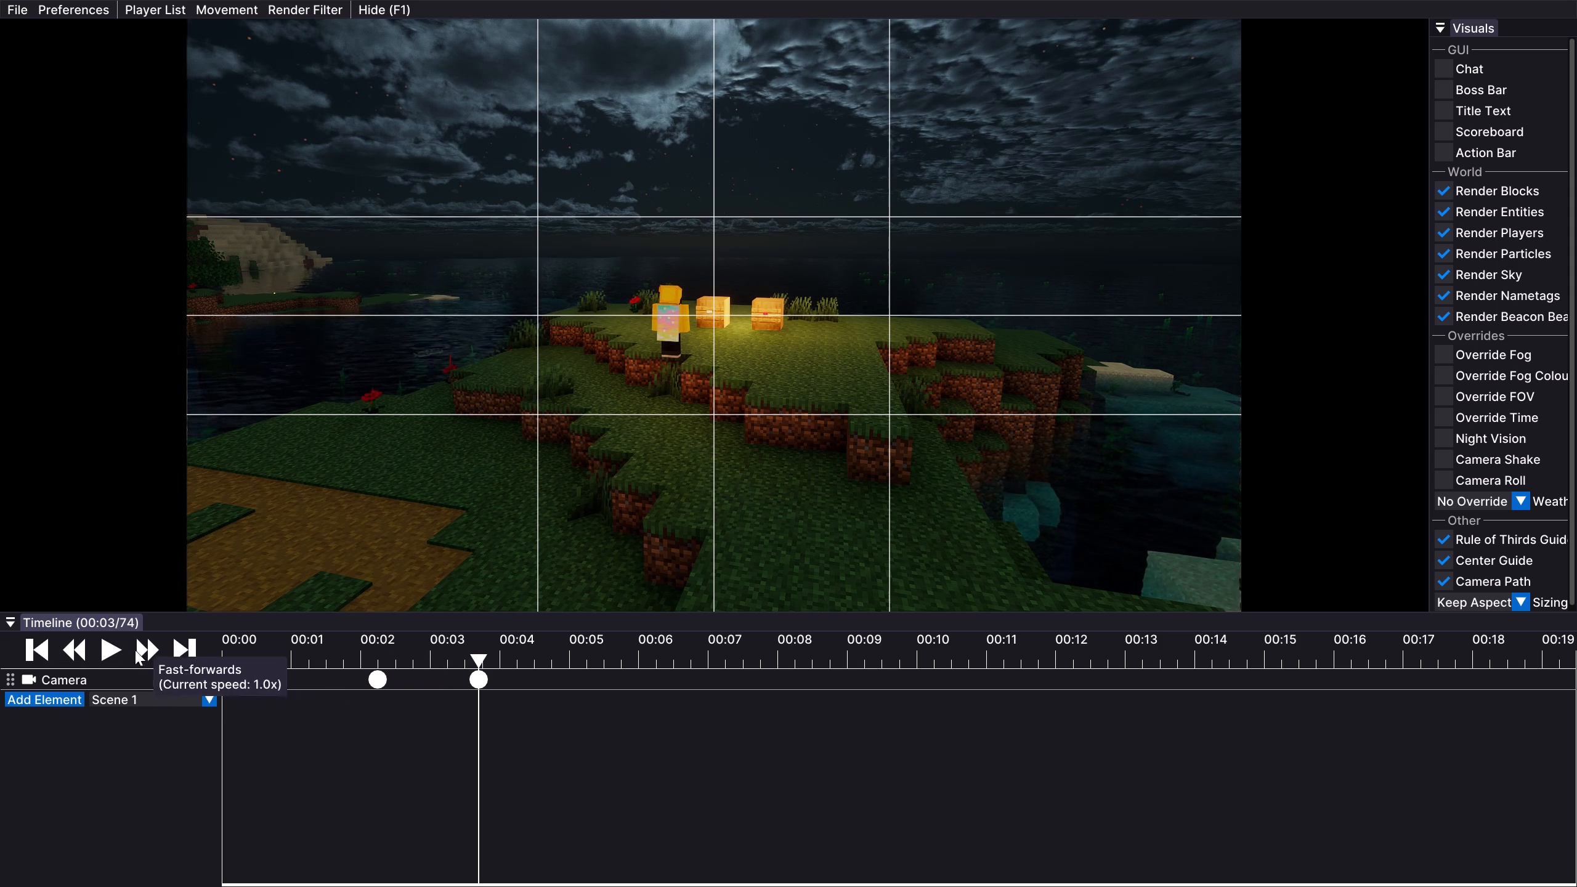
# Shift the second Camera keyframe slightly later than tick 74.
pyautogui.click(113, 644)
pyautogui.click(113, 644)
pyautogui.moveTo(474, 673); pyautogui.dragTo(485, 672)
# Advance to tick 94, fly in behind the walking player with both signs ahead, and add a Camera keyframe.
pyautogui.click(510, 647)
pyautogui.moveTo(510, 647); pyautogui.dragTo(479, 650)
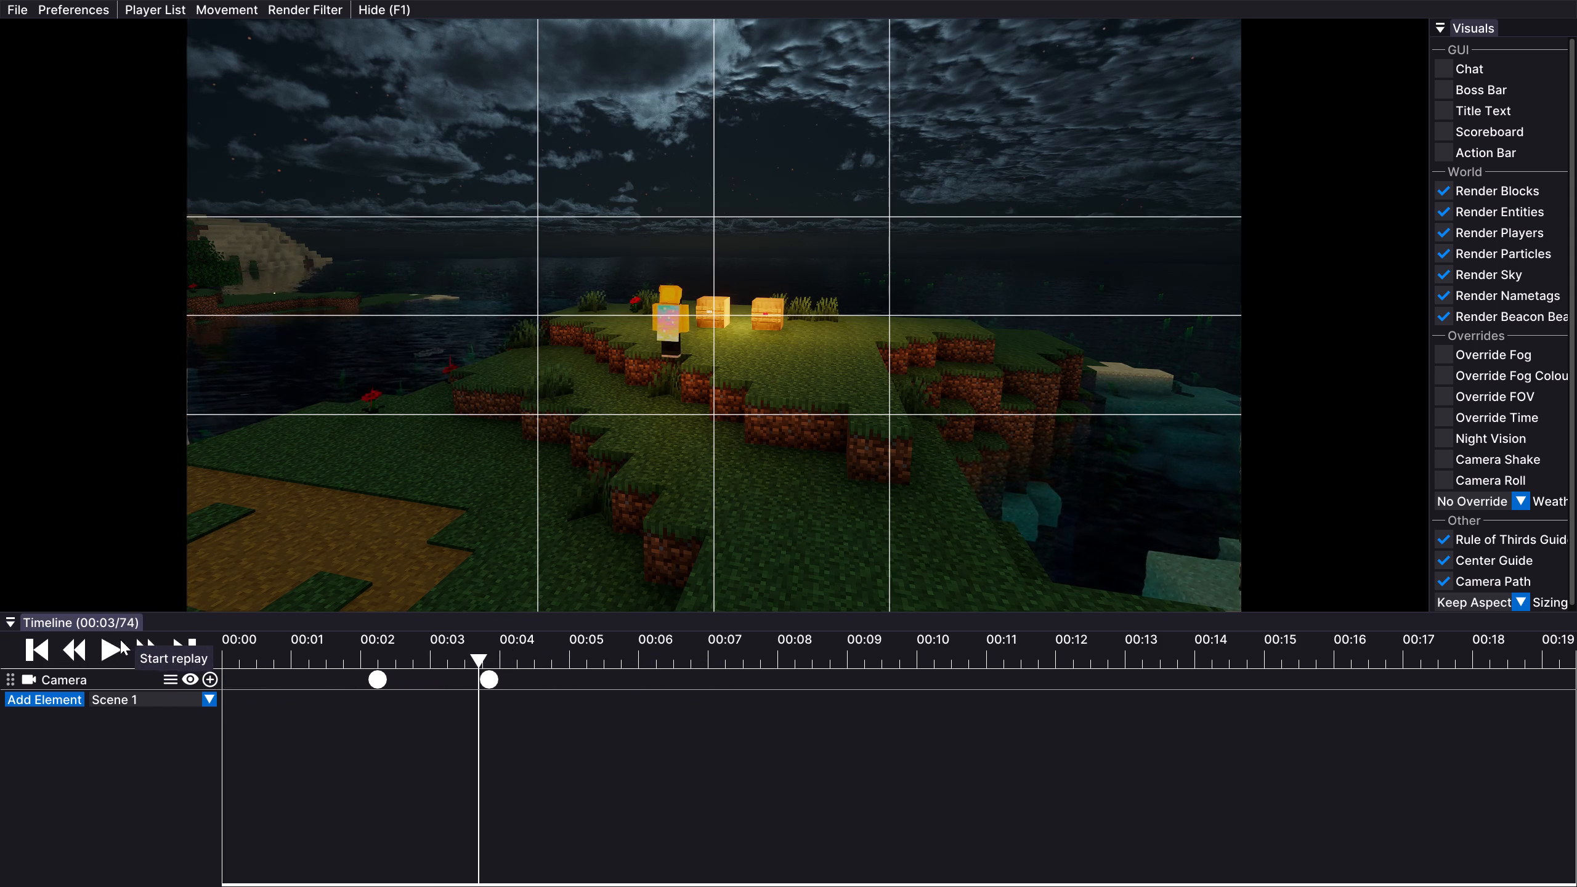
pyautogui.click(114, 642)
pyautogui.click(113, 642)
pyautogui.press('Up')
pyautogui.moveTo(849, 442); pyautogui.dragTo(790, 443)
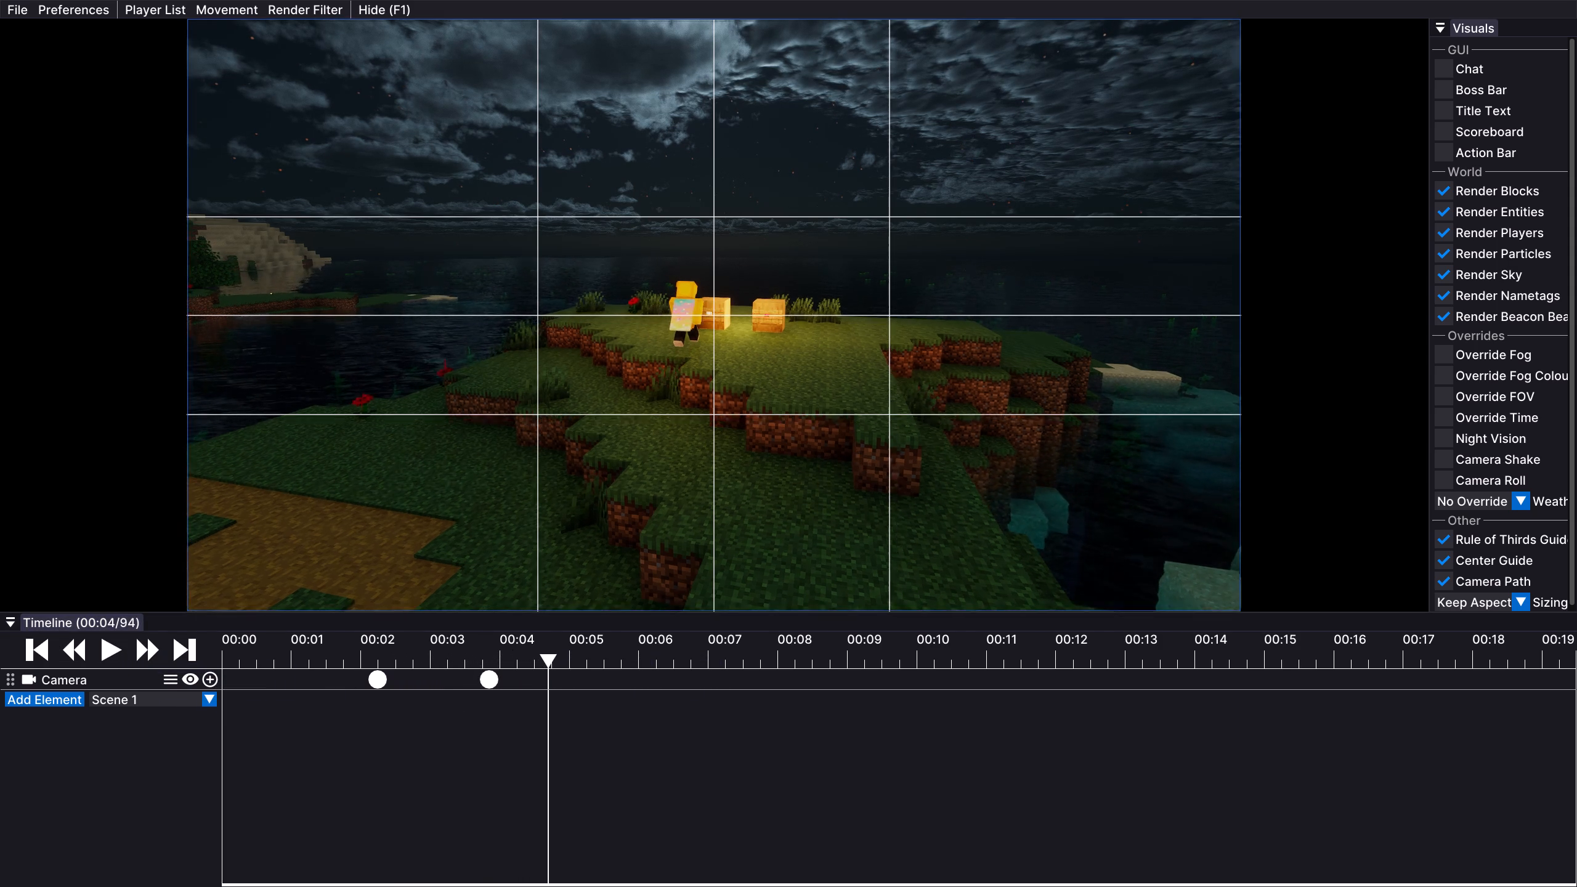
pyautogui.moveTo(790, 443); pyautogui.dragTo(788, 444)
pyautogui.press('Up')
pyautogui.press('Up')
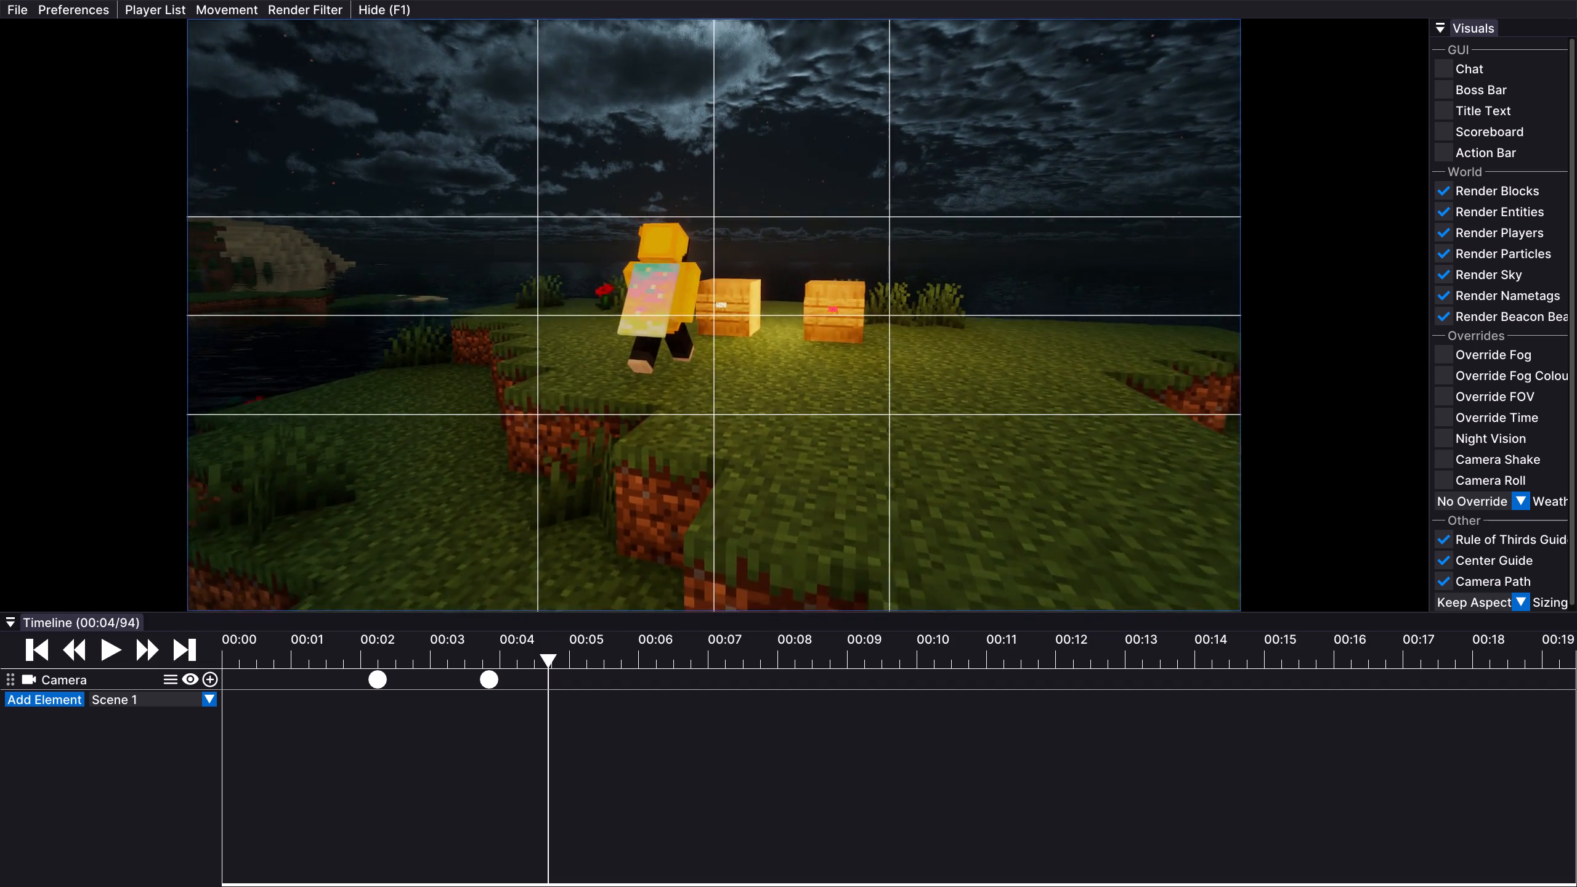
pyautogui.moveTo(788, 444); pyautogui.dragTo(788, 443)
pyautogui.press('Up')
pyautogui.press('Down')
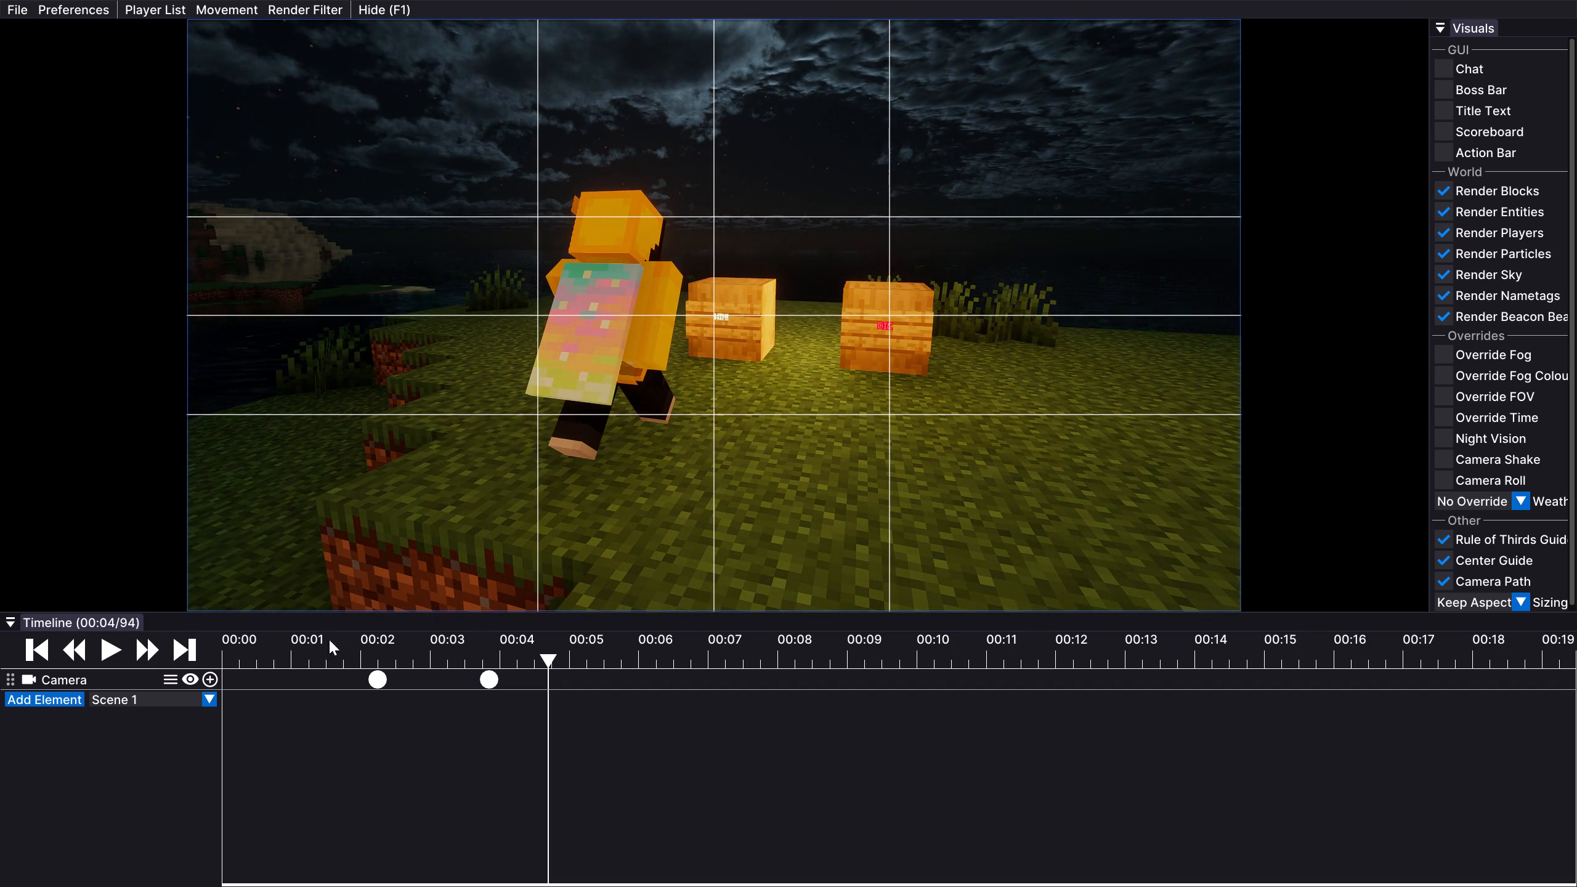
pyautogui.click(211, 679)
# Advance to tick 106, move closer behind the player's back, and add a Camera keyframe with both signs in view.
pyautogui.click(114, 652)
pyautogui.click(114, 651)
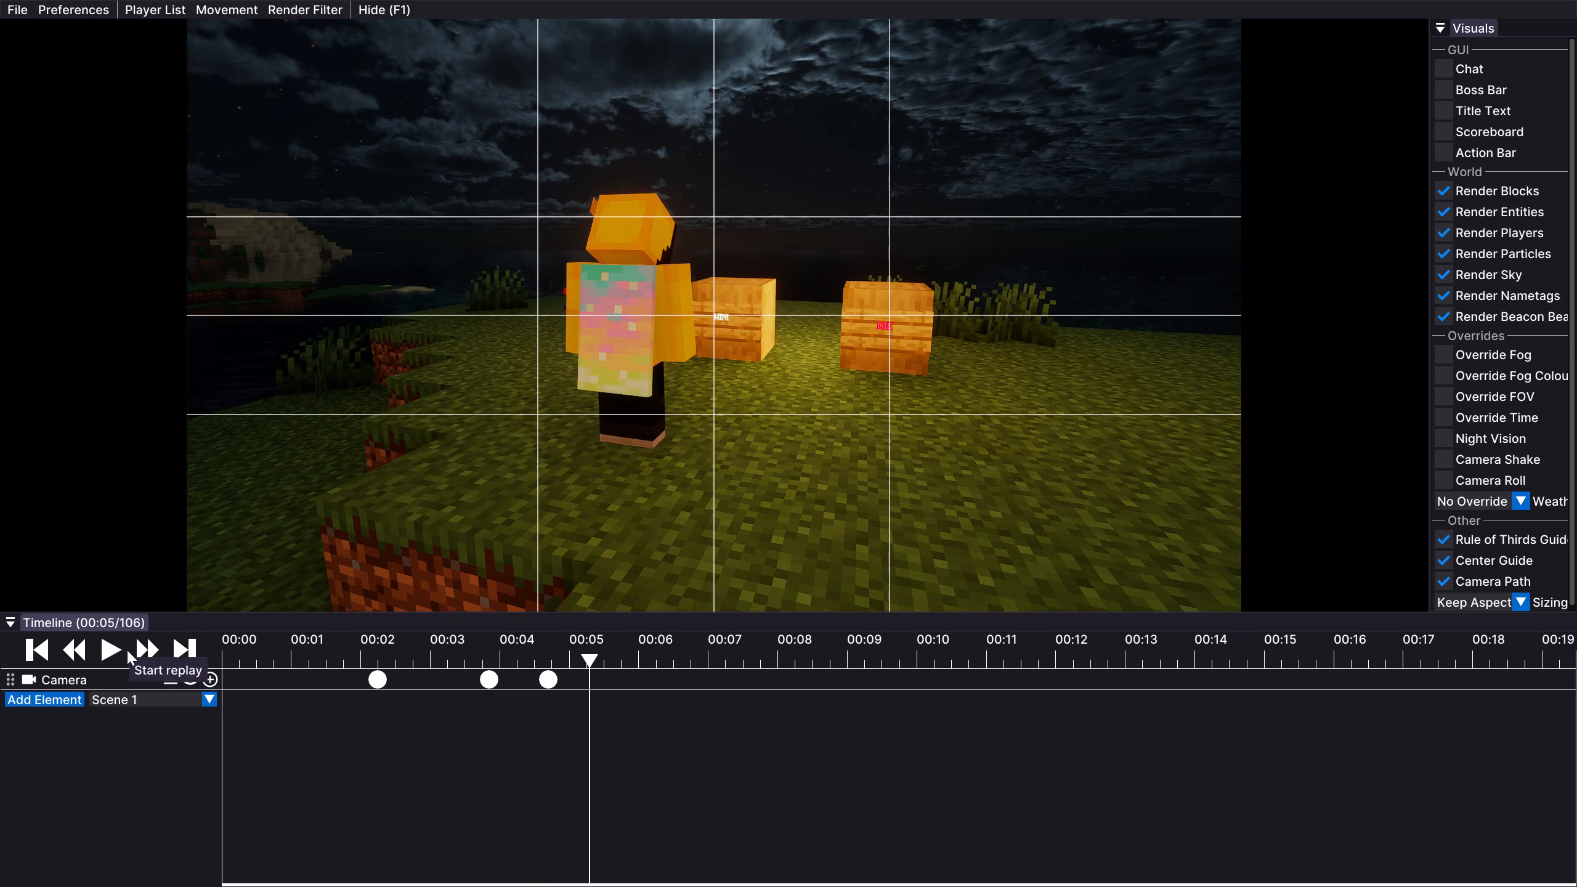
pyautogui.press('Up')
pyautogui.moveTo(806, 419); pyautogui.dragTo(788, 444)
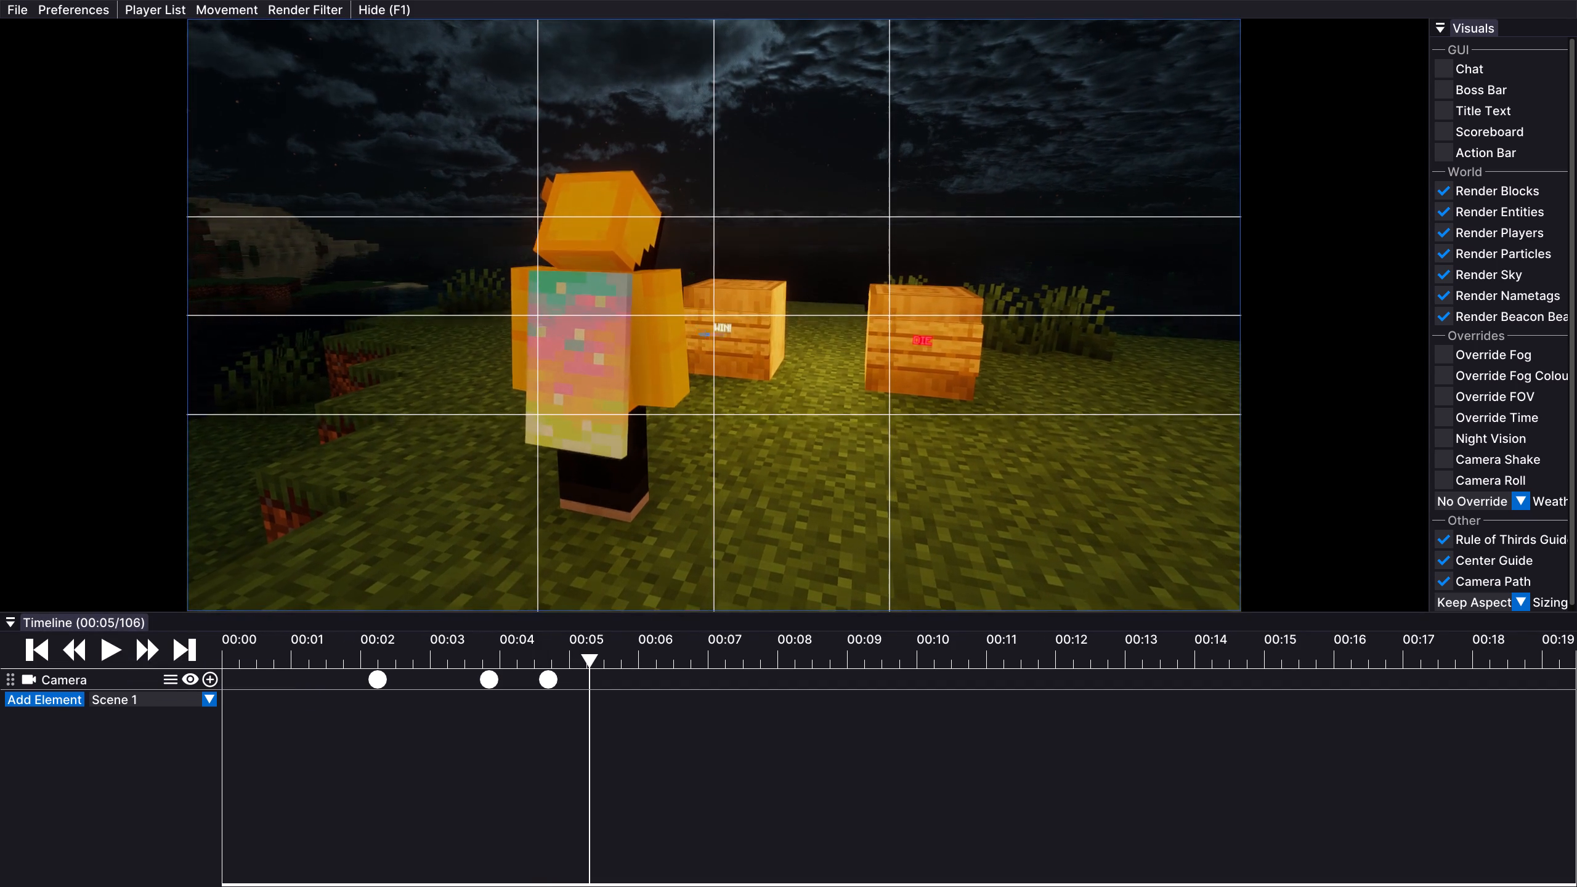
pyautogui.moveTo(788, 444); pyautogui.dragTo(788, 443)
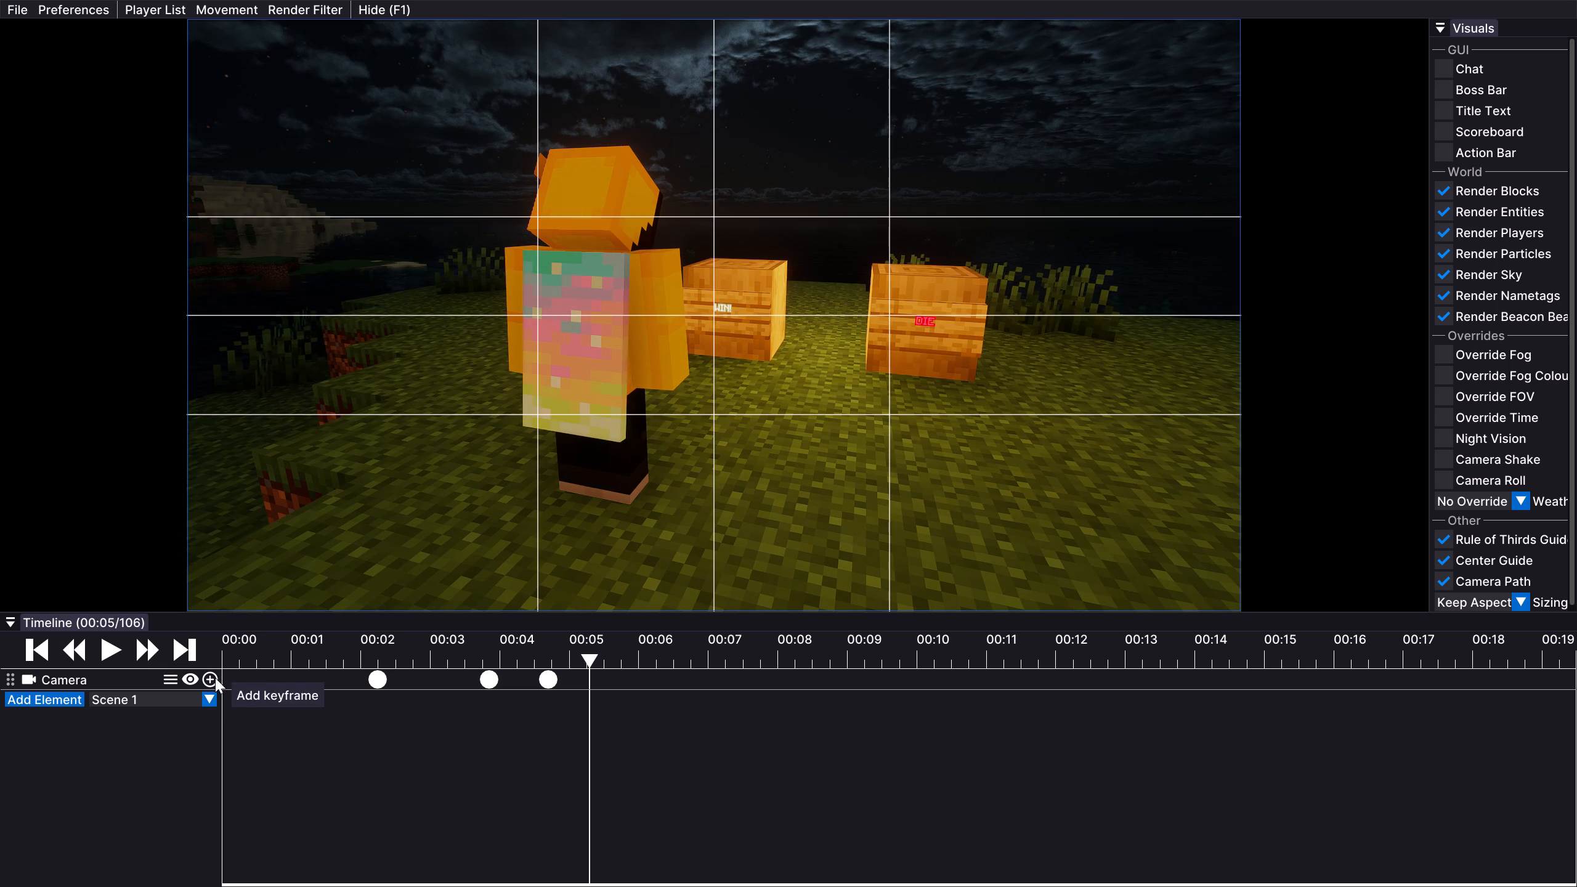
pyautogui.click(211, 678)
# Advance to tick 152, move past the player to a close-up of the WIN! sign, and add a Camera keyframe.
pyautogui.click(108, 654)
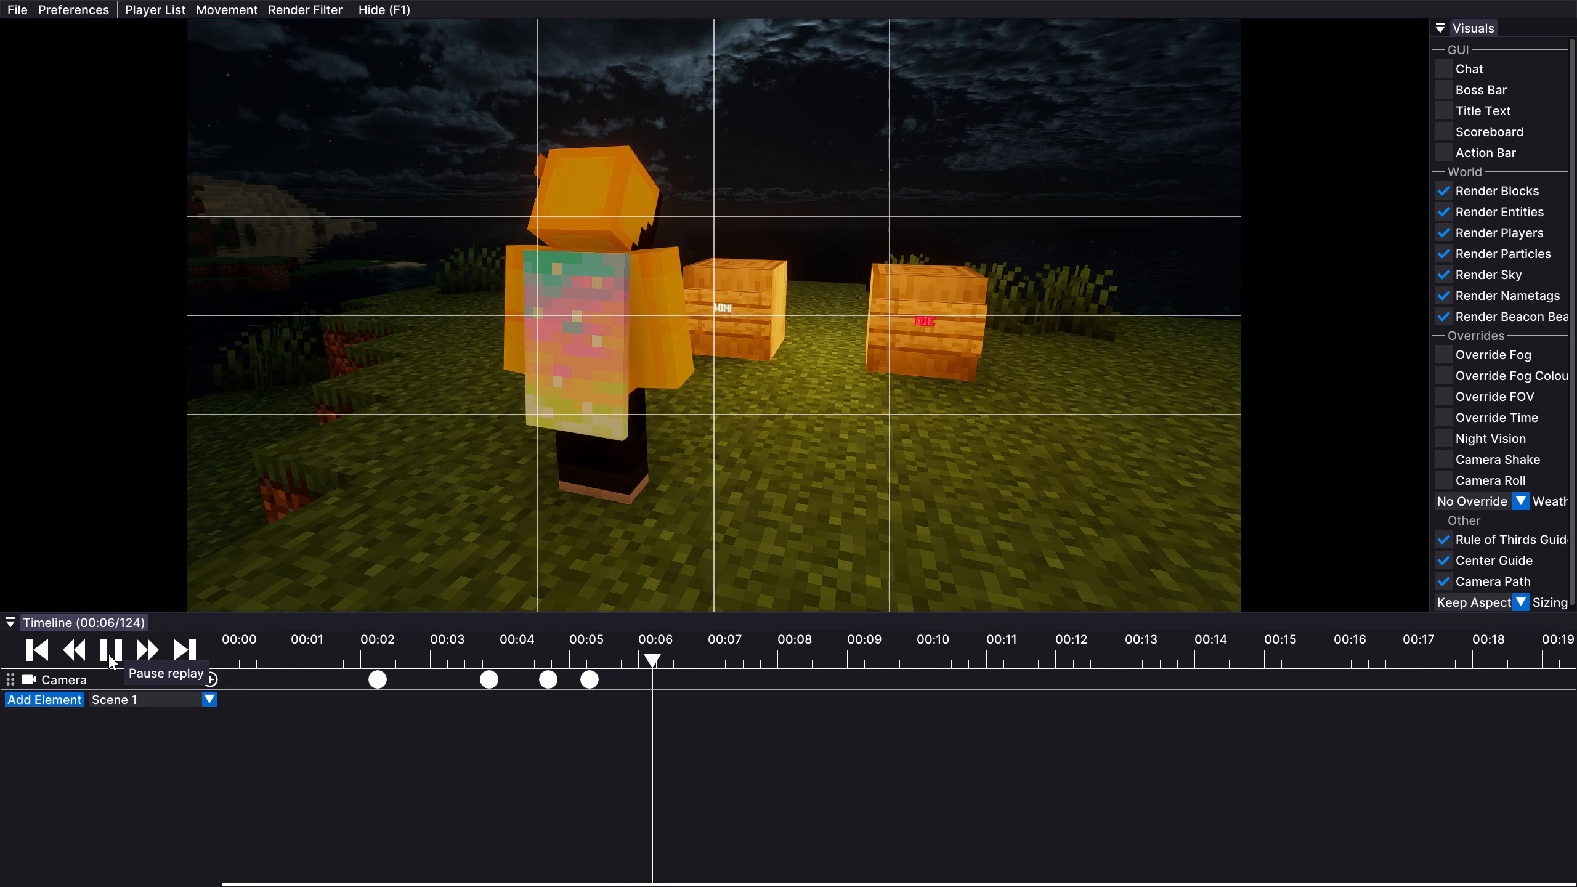
pyautogui.click(108, 654)
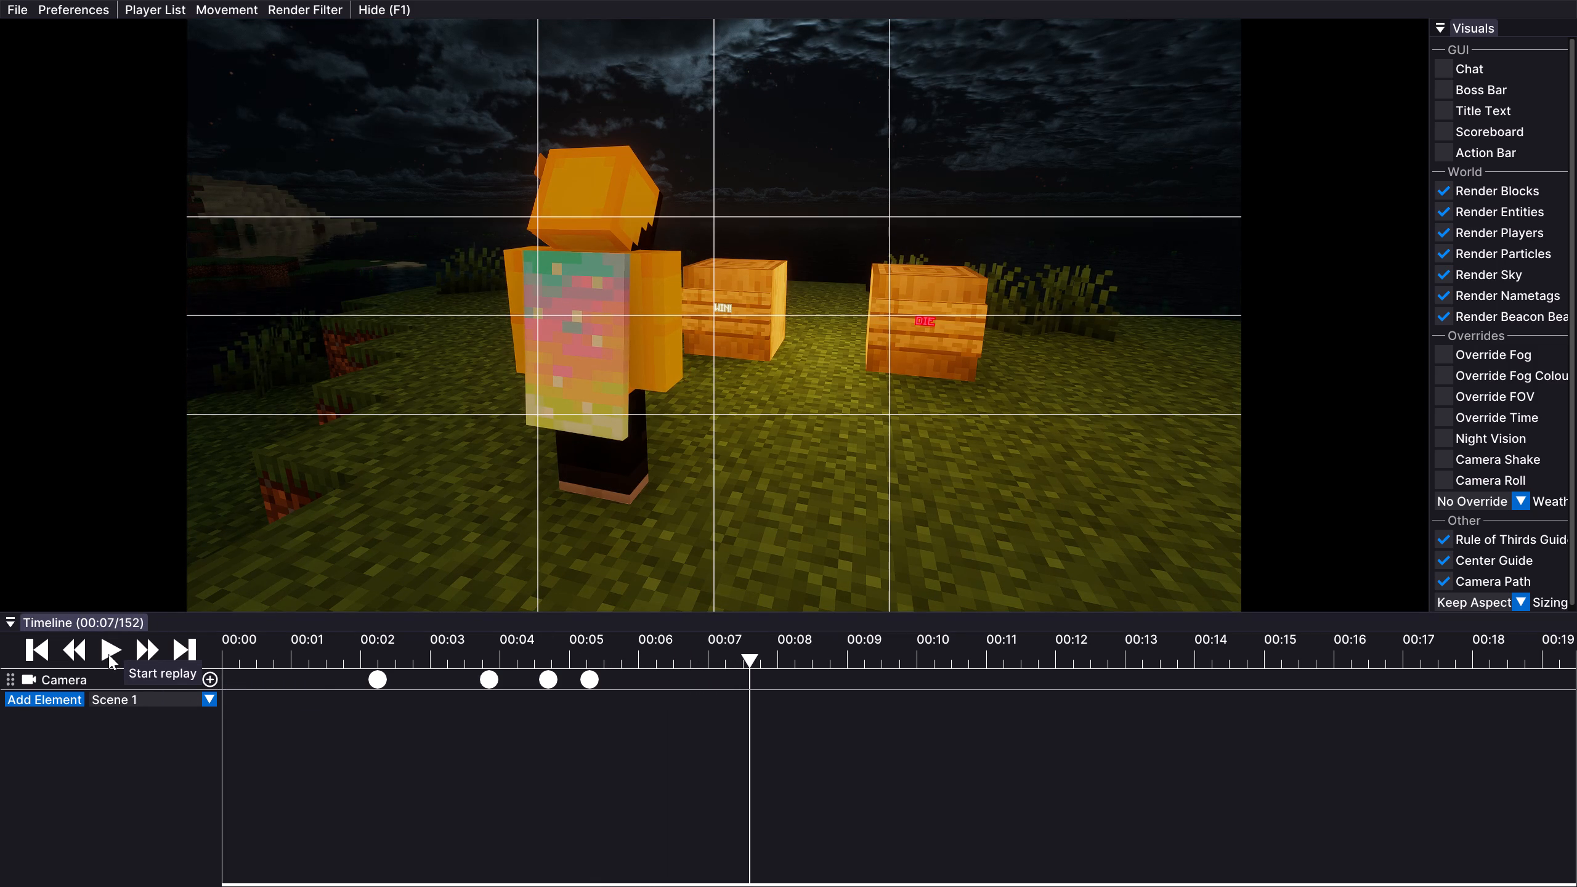
pyautogui.press('Up')
pyautogui.moveTo(959, 402); pyautogui.dragTo(790, 443)
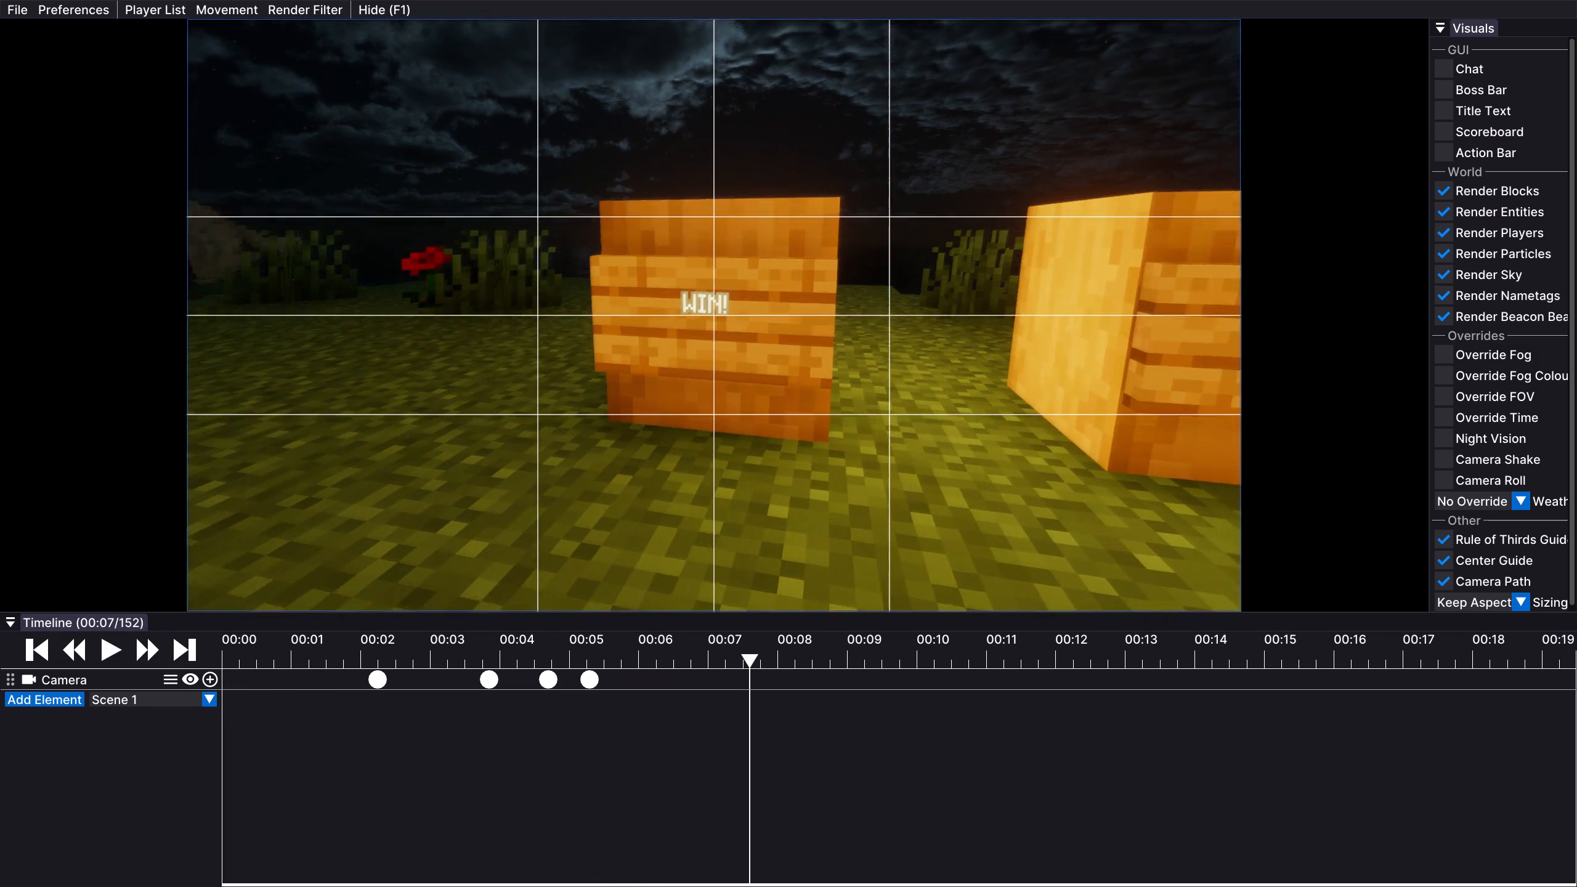
pyautogui.moveTo(790, 443); pyautogui.dragTo(788, 443)
pyautogui.click(215, 676)
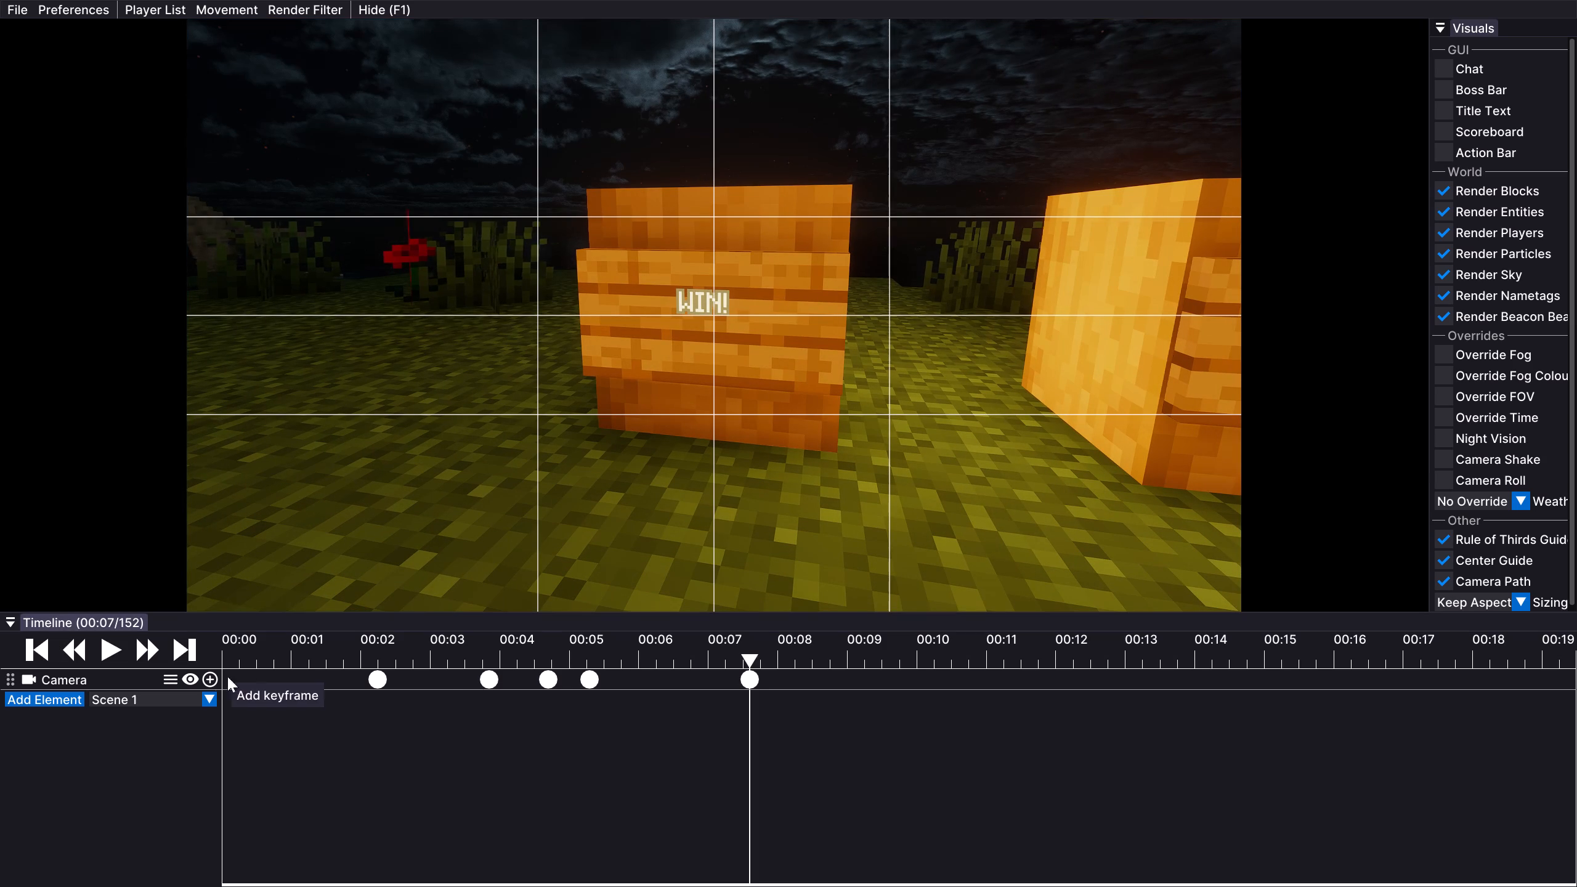
# Play back the camera path from around the first keyframe through the WIN! sign close-up to check its motion.
pyautogui.click(368, 653)
pyautogui.click(97, 644)
pyautogui.click(108, 646)
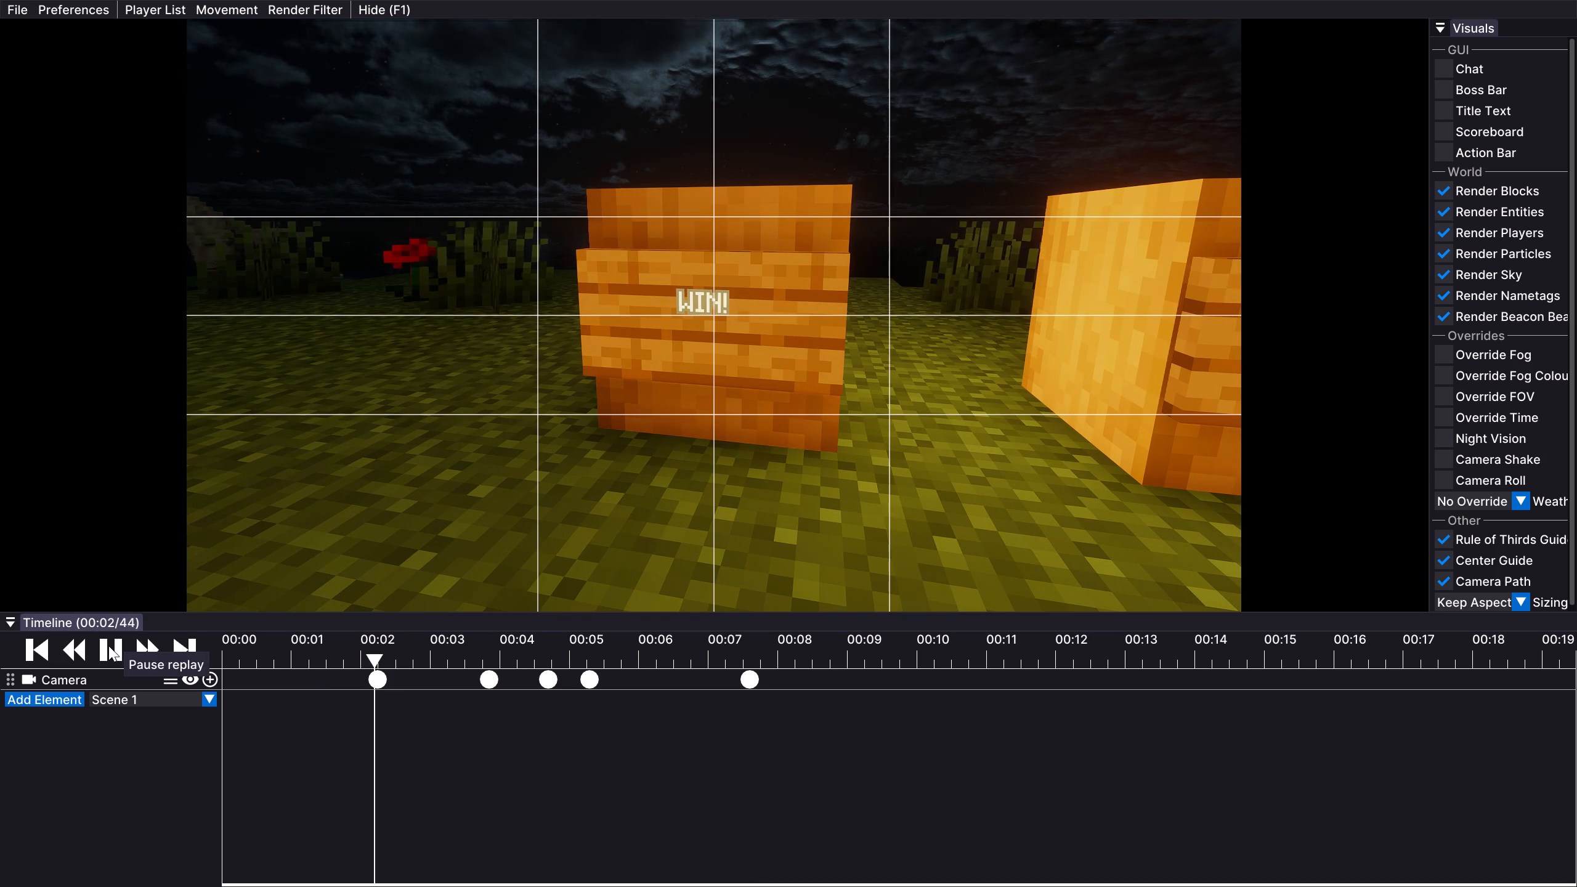
pyautogui.click(108, 646)
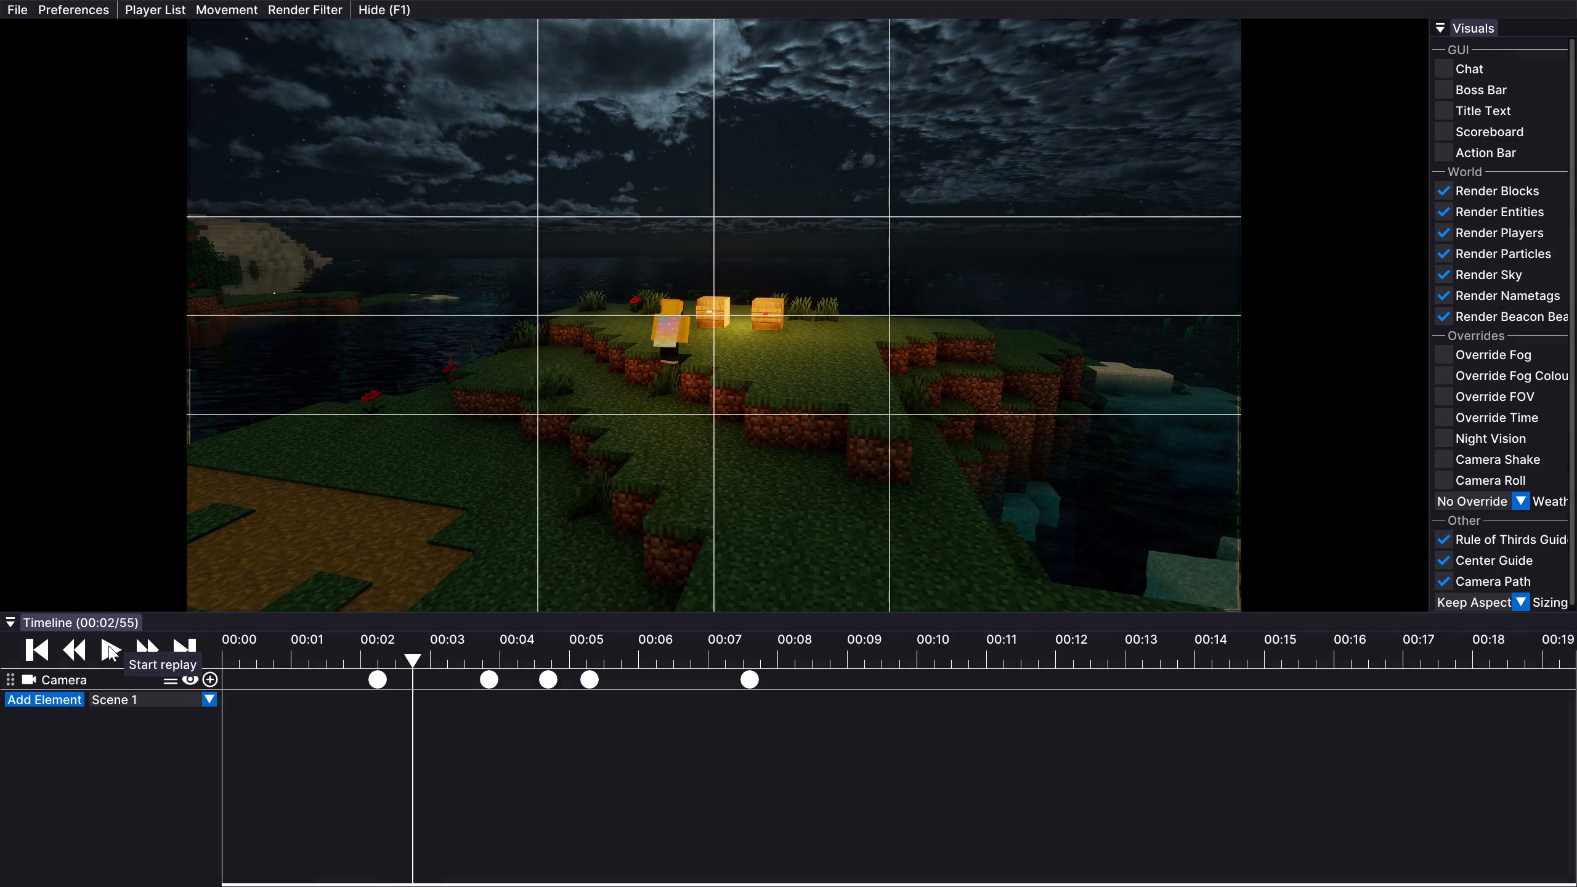
pyautogui.click(108, 646)
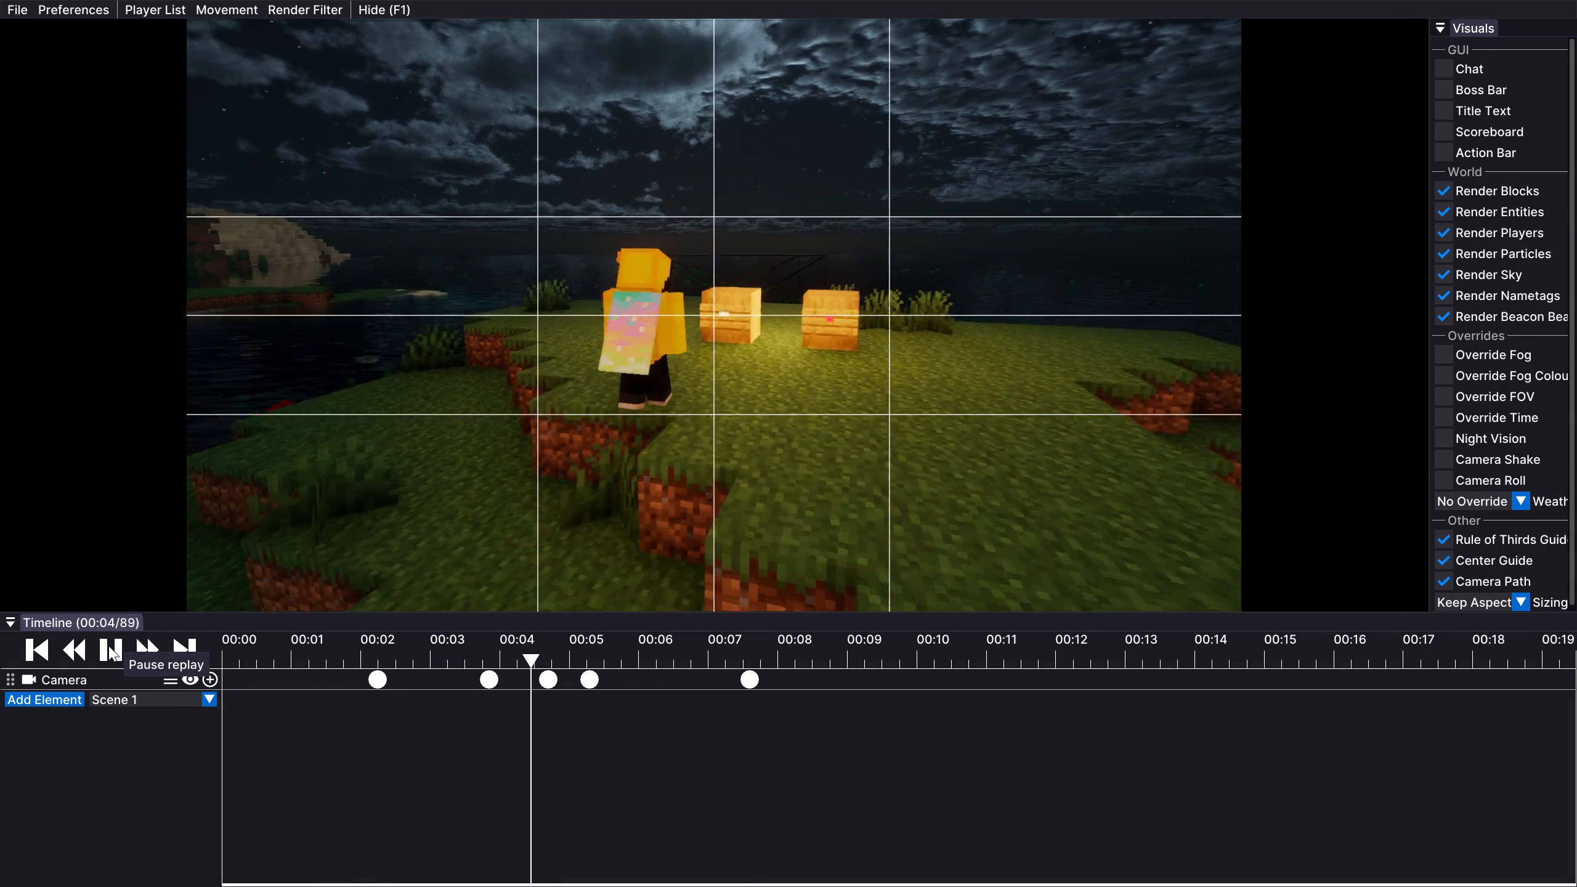
pyautogui.click(108, 646)
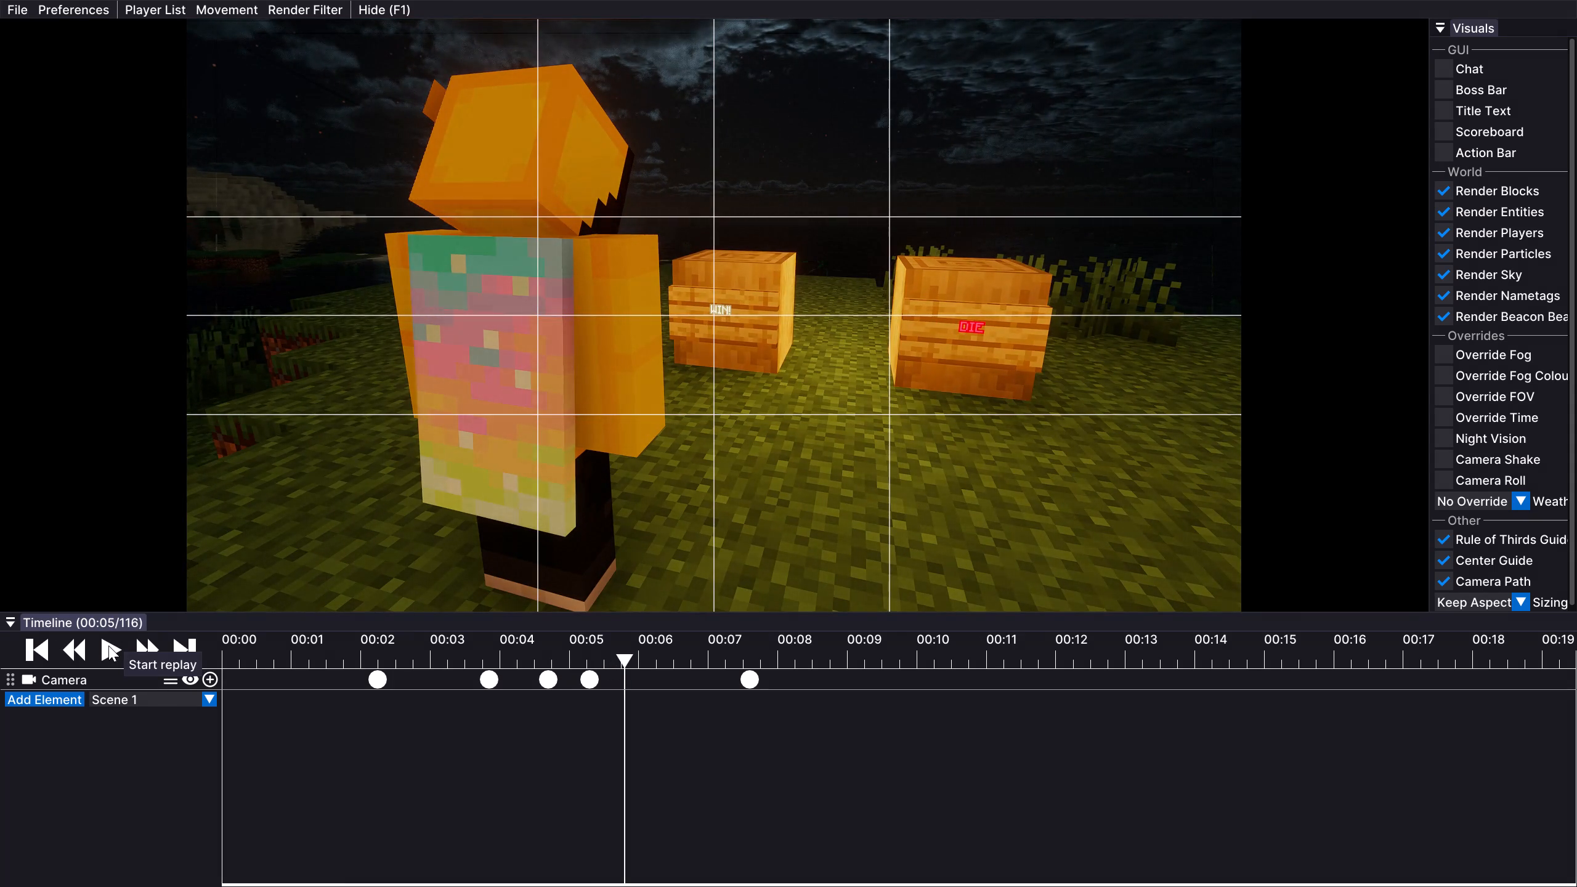
pyautogui.click(108, 646)
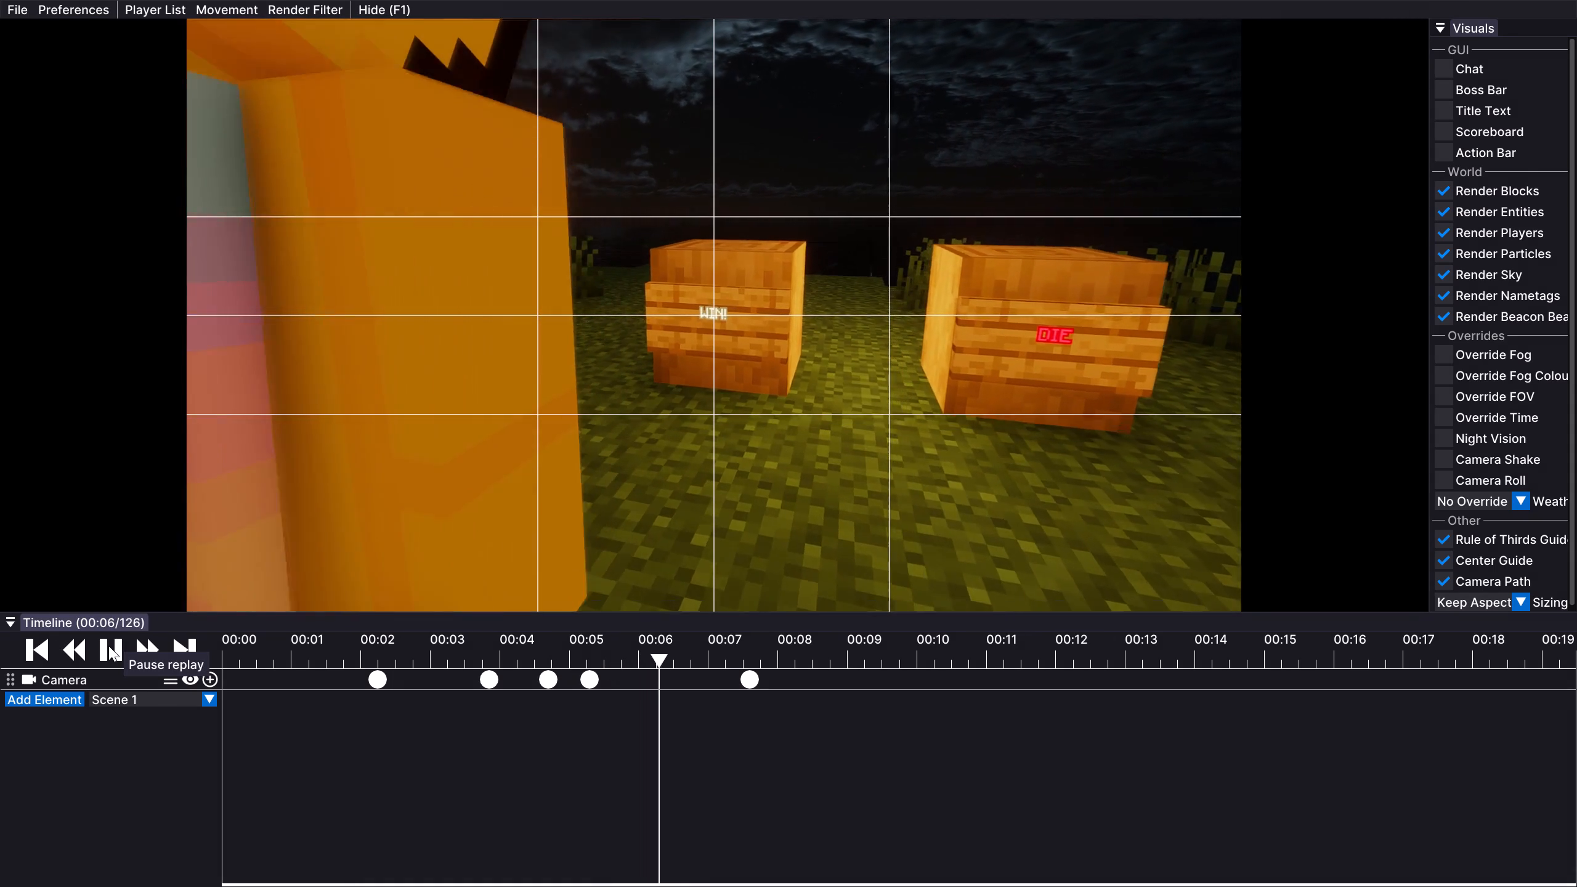
pyautogui.doubleClick(108, 646)
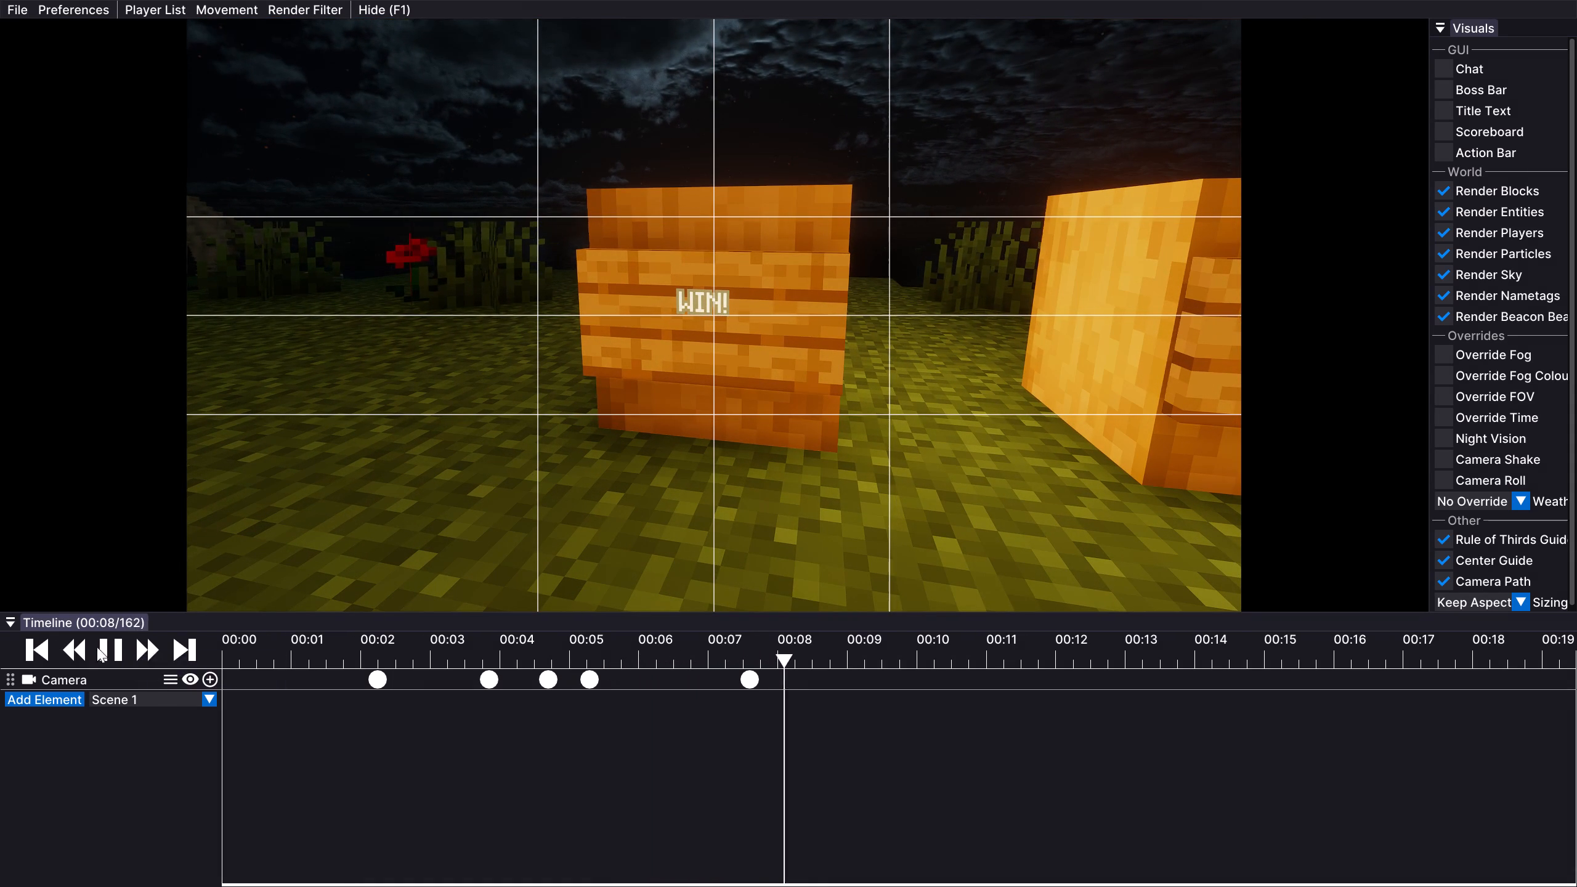
pyautogui.click(113, 653)
# Move the last Camera keyframe, the WIN! sign close-up, earlier to about tick 120.
pyautogui.moveTo(760, 677); pyautogui.dragTo(687, 683)
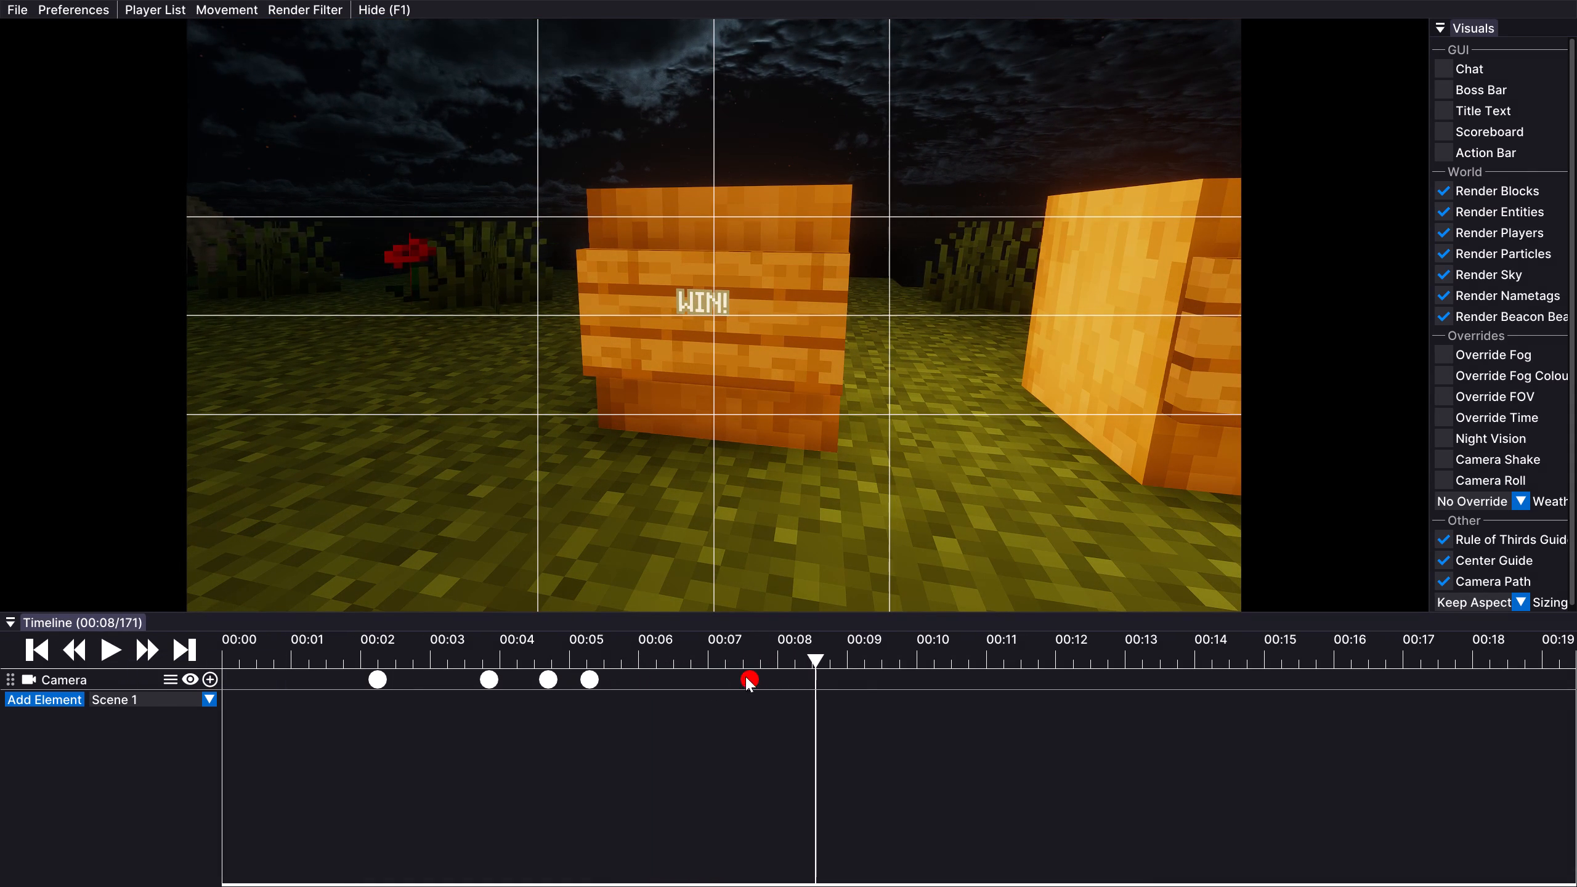
pyautogui.moveTo(745, 676); pyautogui.dragTo(634, 691)
# Replay from tick 71 to tick 144, centre the WIN! sign head-on, and add a Camera keyframe.
pyautogui.click(468, 655)
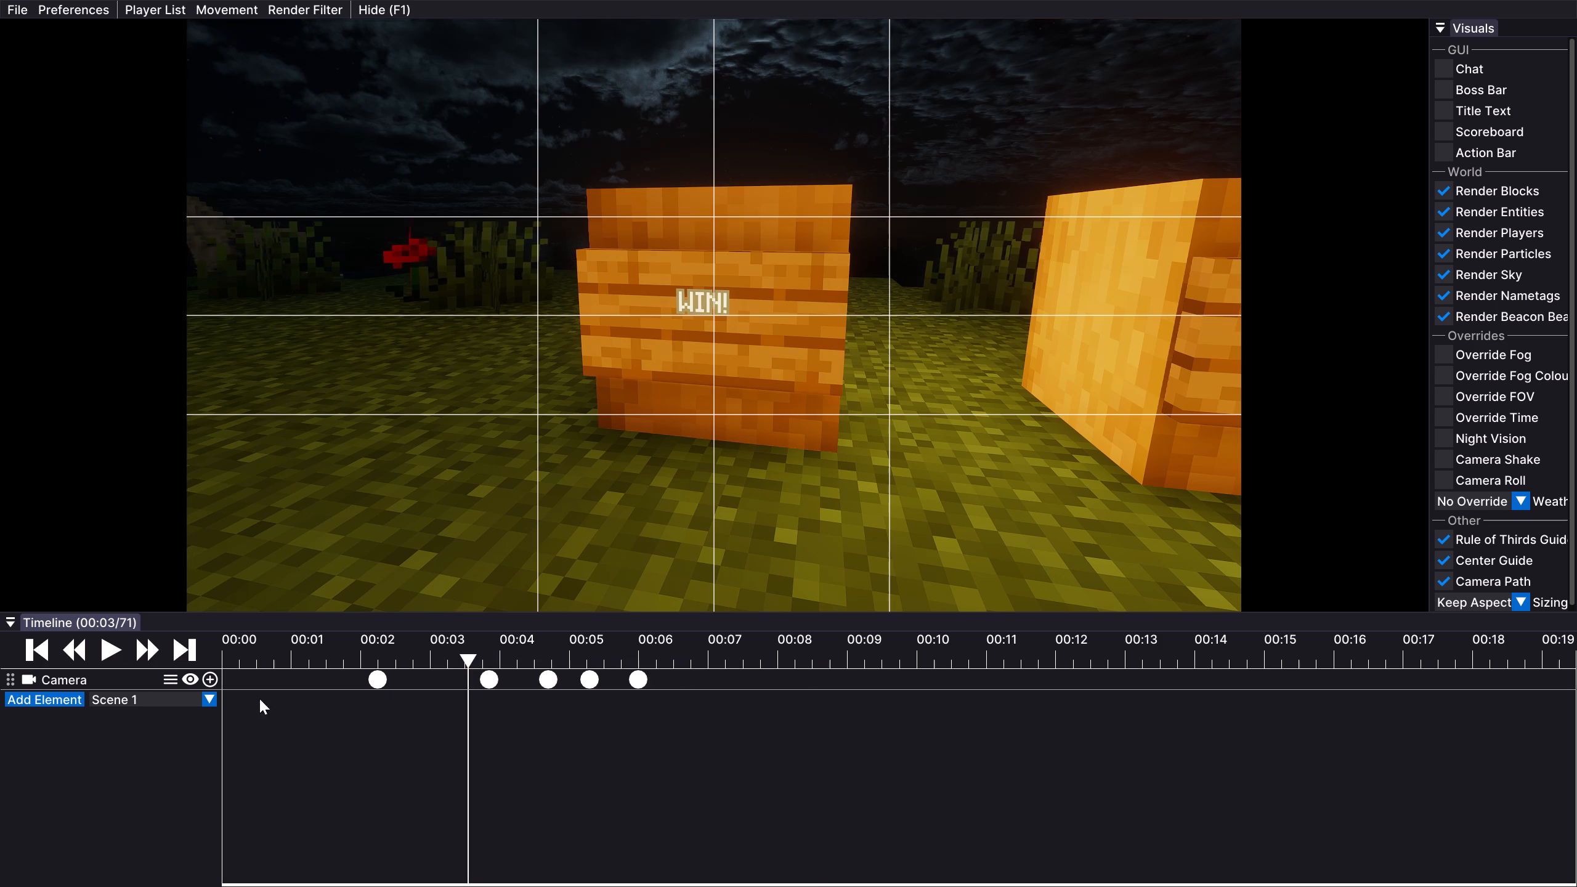
pyautogui.click(112, 646)
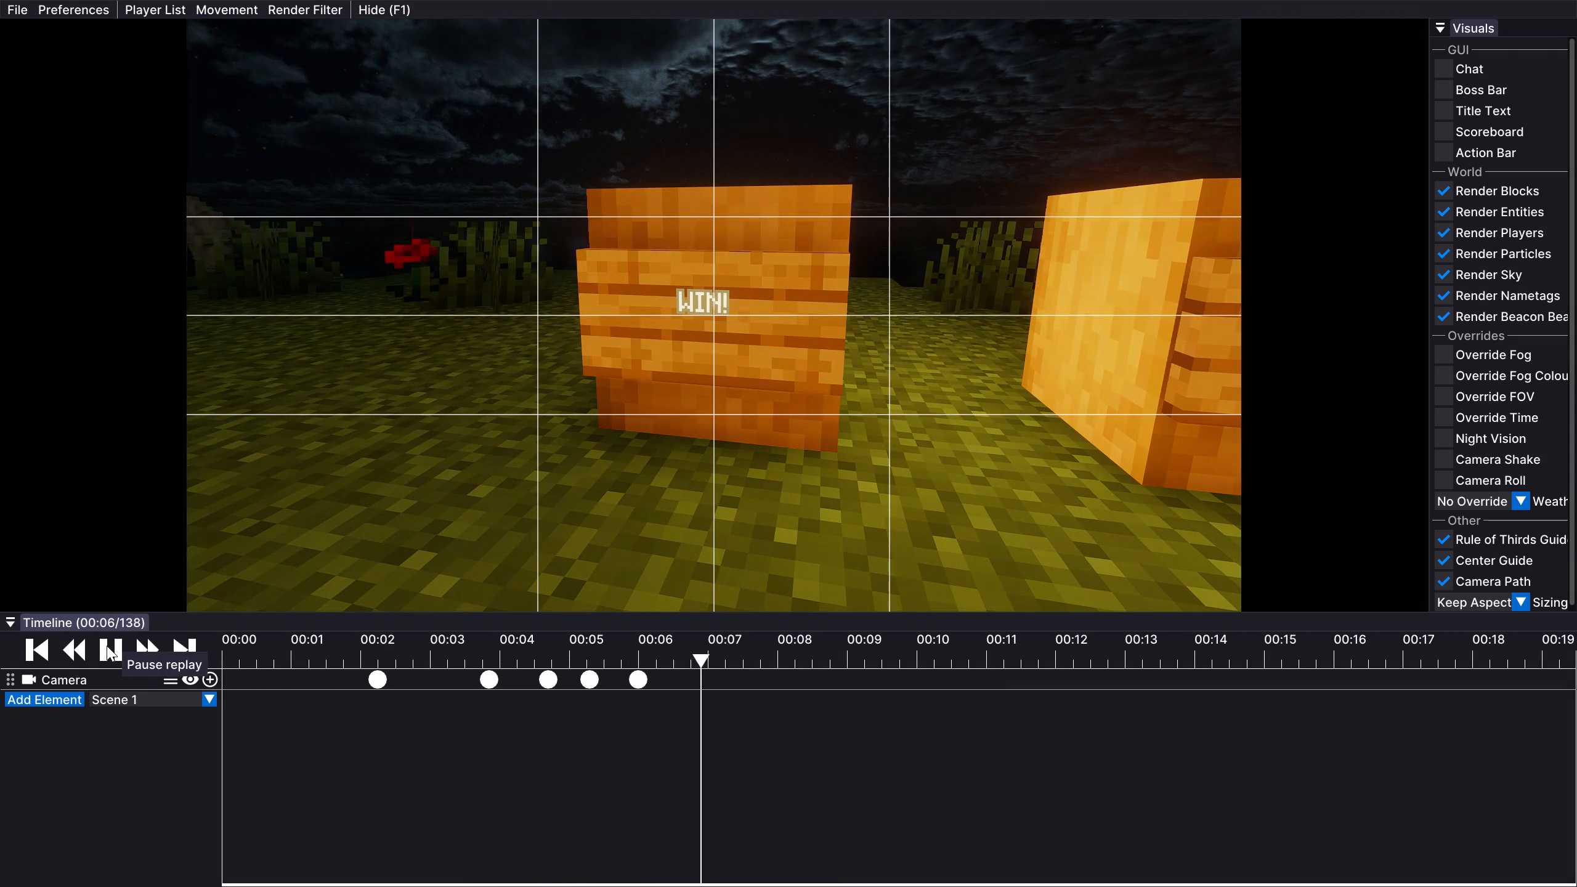
pyautogui.click(107, 646)
pyautogui.moveTo(849, 427); pyautogui.dragTo(789, 443)
pyautogui.press('Left')
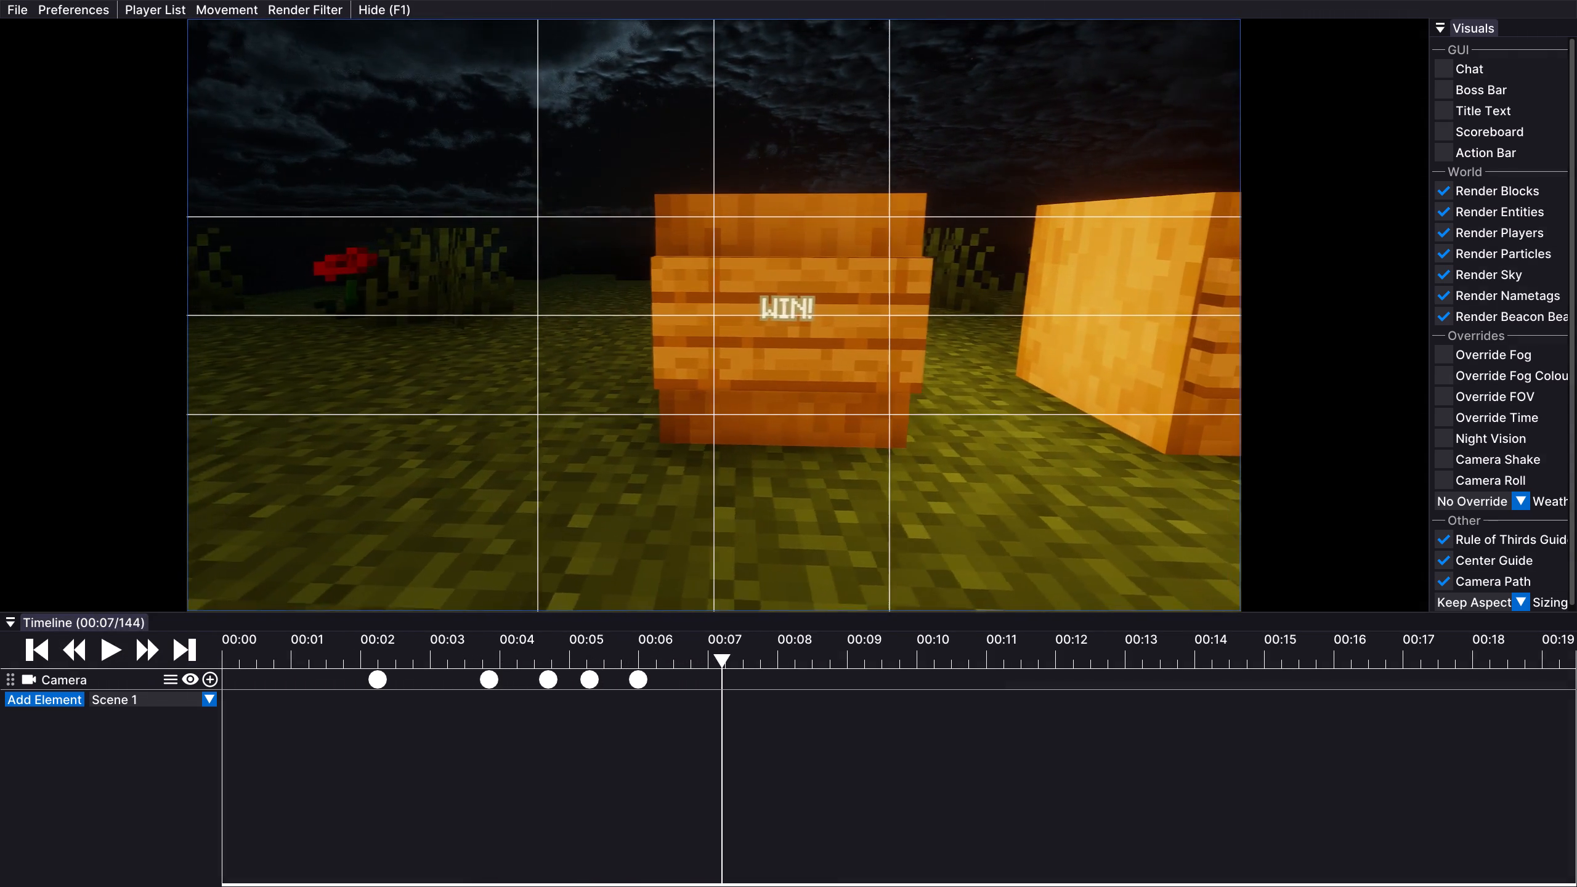
pyautogui.press('Right')
pyautogui.moveTo(789, 443); pyautogui.dragTo(788, 443)
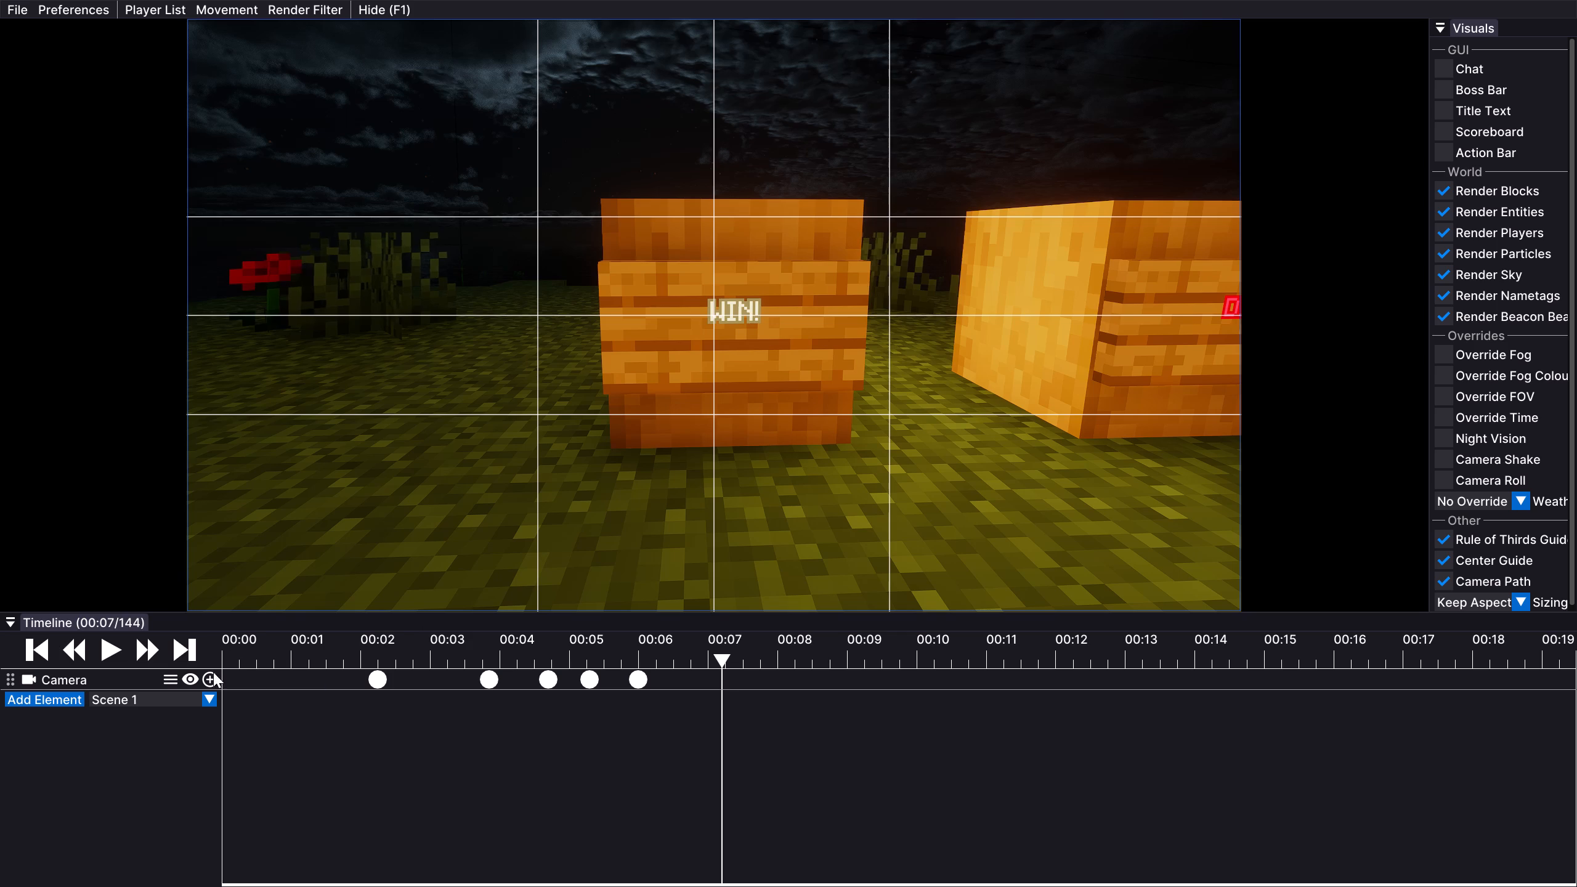
pyautogui.click(213, 676)
# Advance to about tick 164 and add a Camera keyframe holding the same WIN! sign view.
pyautogui.click(111, 647)
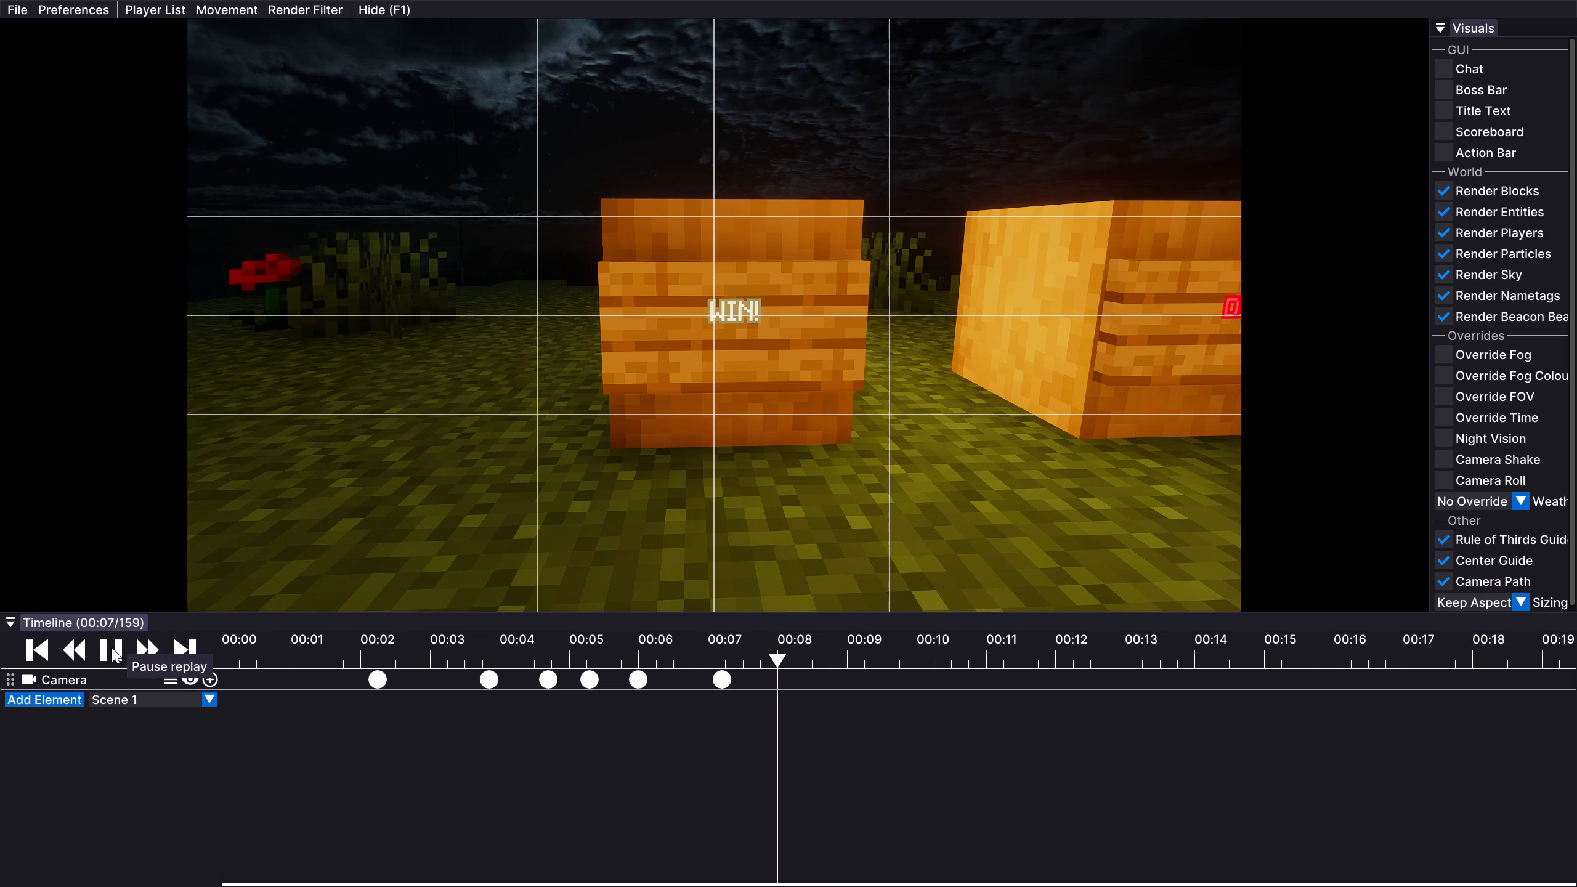
pyautogui.click(111, 647)
pyautogui.click(213, 676)
# Advance to tick 171, shift the camera sideways to centre the DIE sign, and add a Camera keyframe.
pyautogui.doubleClick(107, 645)
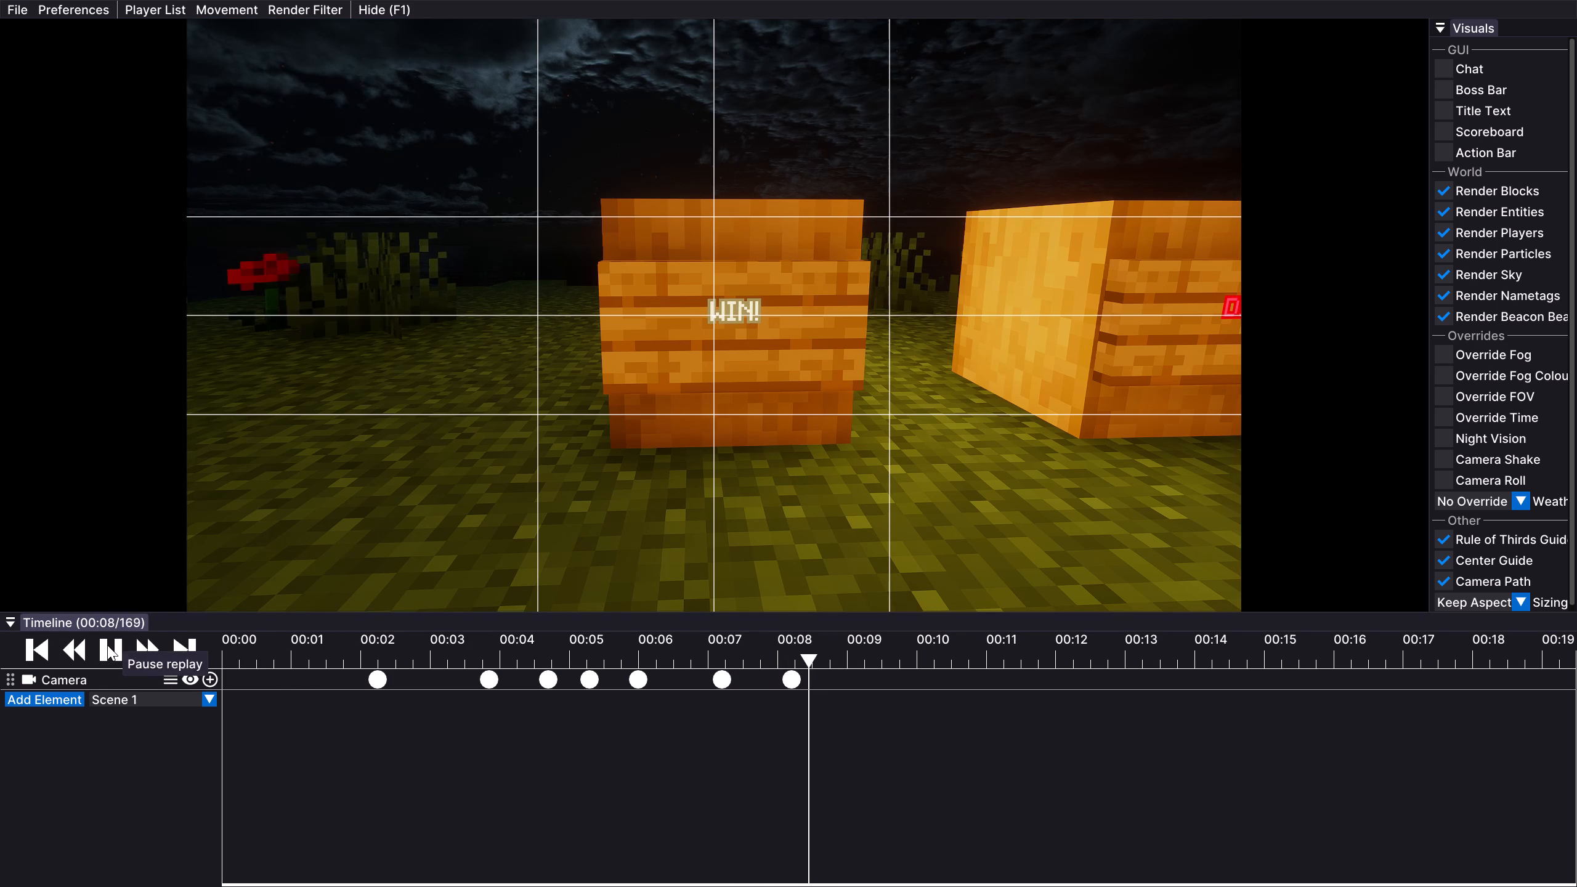
pyautogui.press('Right')
pyautogui.moveTo(844, 435); pyautogui.dragTo(788, 443)
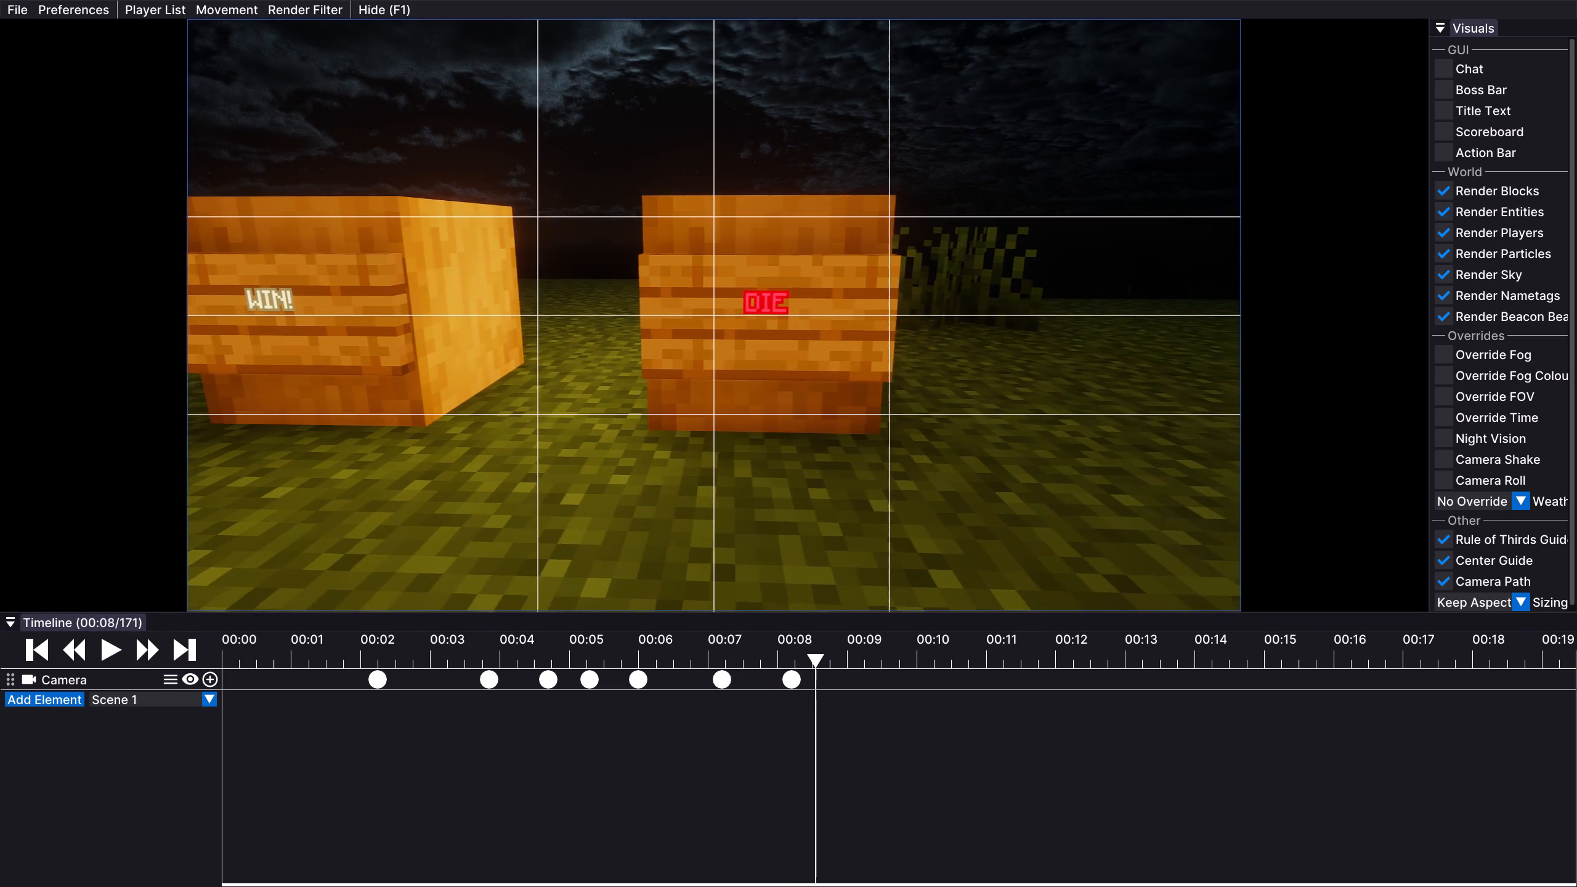
pyautogui.moveTo(788, 443); pyautogui.dragTo(788, 443)
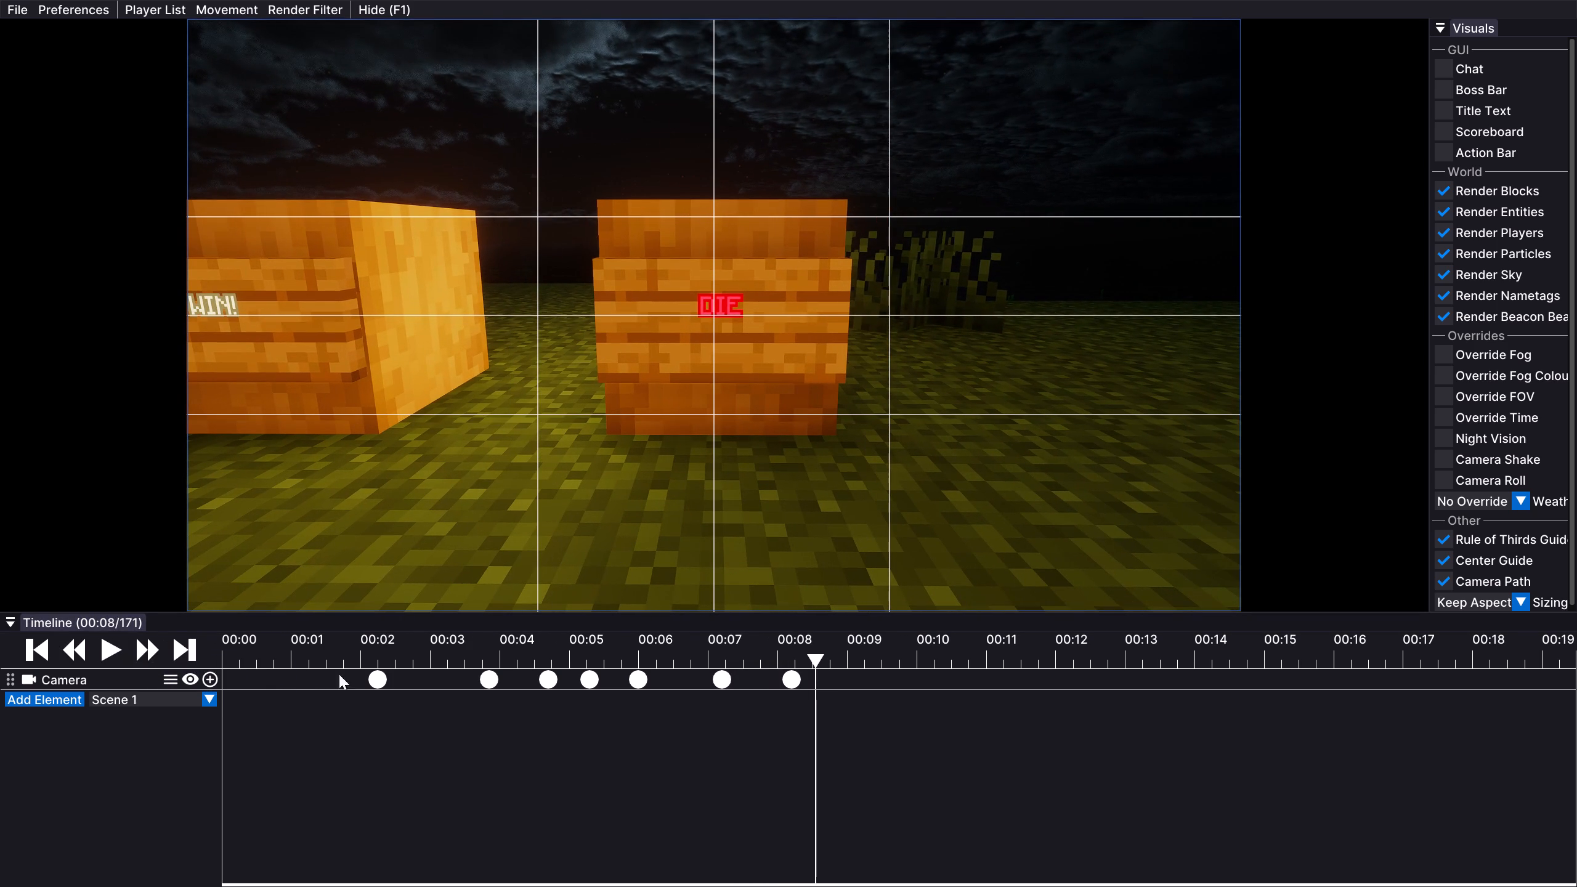
pyautogui.click(208, 679)
# Advance to tick 193, pull the camera slightly back from the DIE sign, and add a Camera keyframe.
pyautogui.click(107, 646)
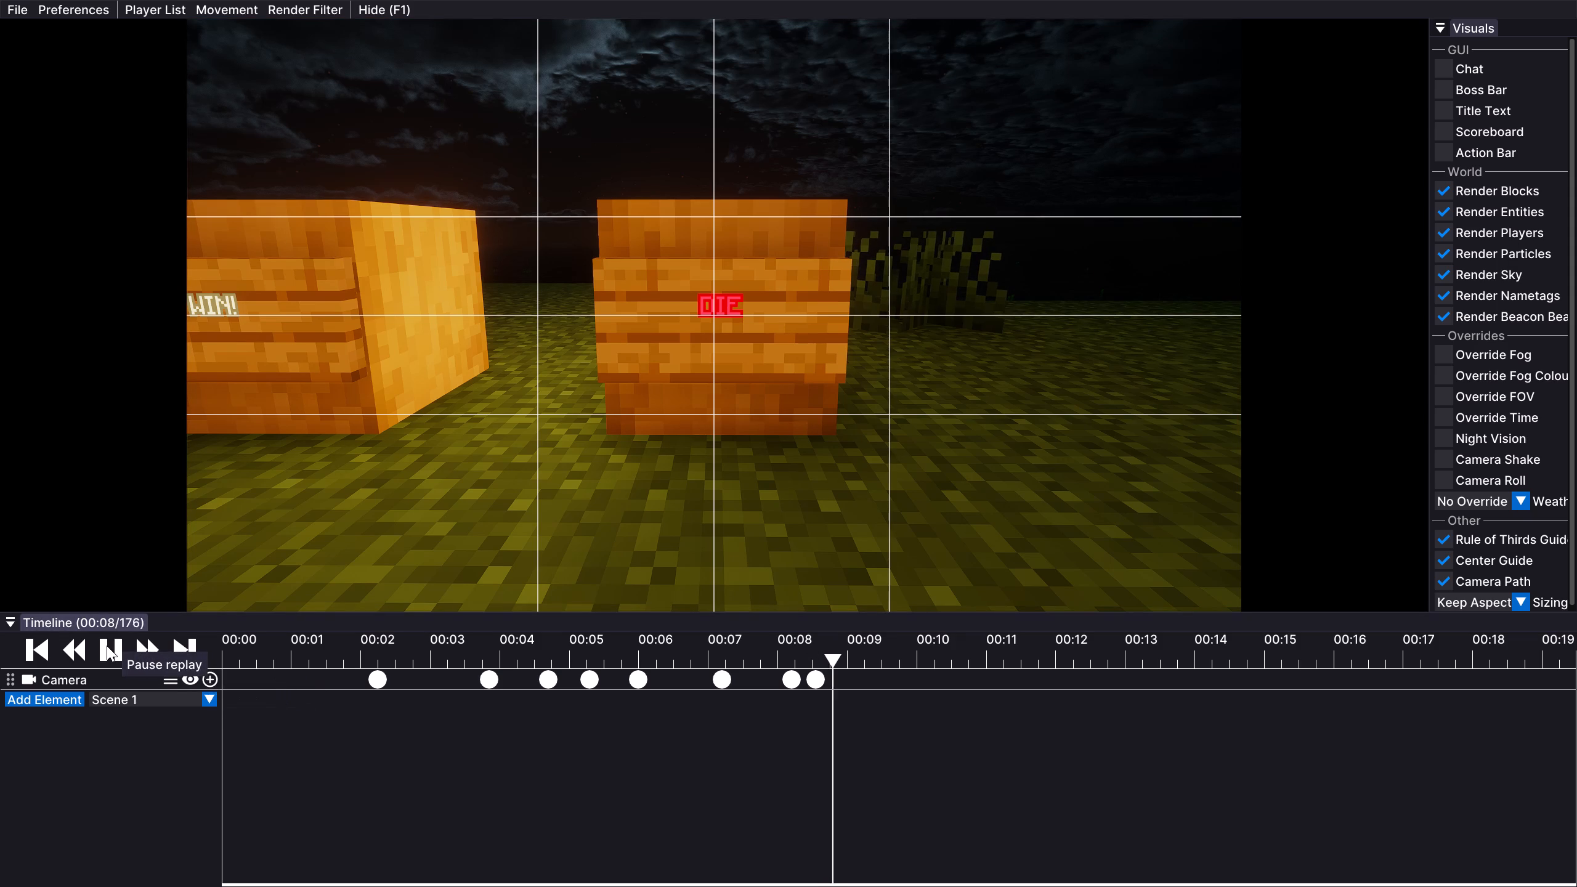
pyautogui.click(107, 646)
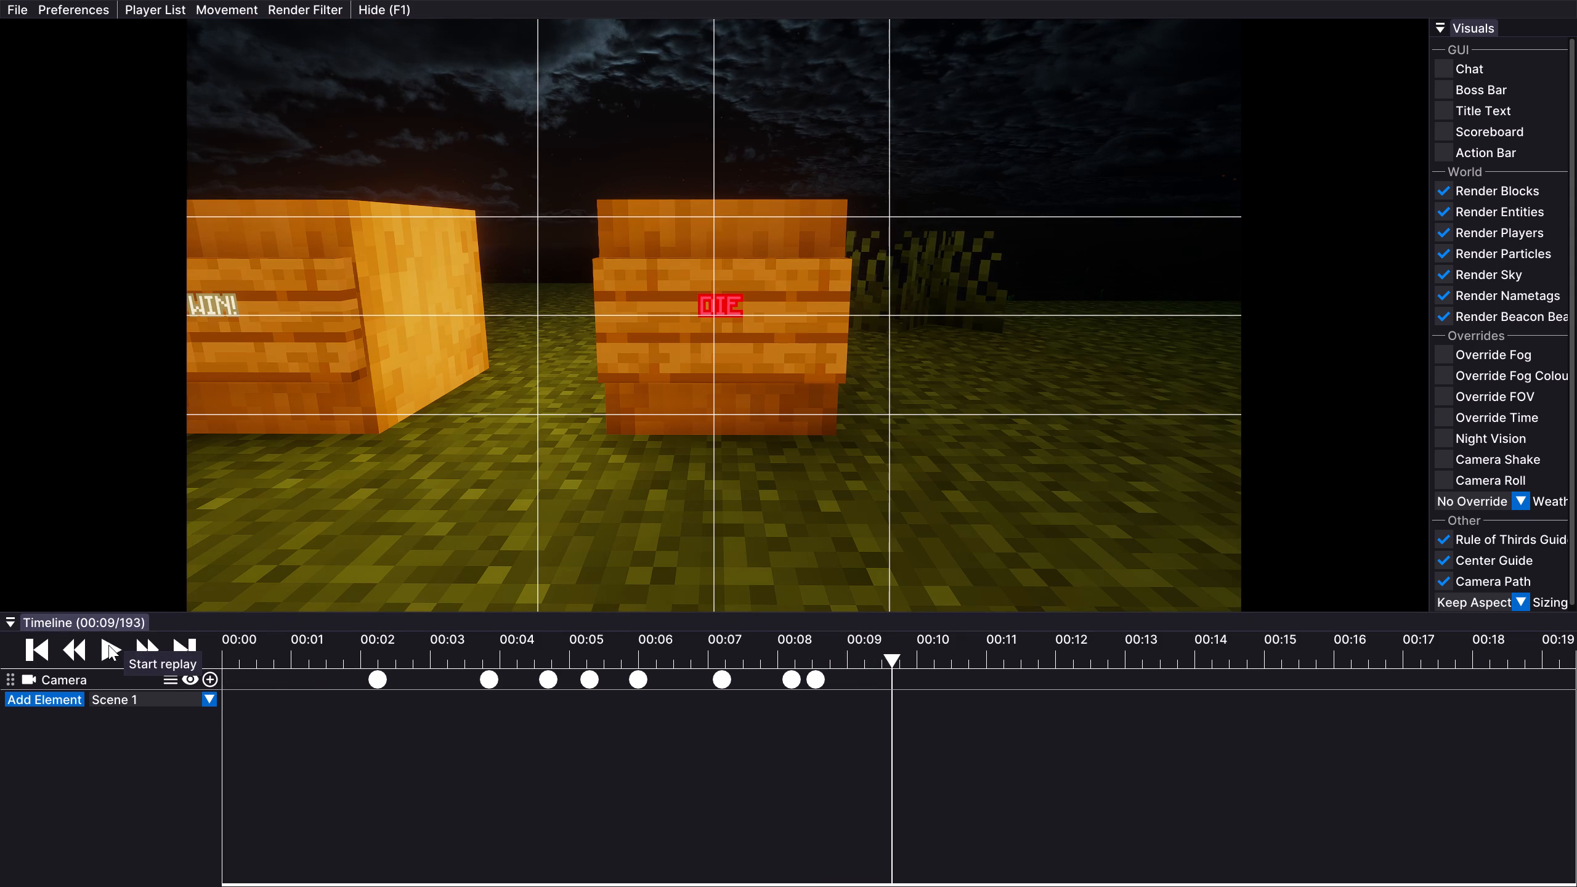
pyautogui.press('Down')
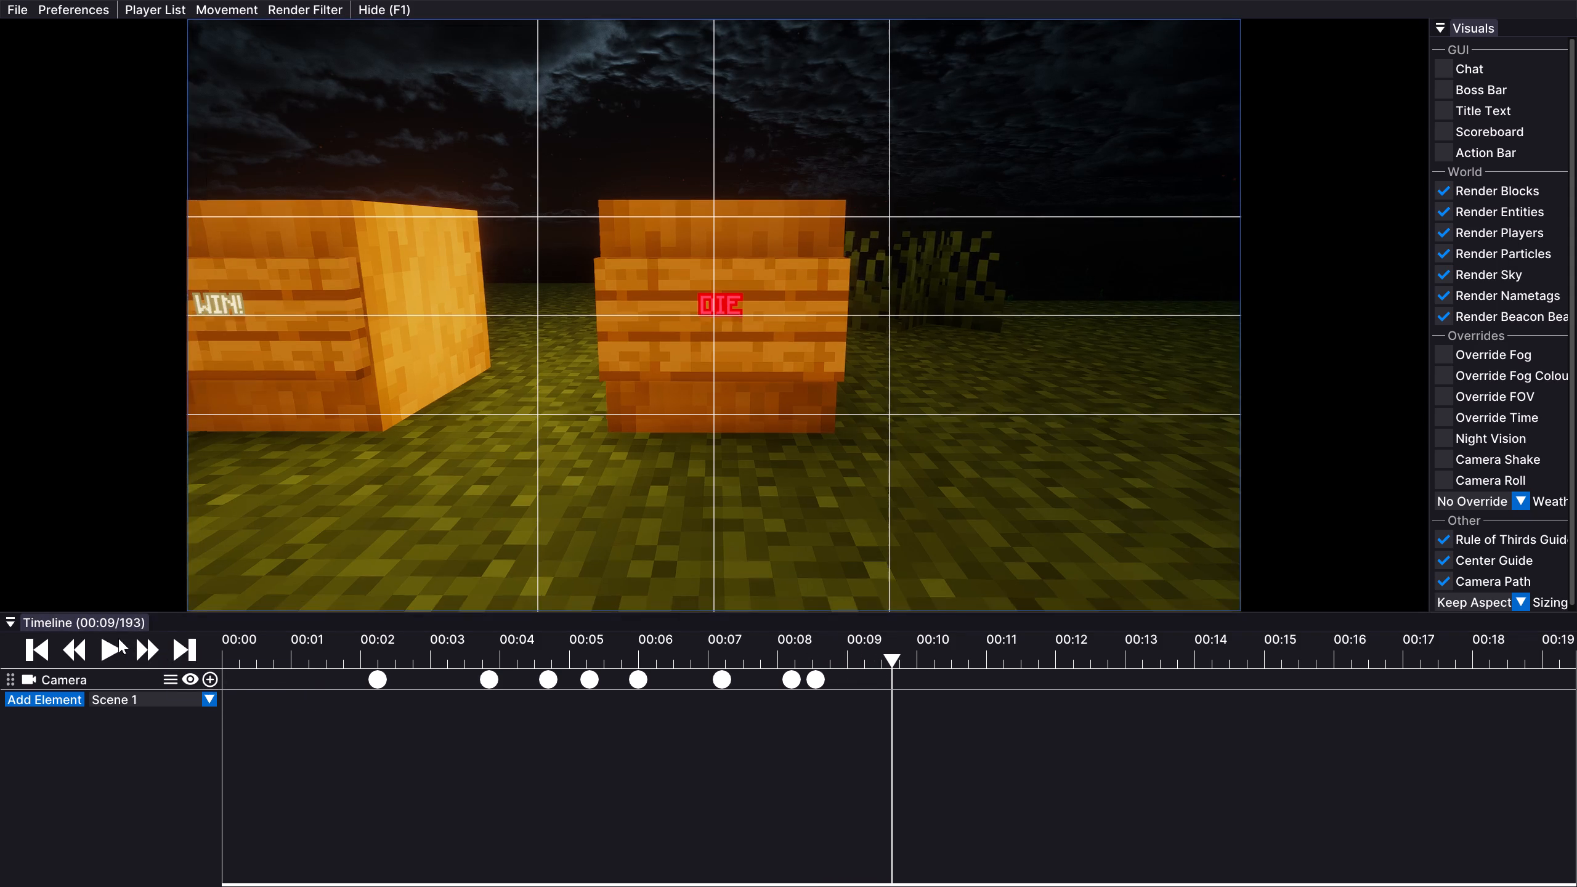
pyautogui.press('Up')
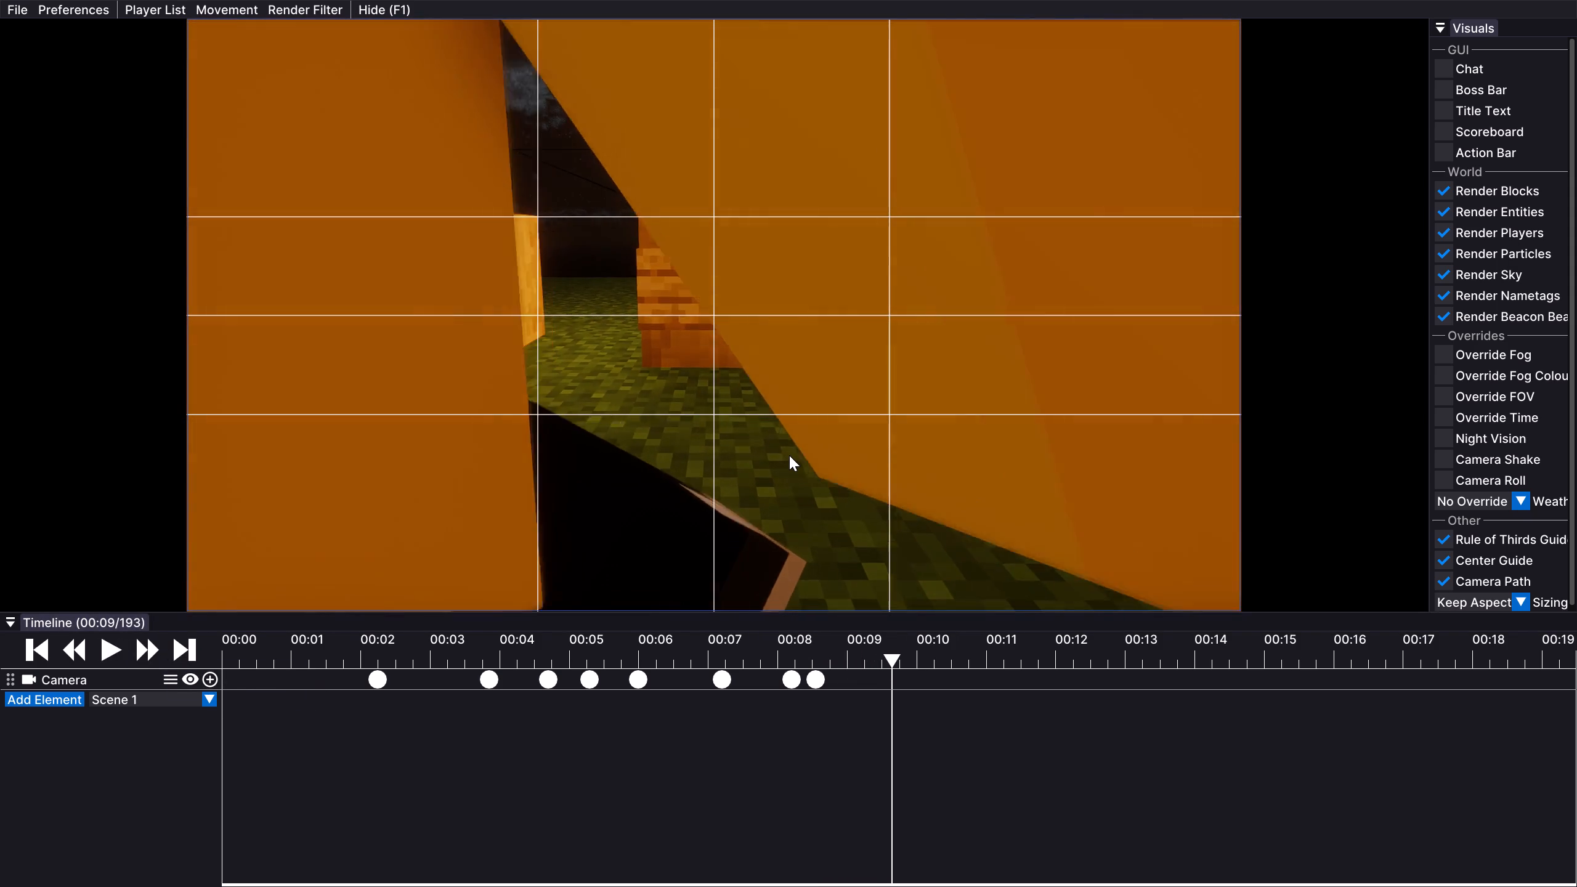
pyautogui.click(214, 676)
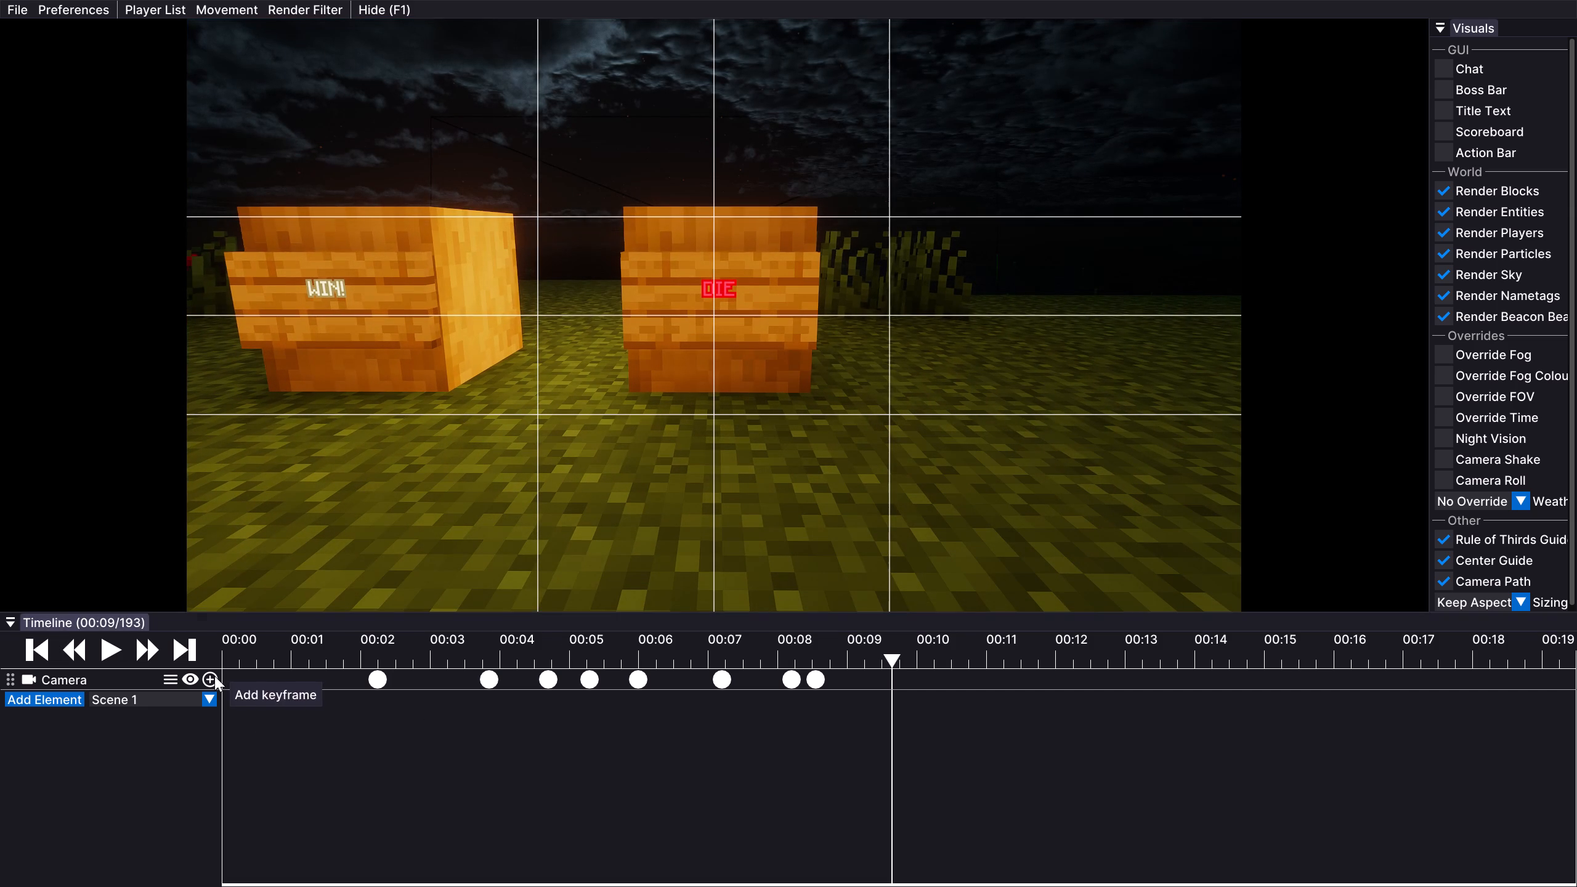
# Go to tick 196 and reframe the camera to a raised wide view behind the player facing the signs.
pyautogui.doubleClick(100, 641)
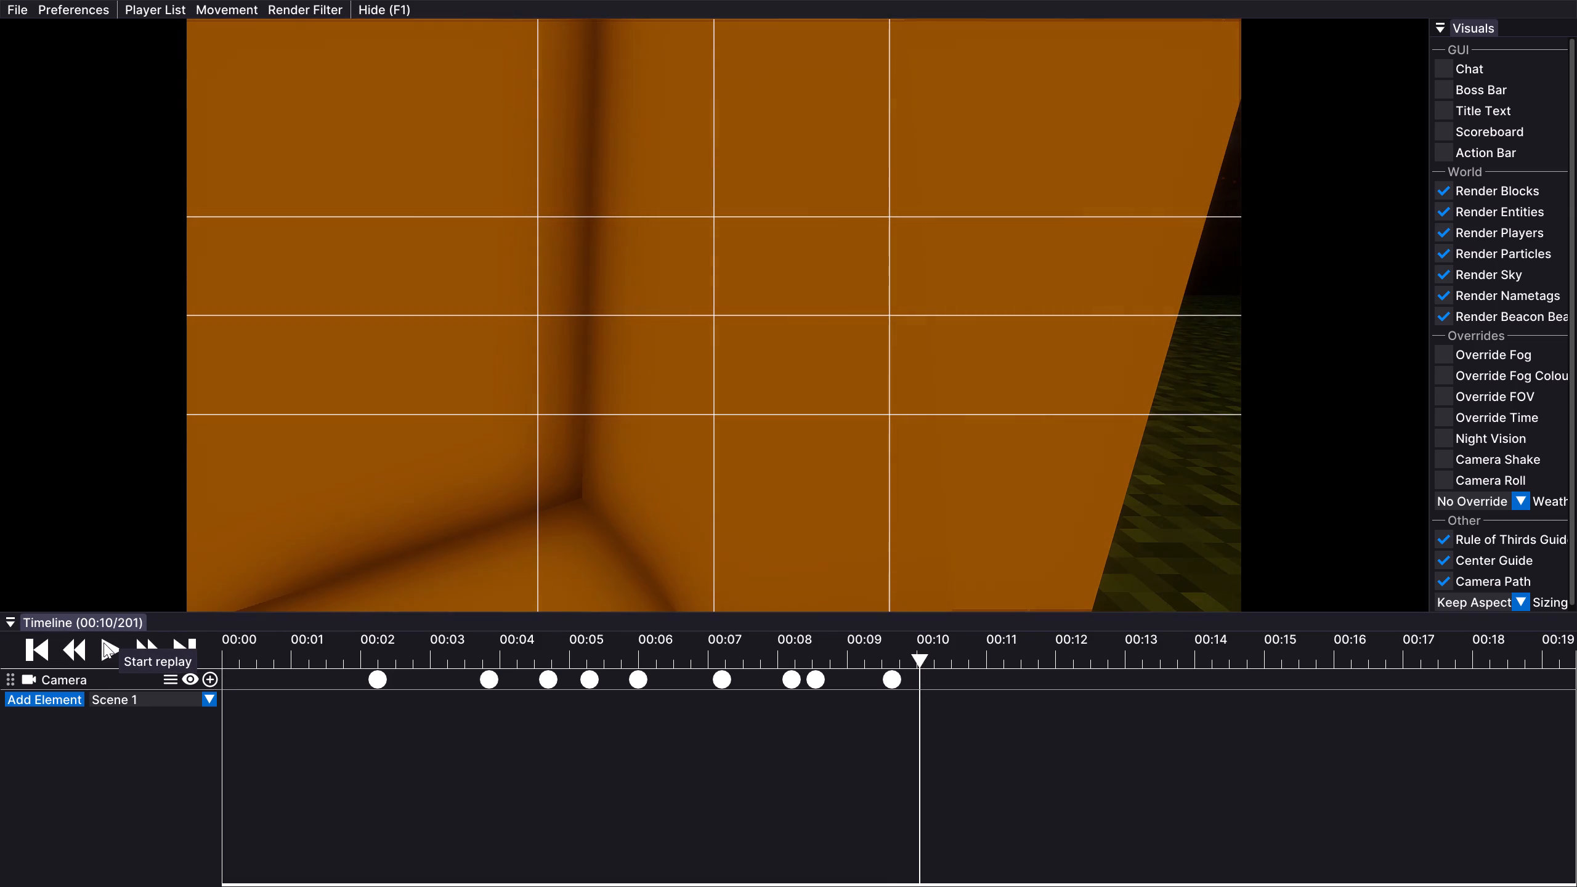
pyautogui.moveTo(914, 656); pyautogui.dragTo(902, 652)
pyautogui.press('Down')
pyautogui.press('Right')
pyautogui.moveTo(937, 487); pyautogui.dragTo(788, 444)
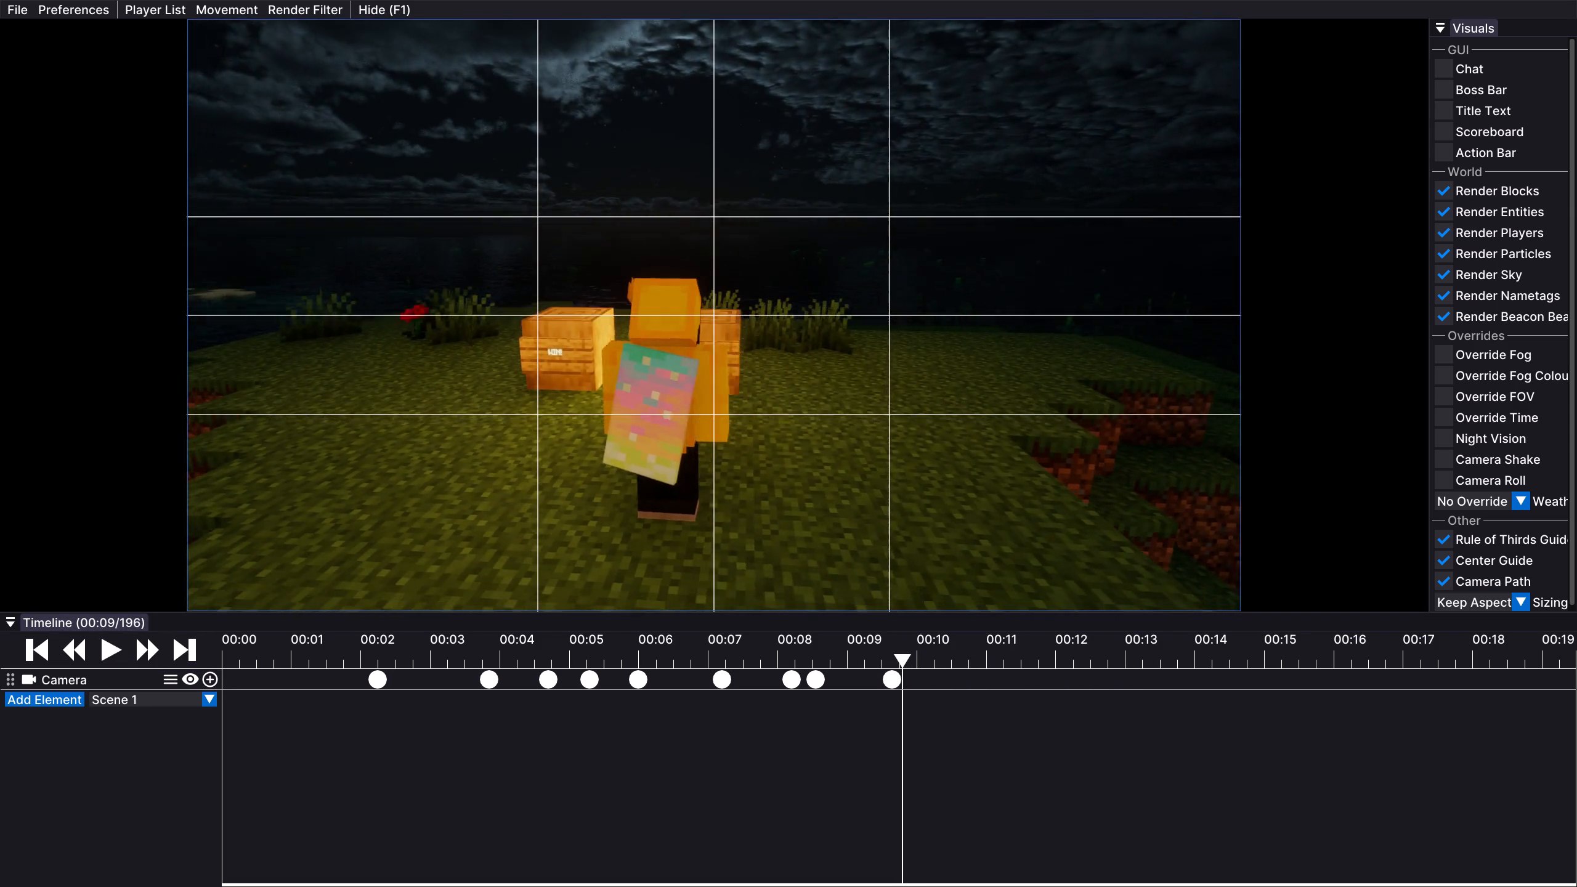
pyautogui.moveTo(788, 444); pyautogui.dragTo(788, 444)
pyautogui.press('Up')
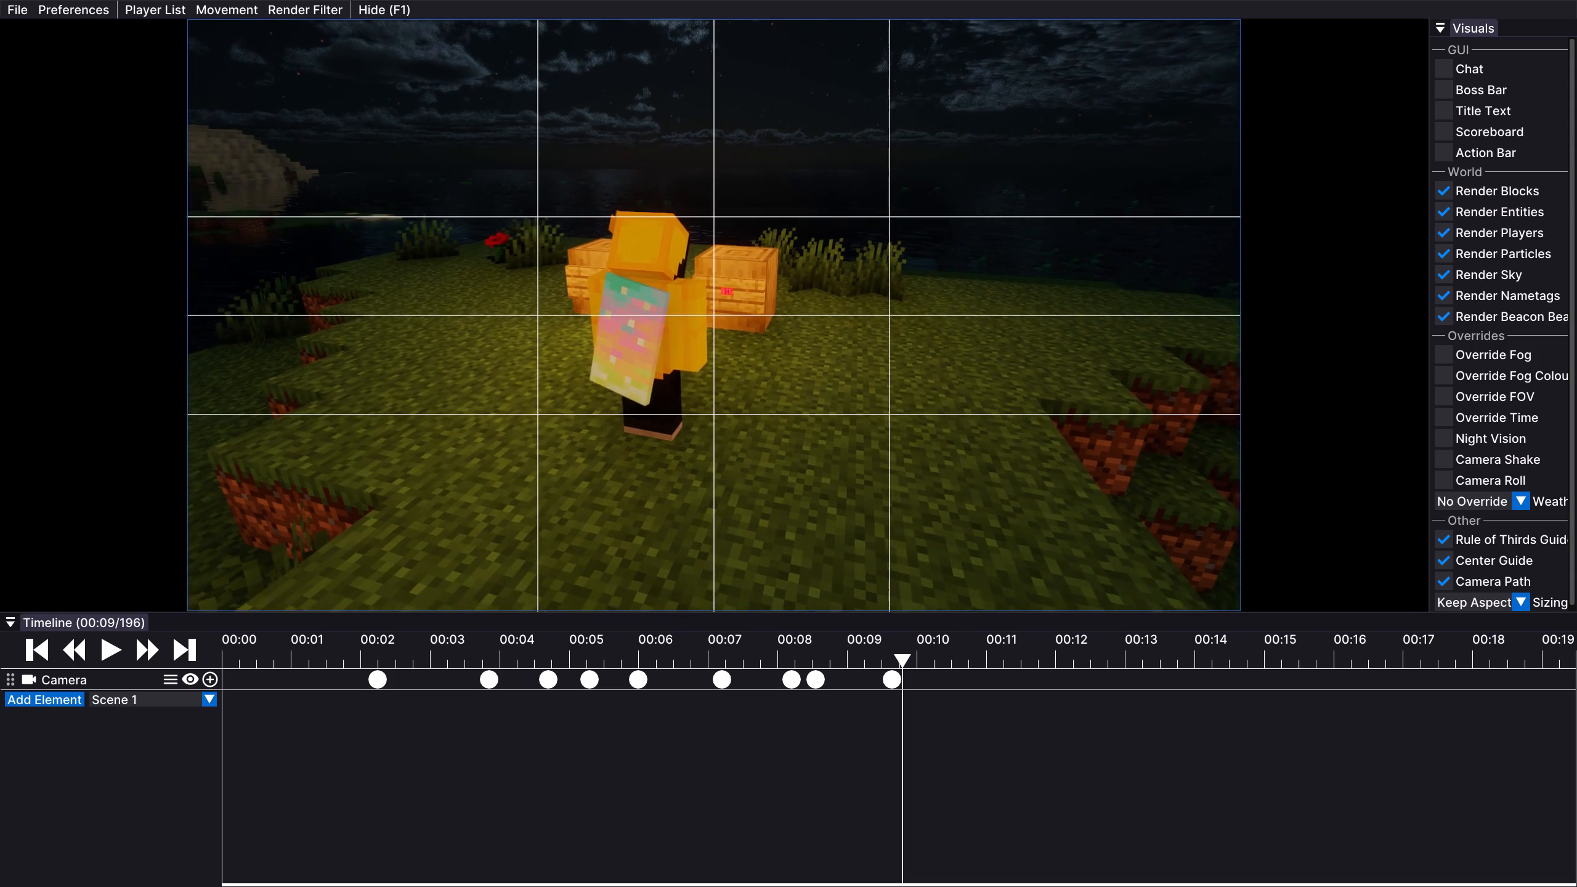
pyautogui.moveTo(788, 444); pyautogui.dragTo(788, 443)
# Hide the player's cape through the player entity's options.
pyautogui.rightClick(619, 299)
pyautogui.click(665, 395)
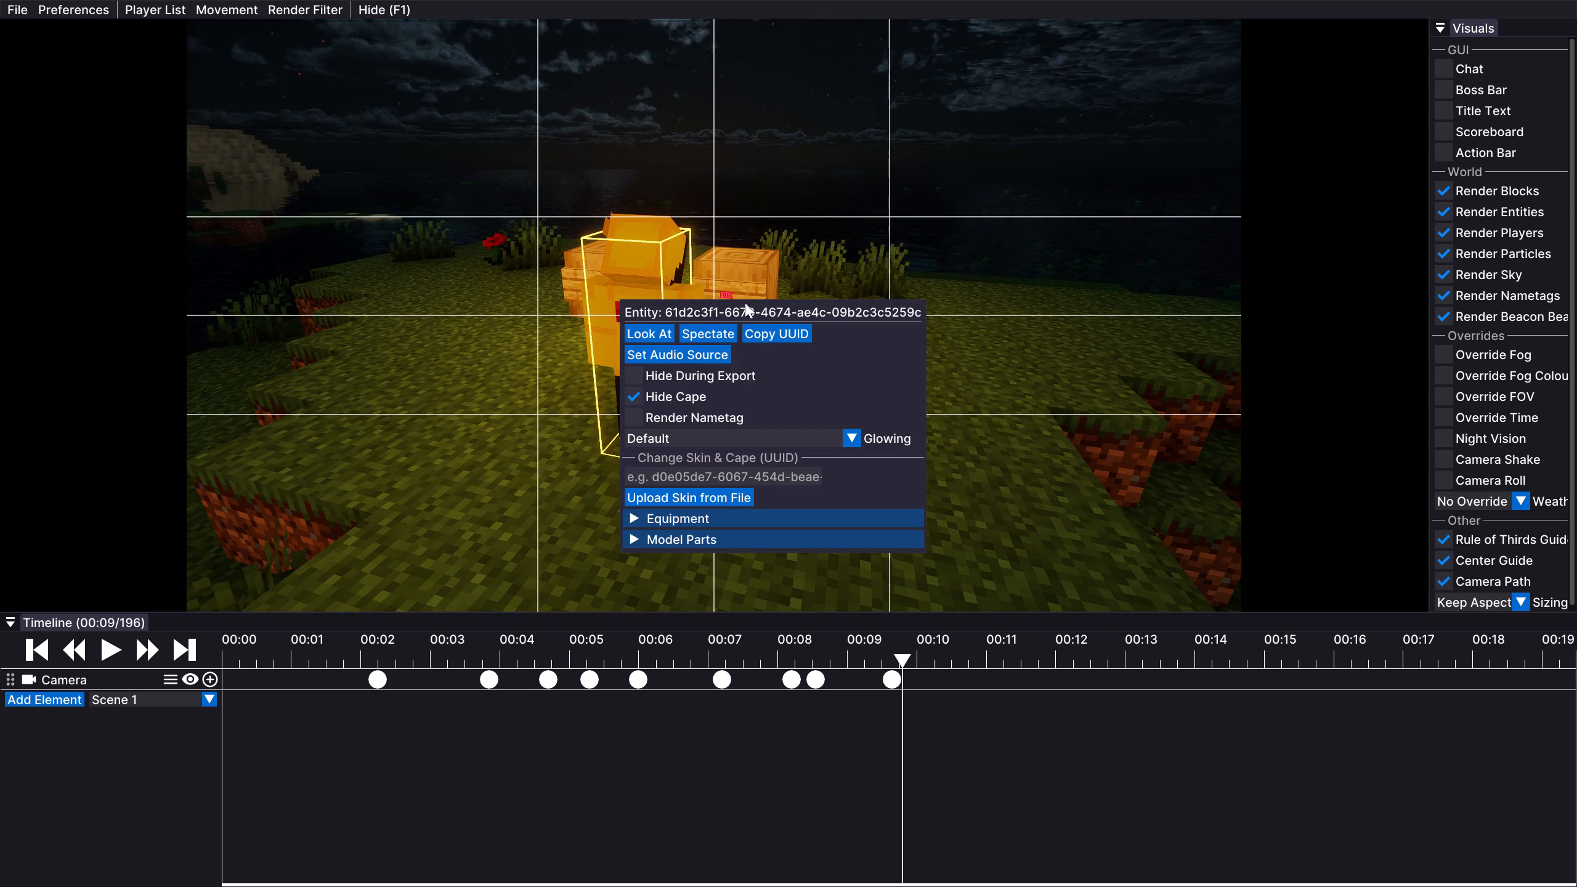
# Close the player's options, advance the replay to tick 203, and add a Camera keyframe with the wide view behind the player.
pyautogui.click(770, 264)
pyautogui.click(111, 650)
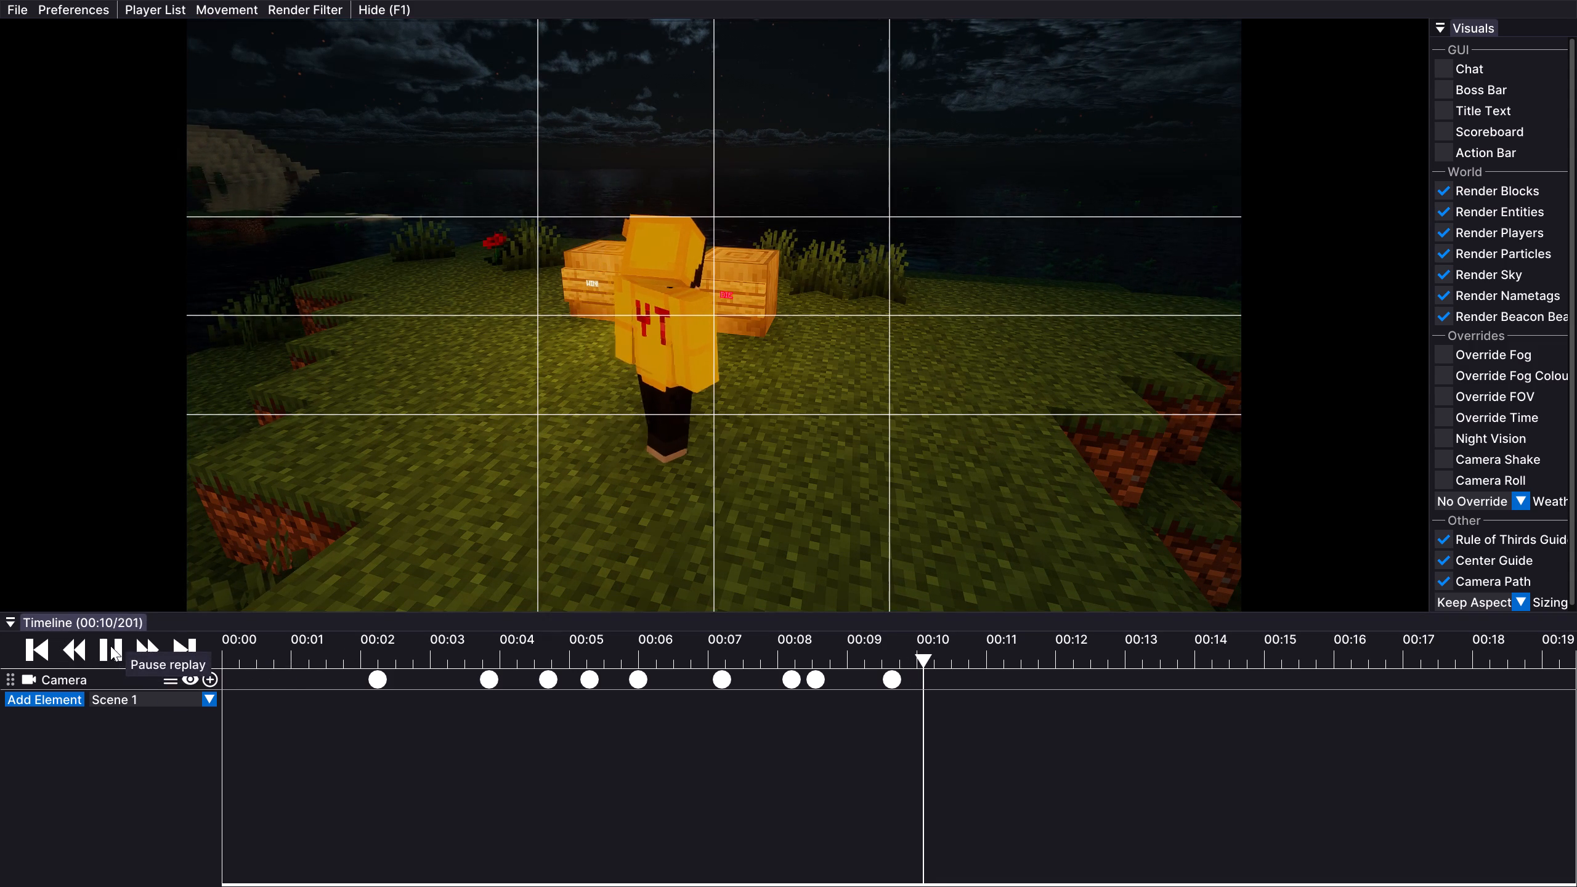
pyautogui.click(110, 646)
pyautogui.click(207, 670)
pyautogui.click(207, 674)
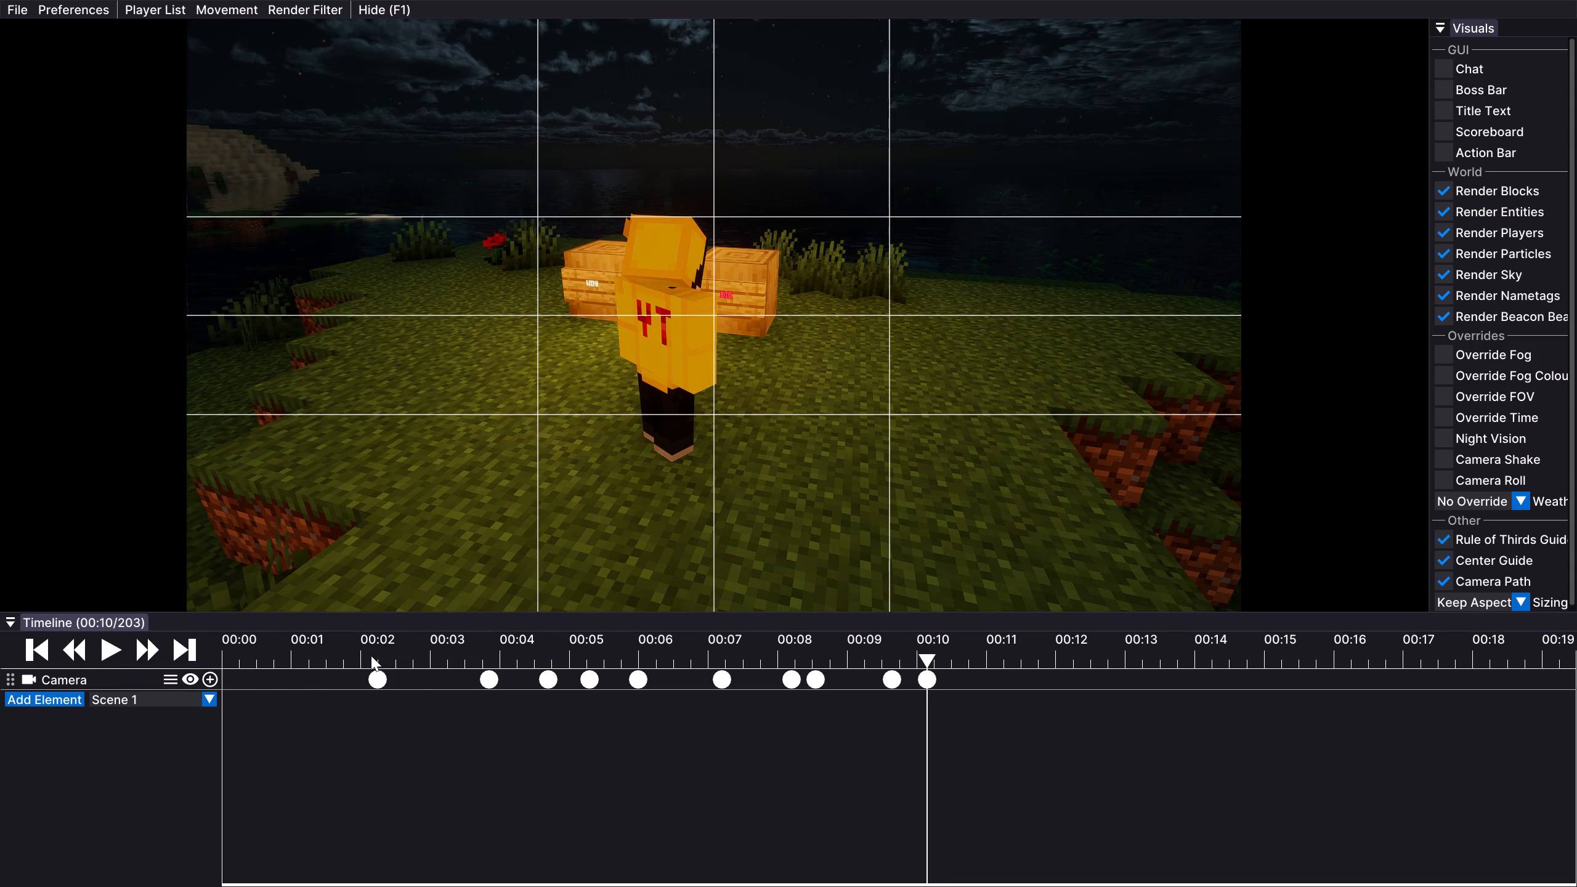
# Play the camera sequence back from near 00:02, stop at tick 249, and add a closing Camera keyframe.
pyautogui.click(371, 655)
pyautogui.click(102, 641)
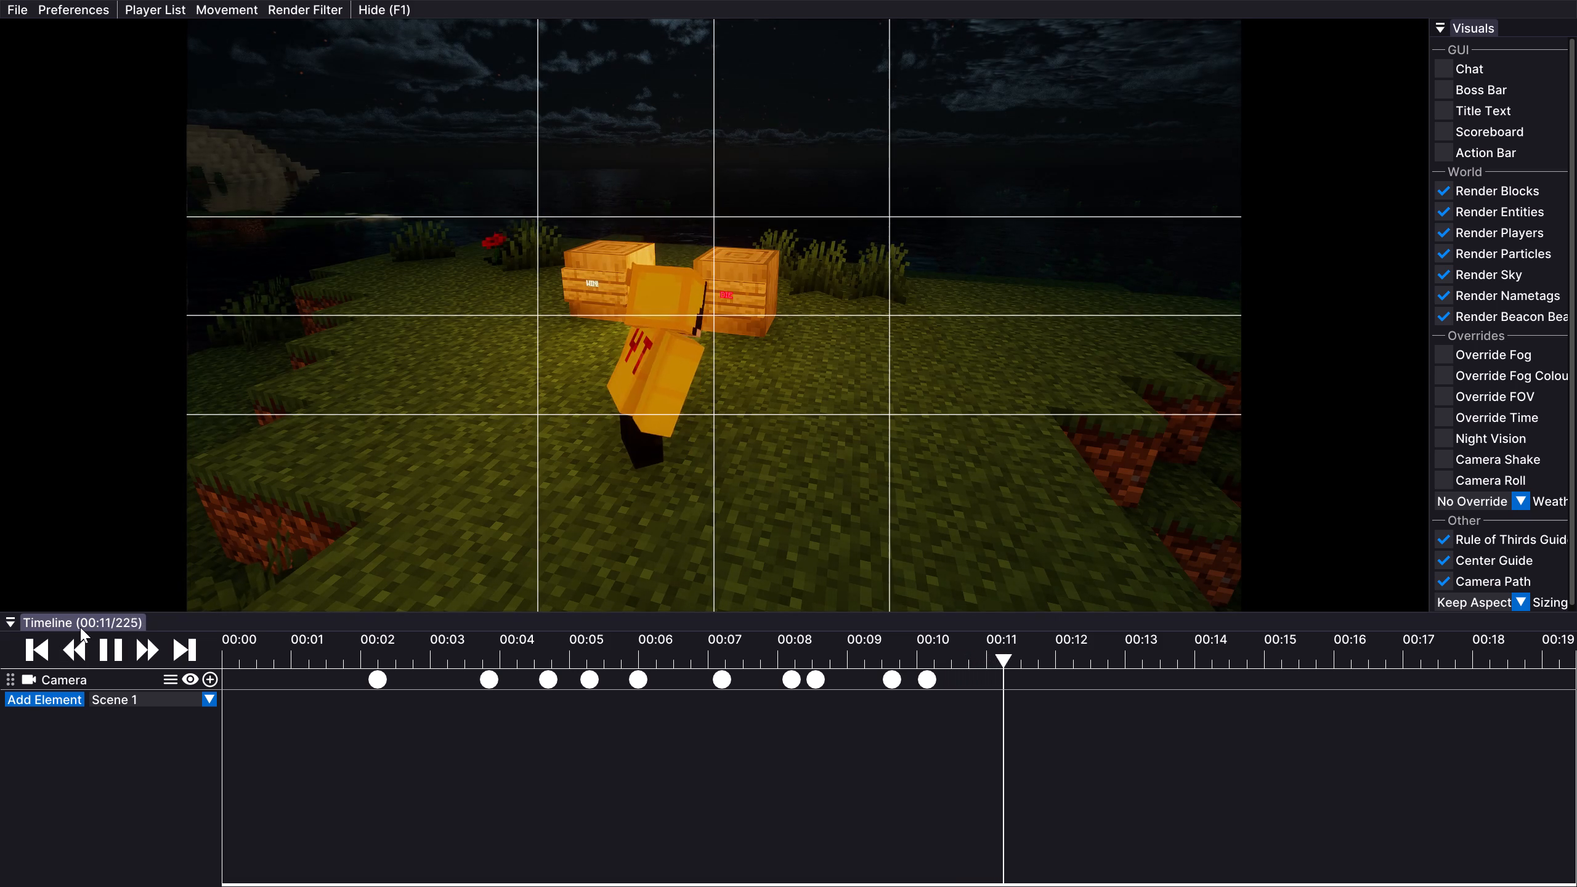
pyautogui.click(106, 654)
pyautogui.doubleClick(105, 653)
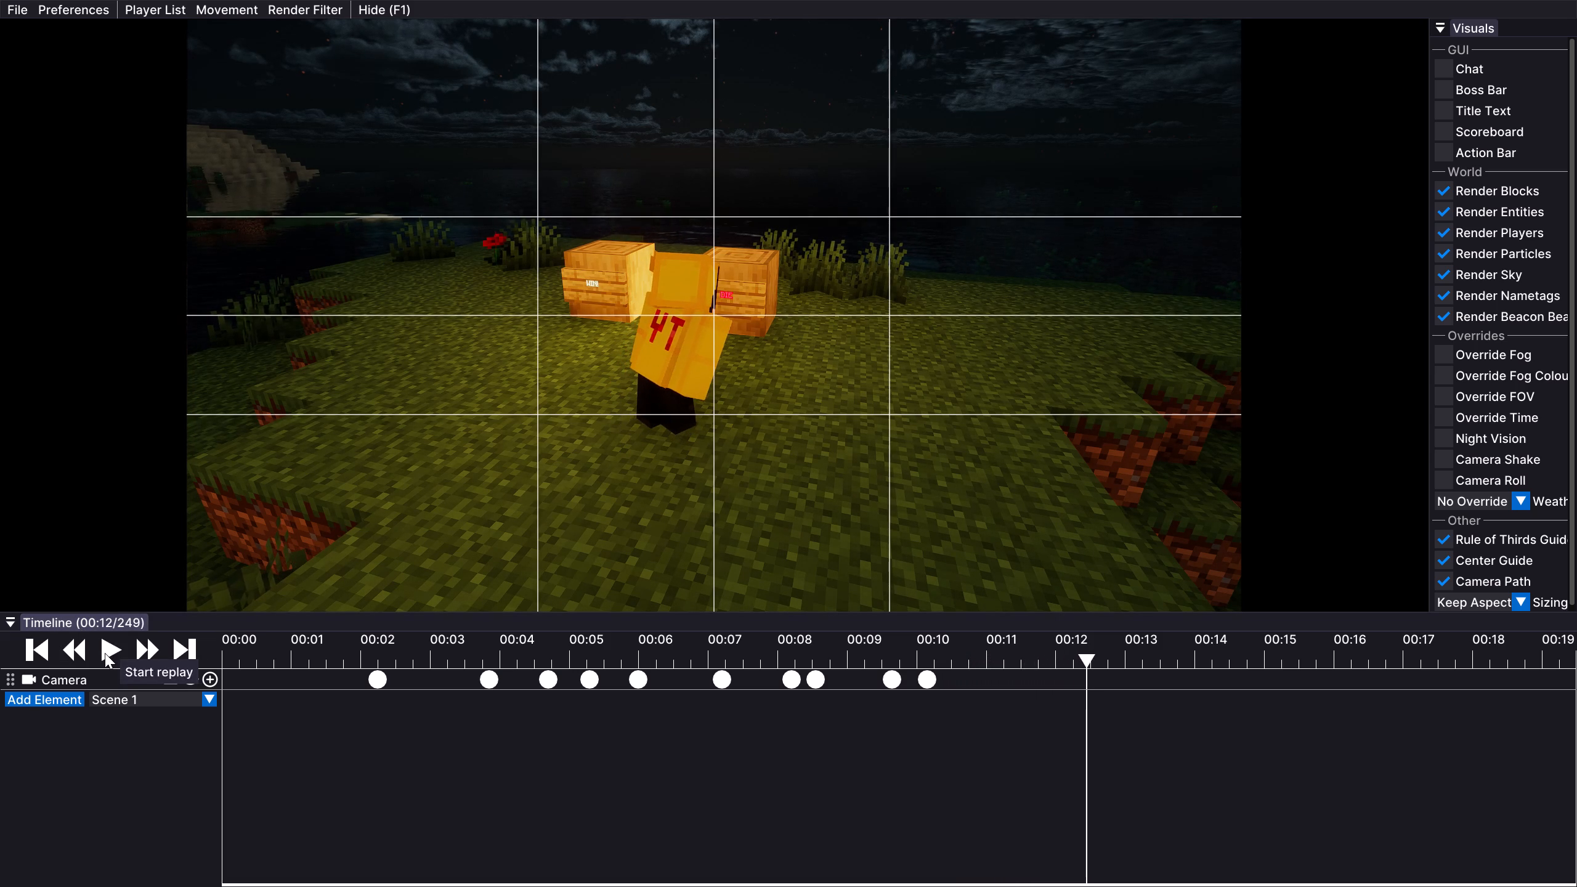
pyautogui.click(206, 673)
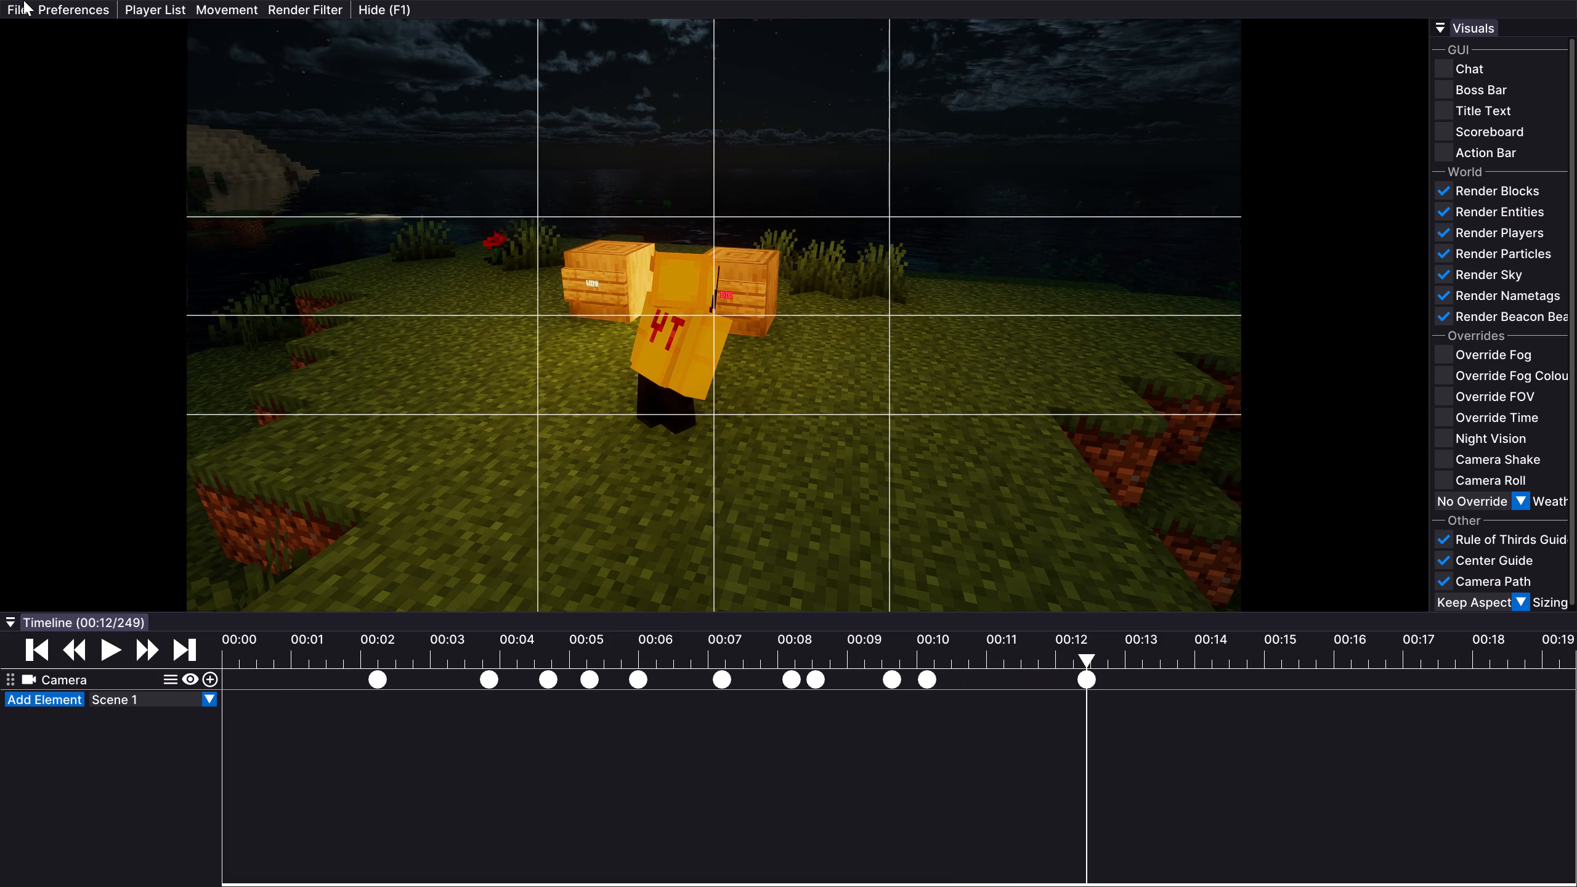
# Export the keyframed scene as a 1920 by 1080, 60 fps MP4 video.
pyautogui.click(23, 0)
pyautogui.click(23, 4)
pyautogui.click(46, 23)
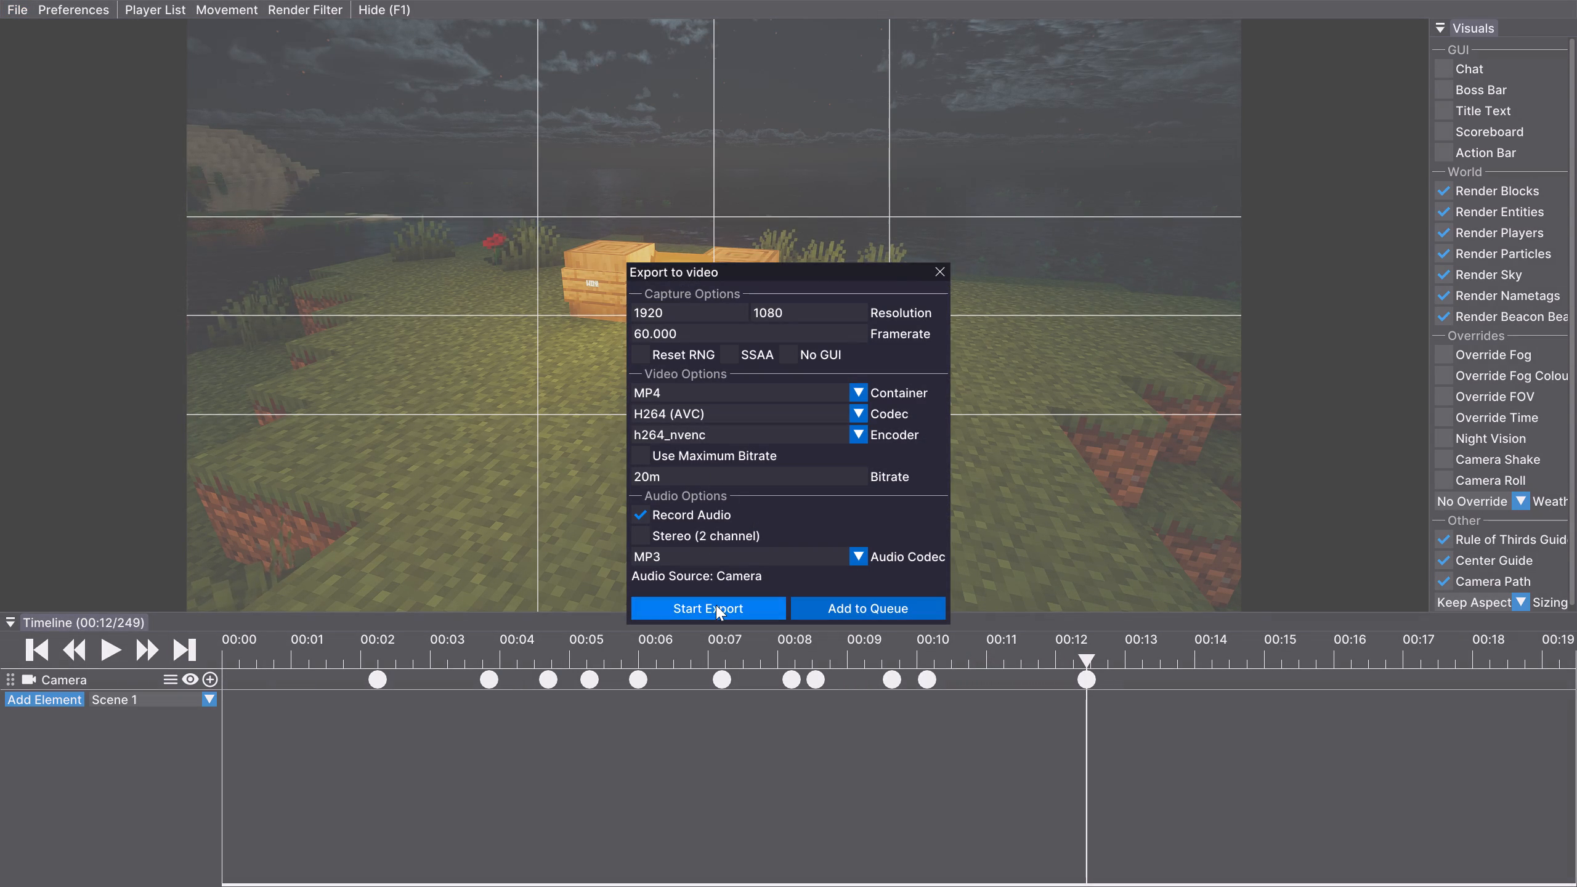
pyautogui.click(716, 605)
pyautogui.click(638, 407)
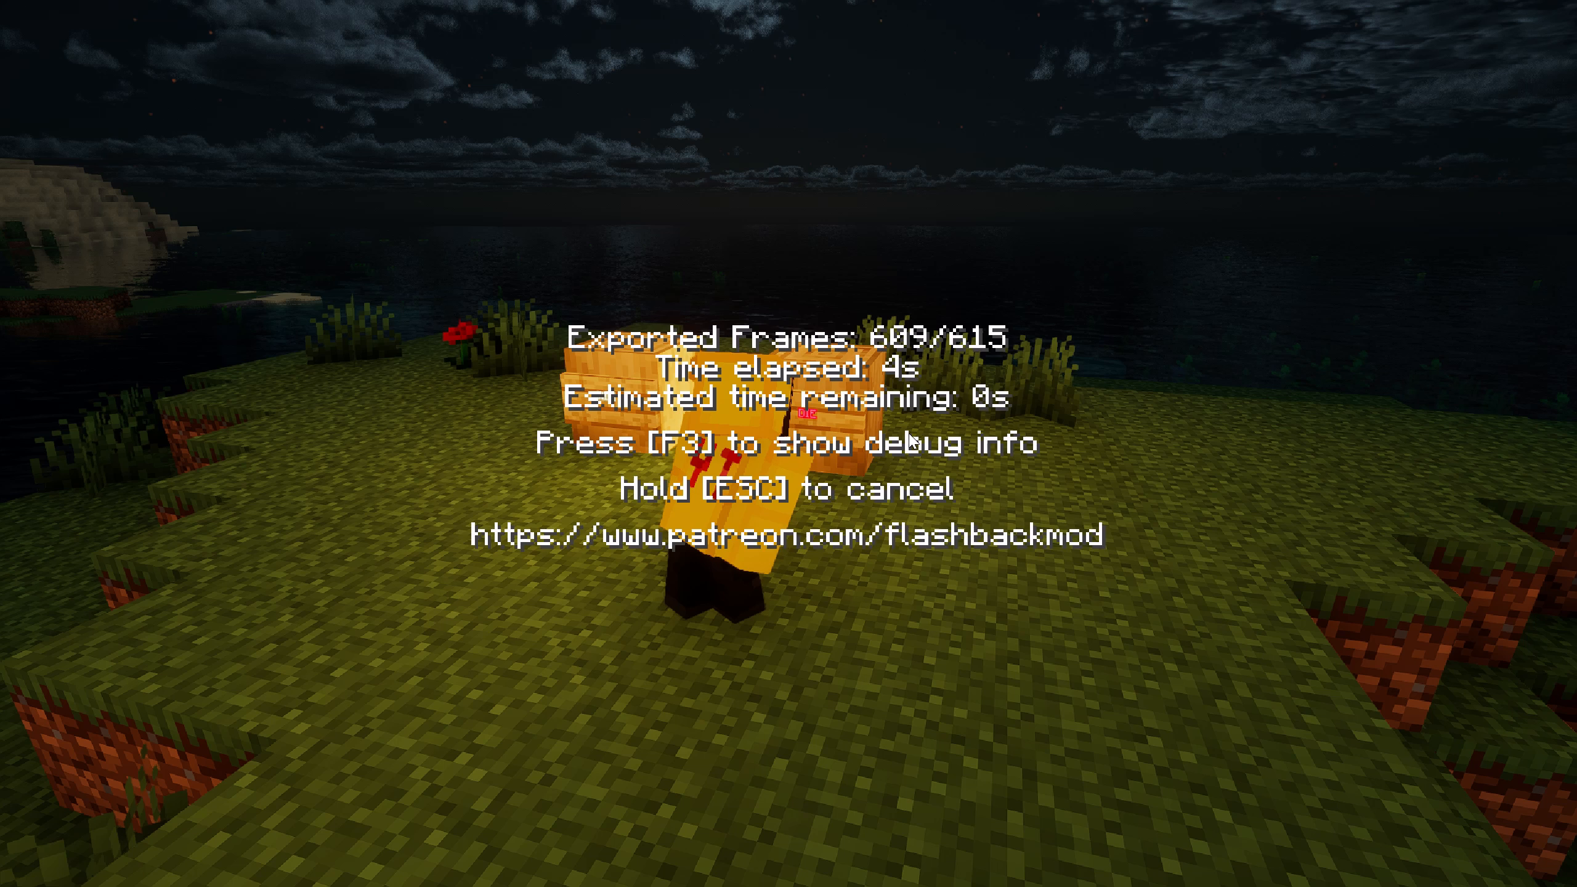
pyautogui.click(922, 378)
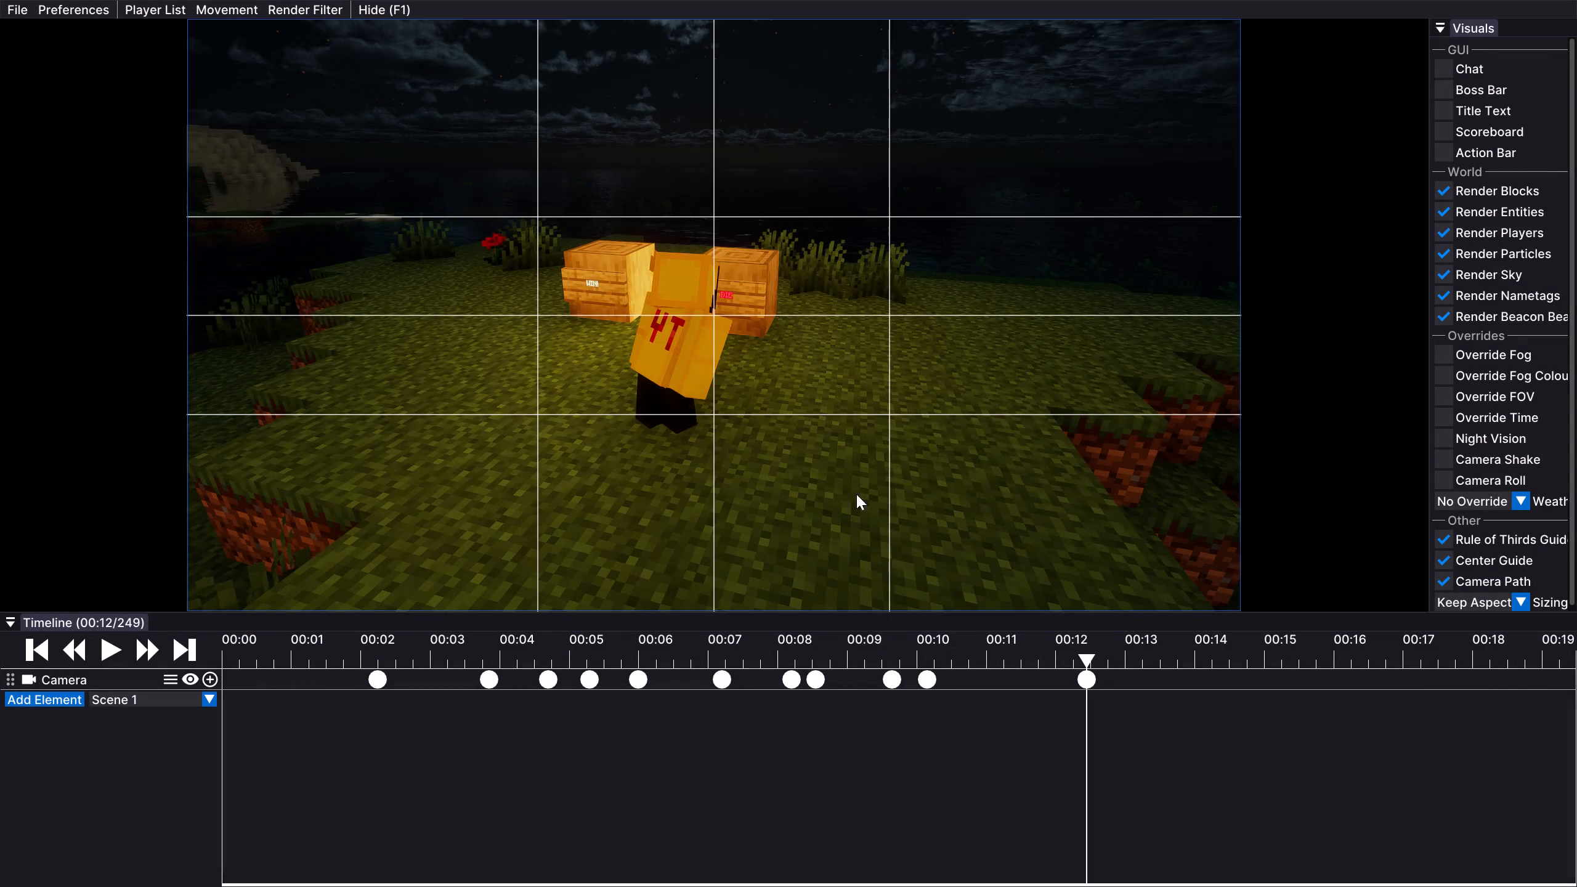
# Leave the finished replay and open the indoor two-door replay from the Flashback replay list.
pyautogui.press('Escape')
pyautogui.click(826, 408)
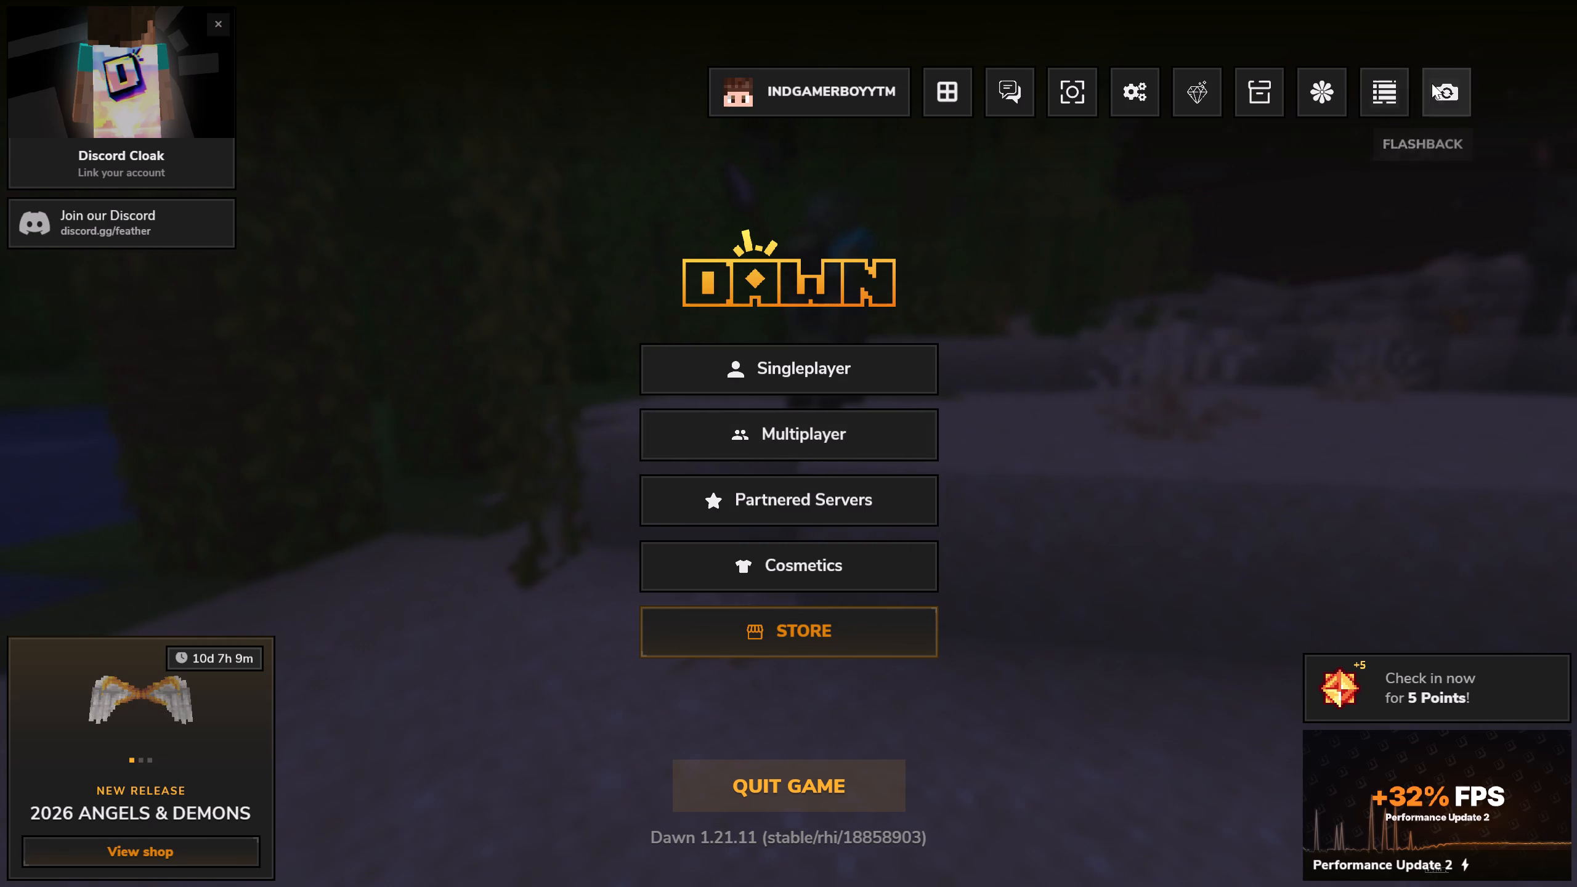
pyautogui.click(1433, 83)
pyautogui.doubleClick(716, 201)
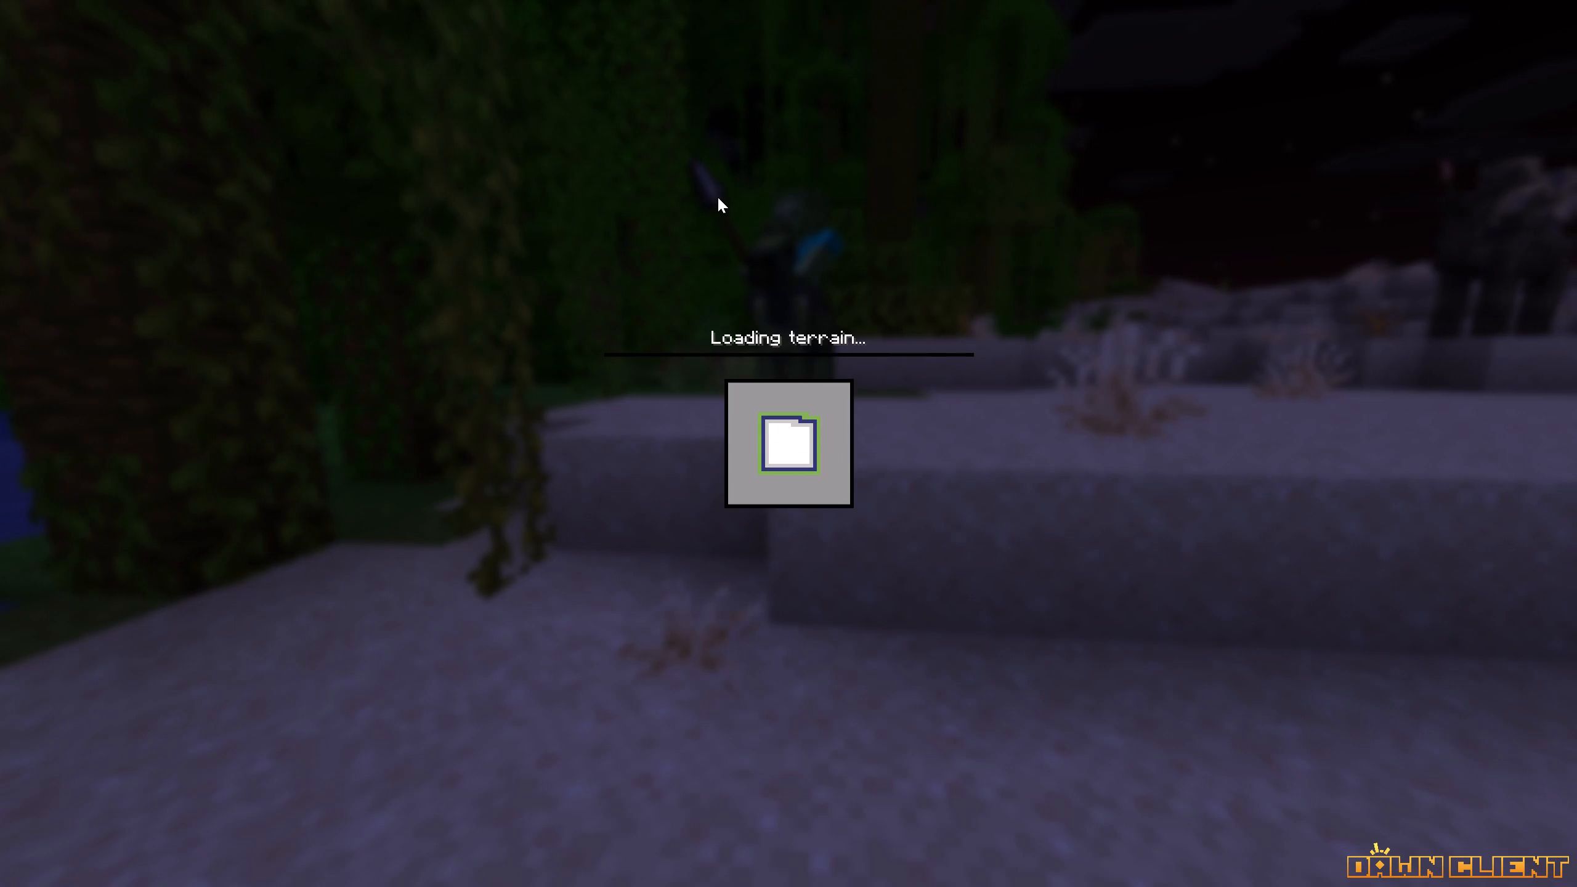
# Turn on the Center Guide and add a Camera track to the timeline.
pyautogui.moveTo(1504, 549); pyautogui.dragTo(1498, 549)
pyautogui.click(1497, 538)
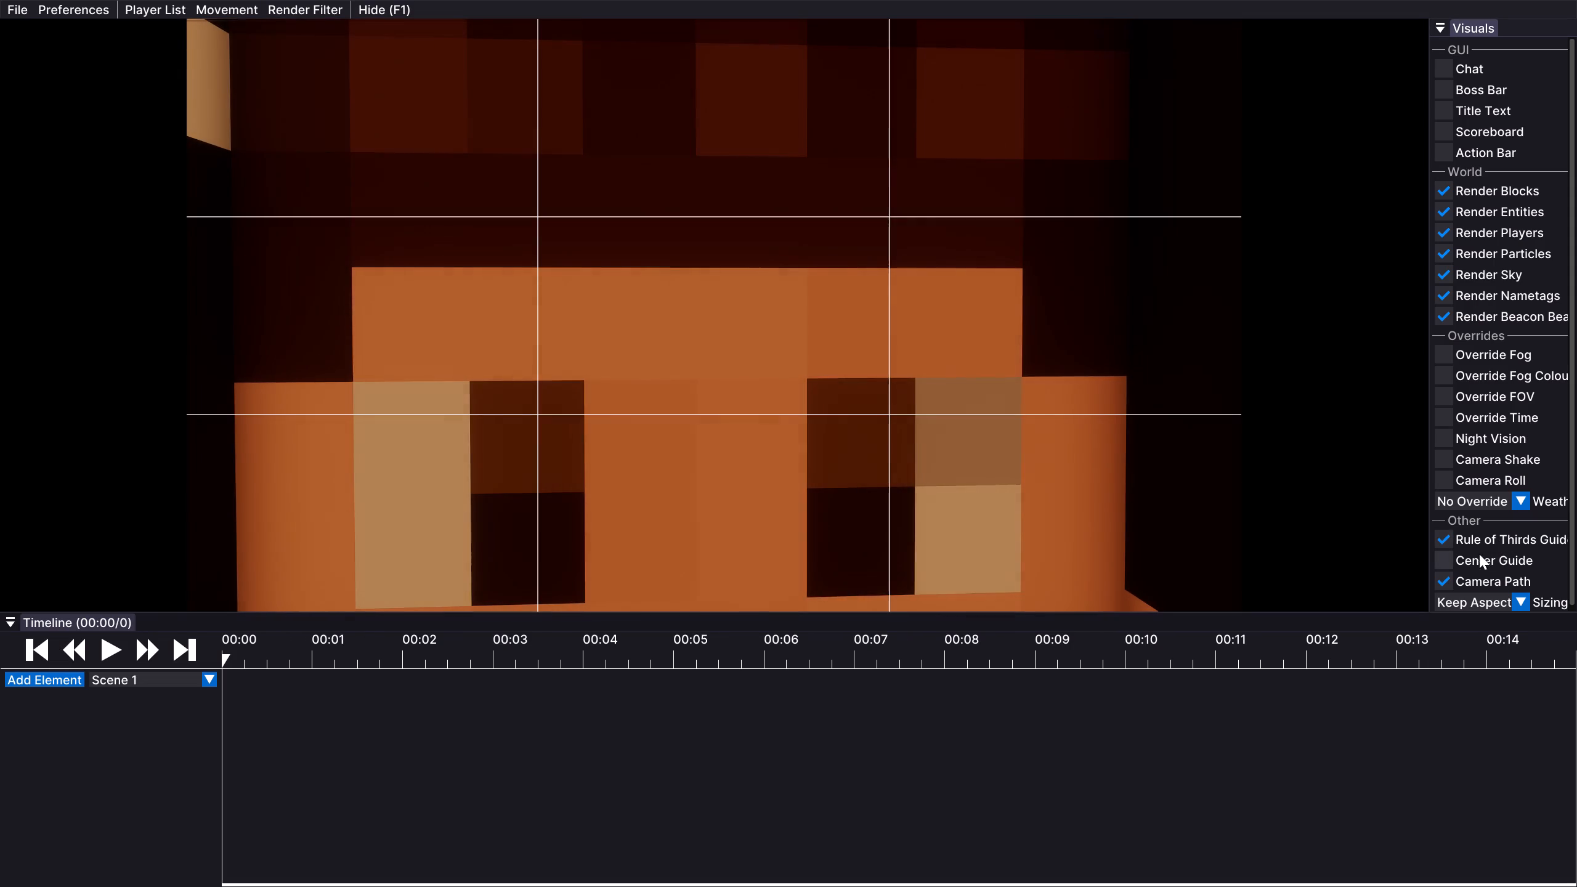
pyautogui.click(1472, 559)
pyautogui.click(56, 676)
pyautogui.click(87, 686)
# Pull the camera back to a wide view behind the player facing both doorways and move the playhead to tick 44.
pyautogui.press('Down')
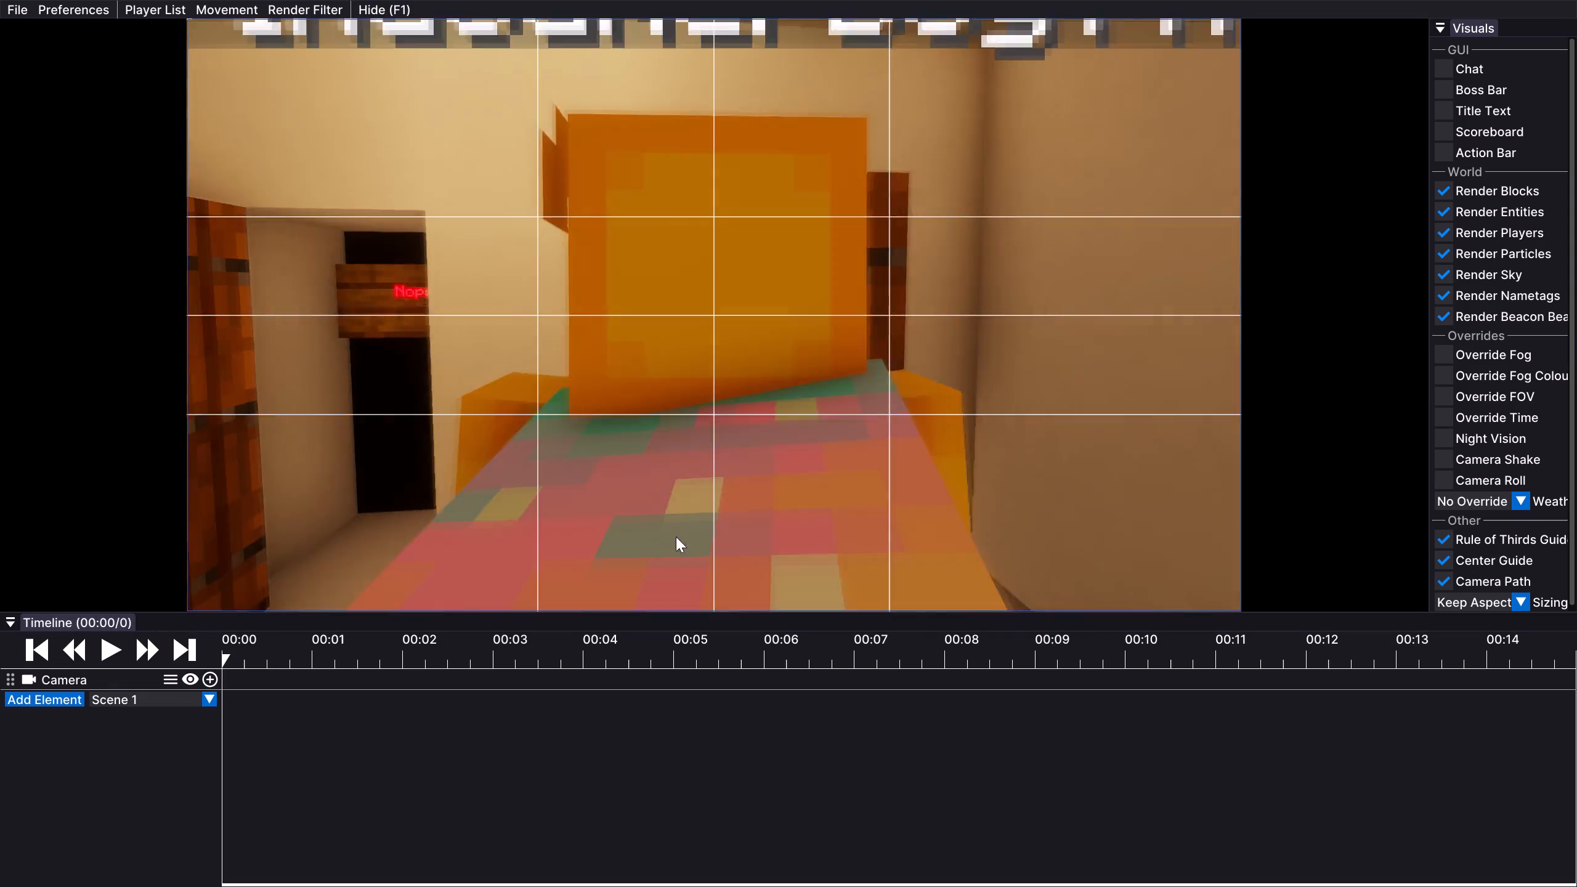
pyautogui.moveTo(916, 469); pyautogui.dragTo(788, 443)
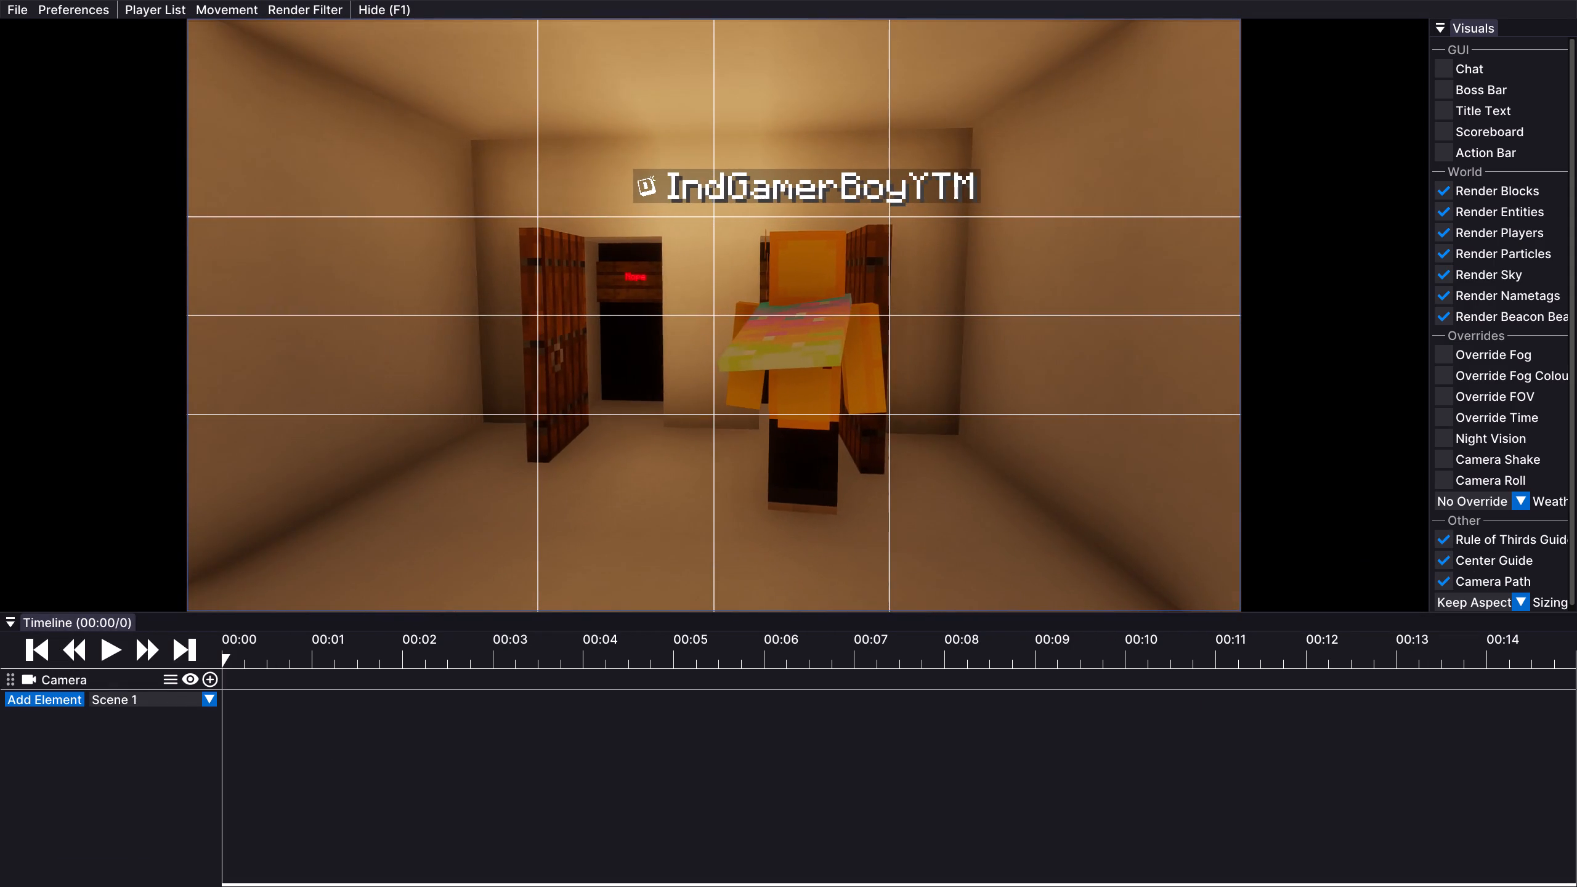
pyautogui.moveTo(788, 443); pyautogui.dragTo(788, 443)
pyautogui.click(316, 668)
pyautogui.moveTo(320, 665); pyautogui.dragTo(423, 650)
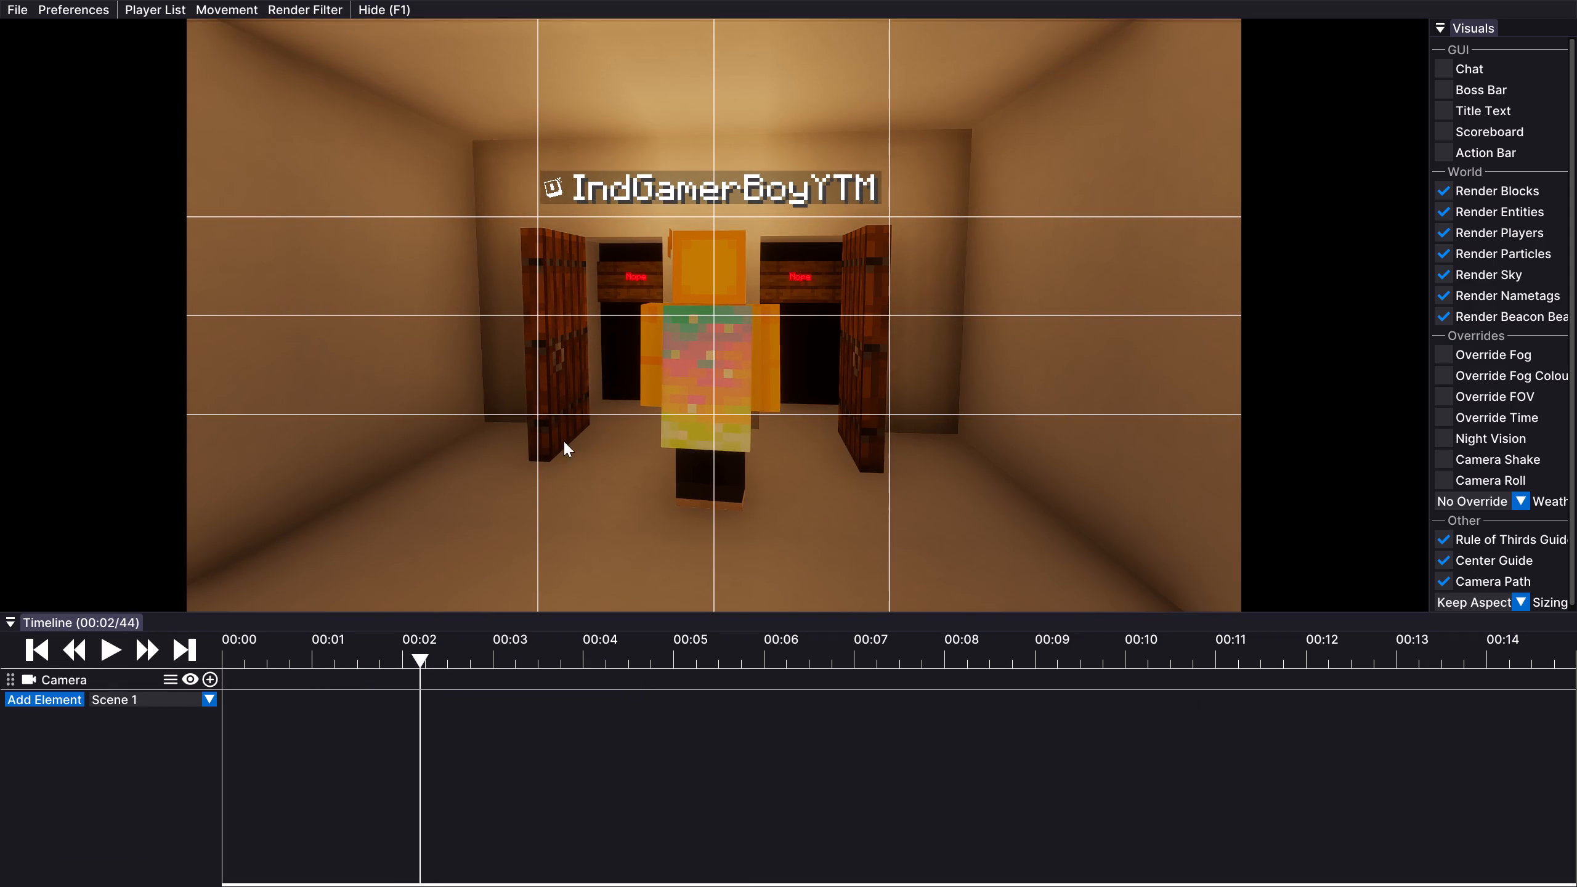
# Turn off the player's nametag and hide the cape through the player entity's options.
pyautogui.rightClick(701, 333)
pyautogui.rightClick(723, 325)
pyautogui.press('Down')
pyautogui.press('Up')
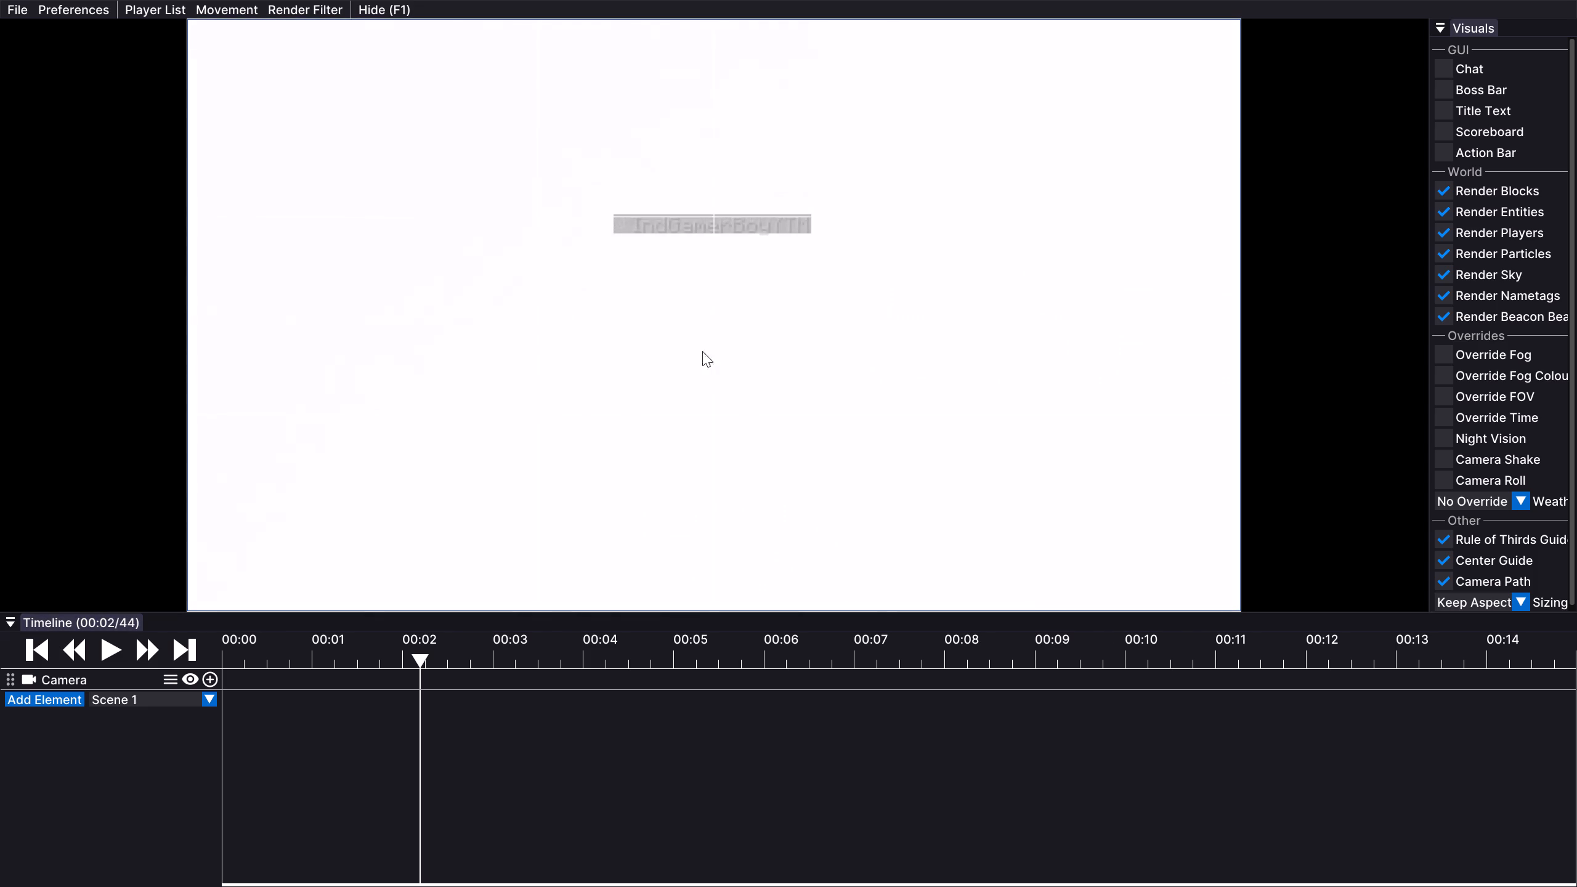
pyautogui.press('Up')
pyautogui.rightClick(699, 313)
pyautogui.press('Down')
pyautogui.rightClick(709, 280)
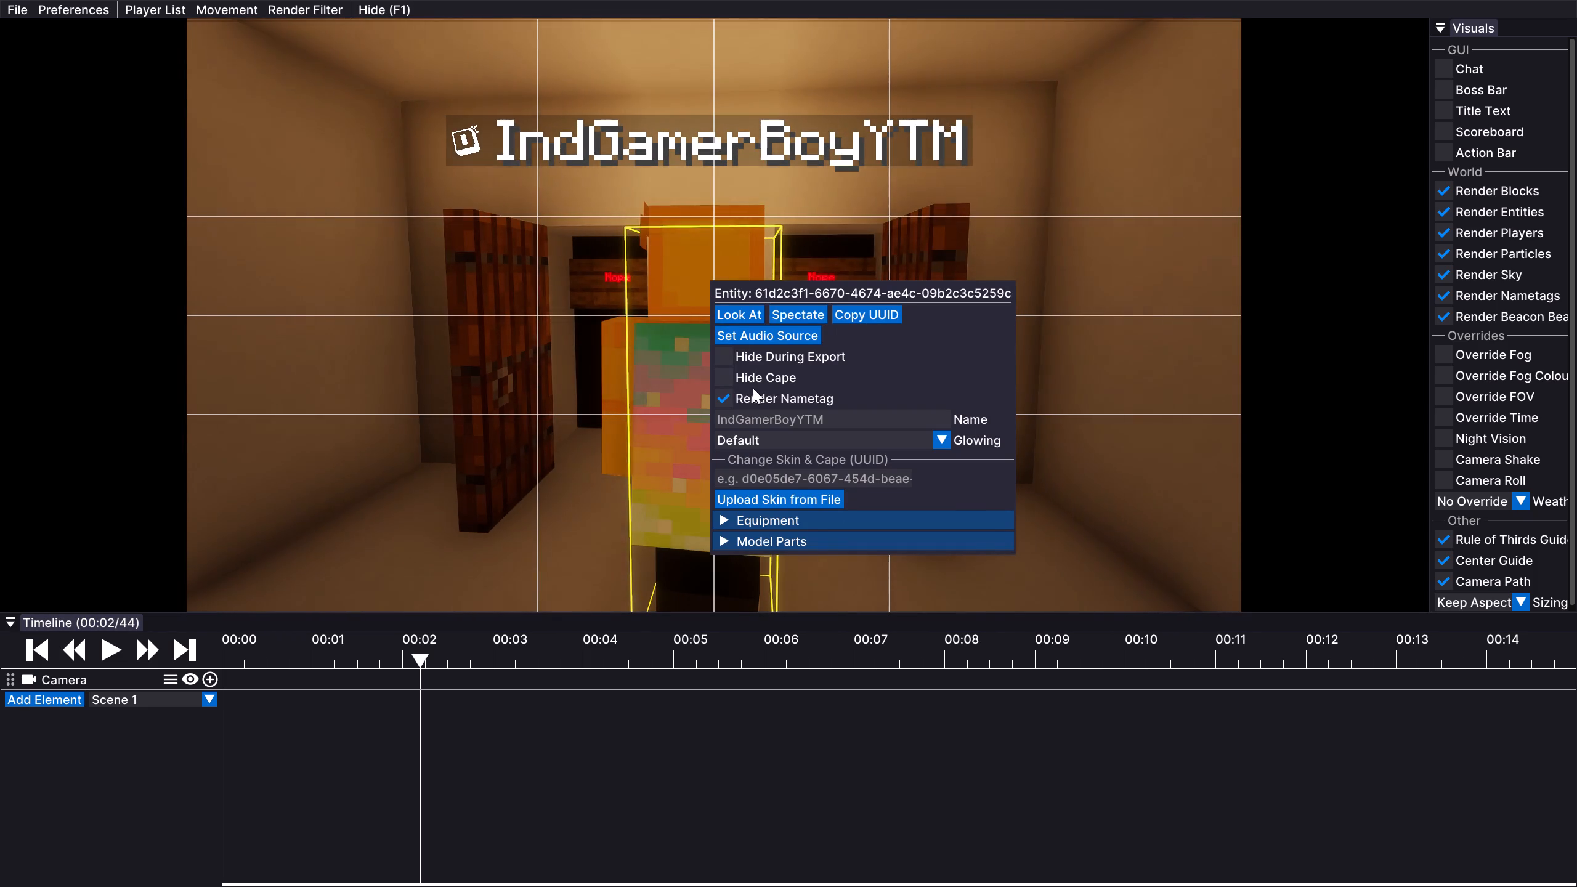
pyautogui.click(753, 388)
pyautogui.moveTo(750, 395); pyautogui.dragTo(750, 390)
pyautogui.click(753, 373)
pyautogui.click(874, 163)
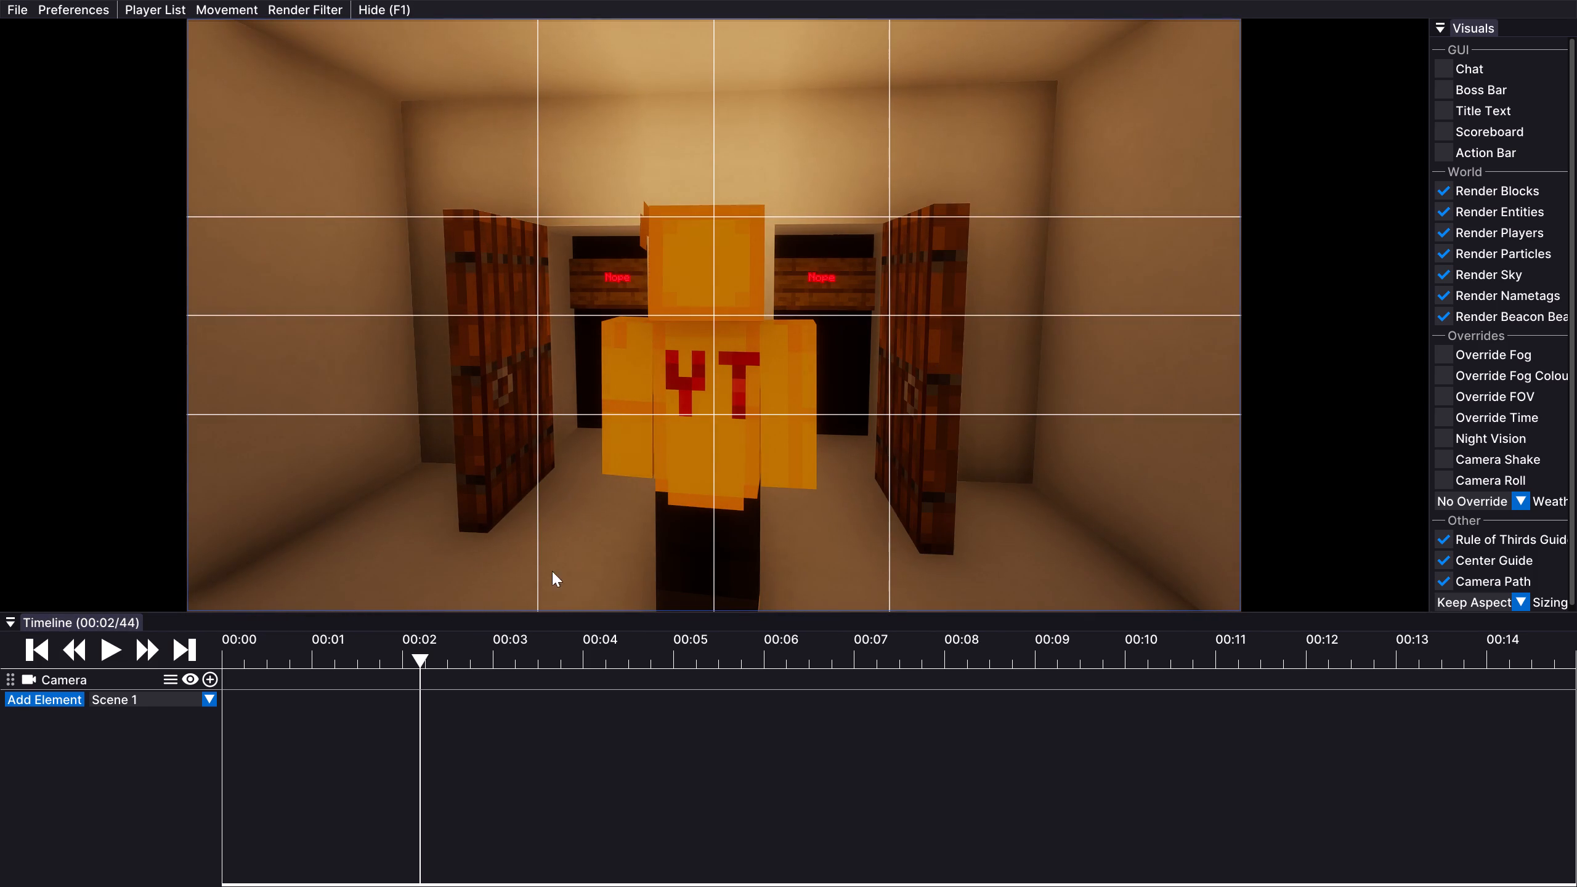
# Shift and turn the camera so the Nope sign in the left doorway sits on the vertical centre line.
pyautogui.press('Left')
pyautogui.press('Right')
pyautogui.moveTo(848, 463); pyautogui.dragTo(788, 443)
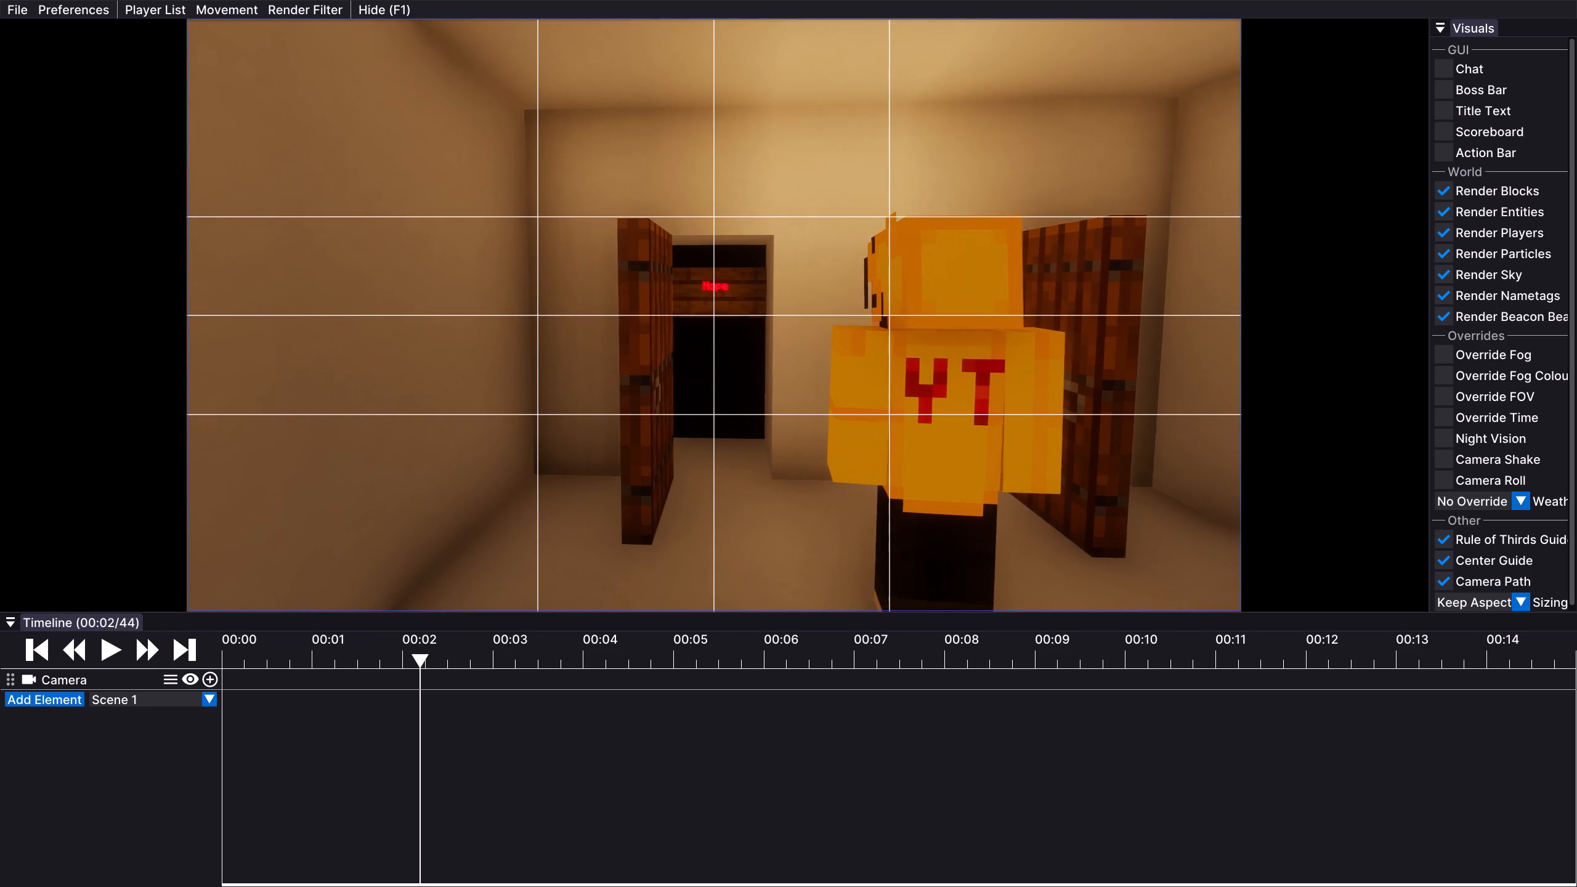
pyautogui.moveTo(788, 443); pyautogui.dragTo(788, 443)
# Turn off Hide Cape and turn on Hide During Export in the player entity's options.
pyautogui.moveTo(844, 367); pyautogui.dragTo(862, 371, button='right')
pyautogui.rightClick(900, 405)
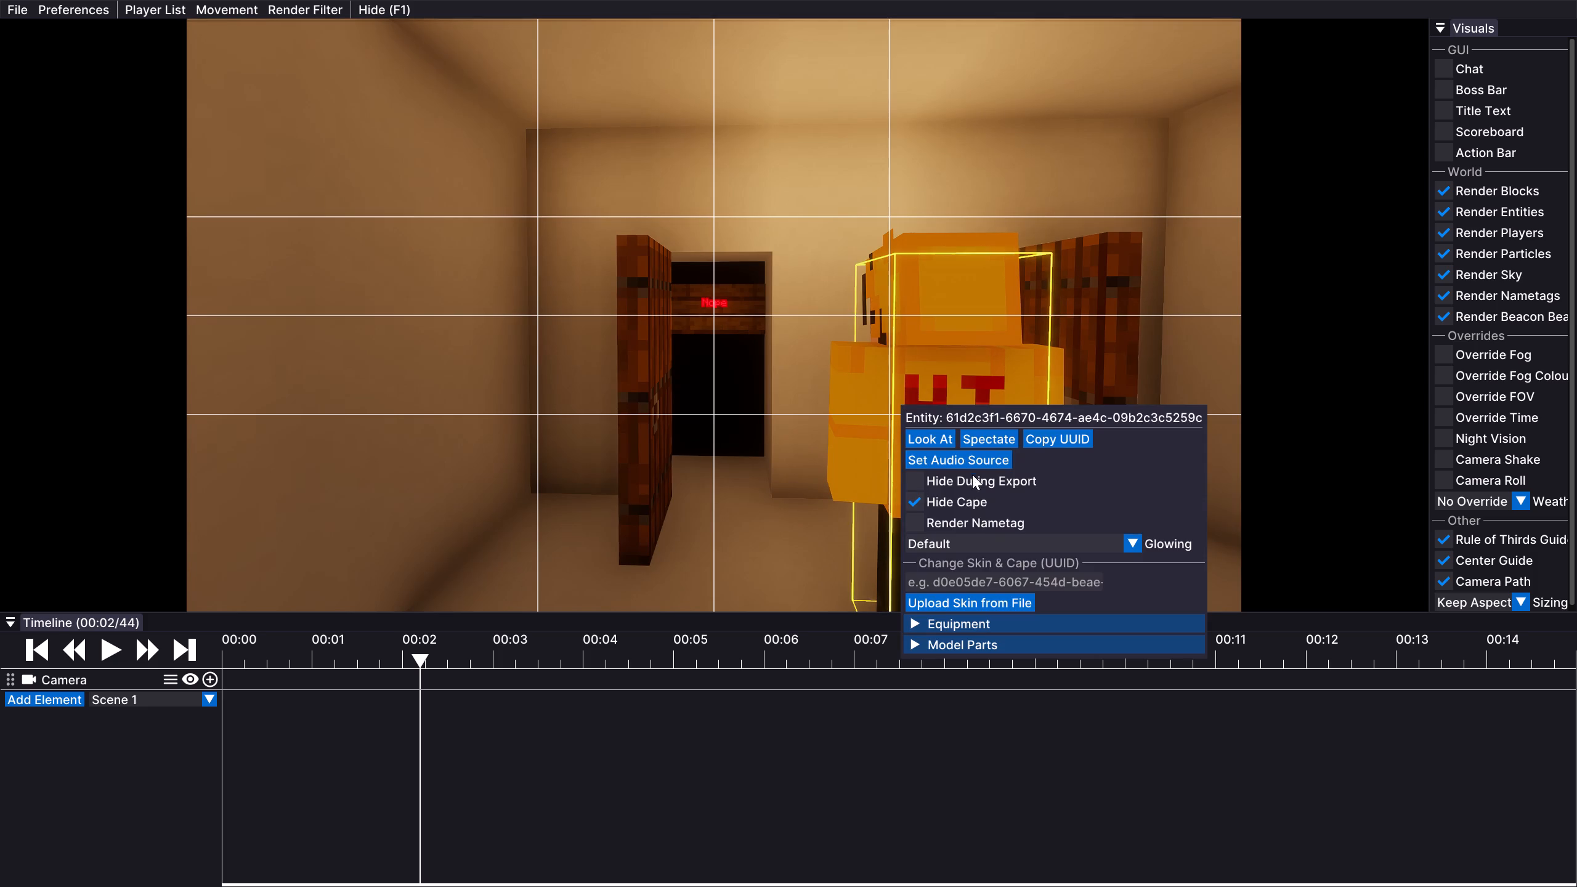
pyautogui.click(961, 522)
pyautogui.click(936, 519)
pyautogui.click(939, 500)
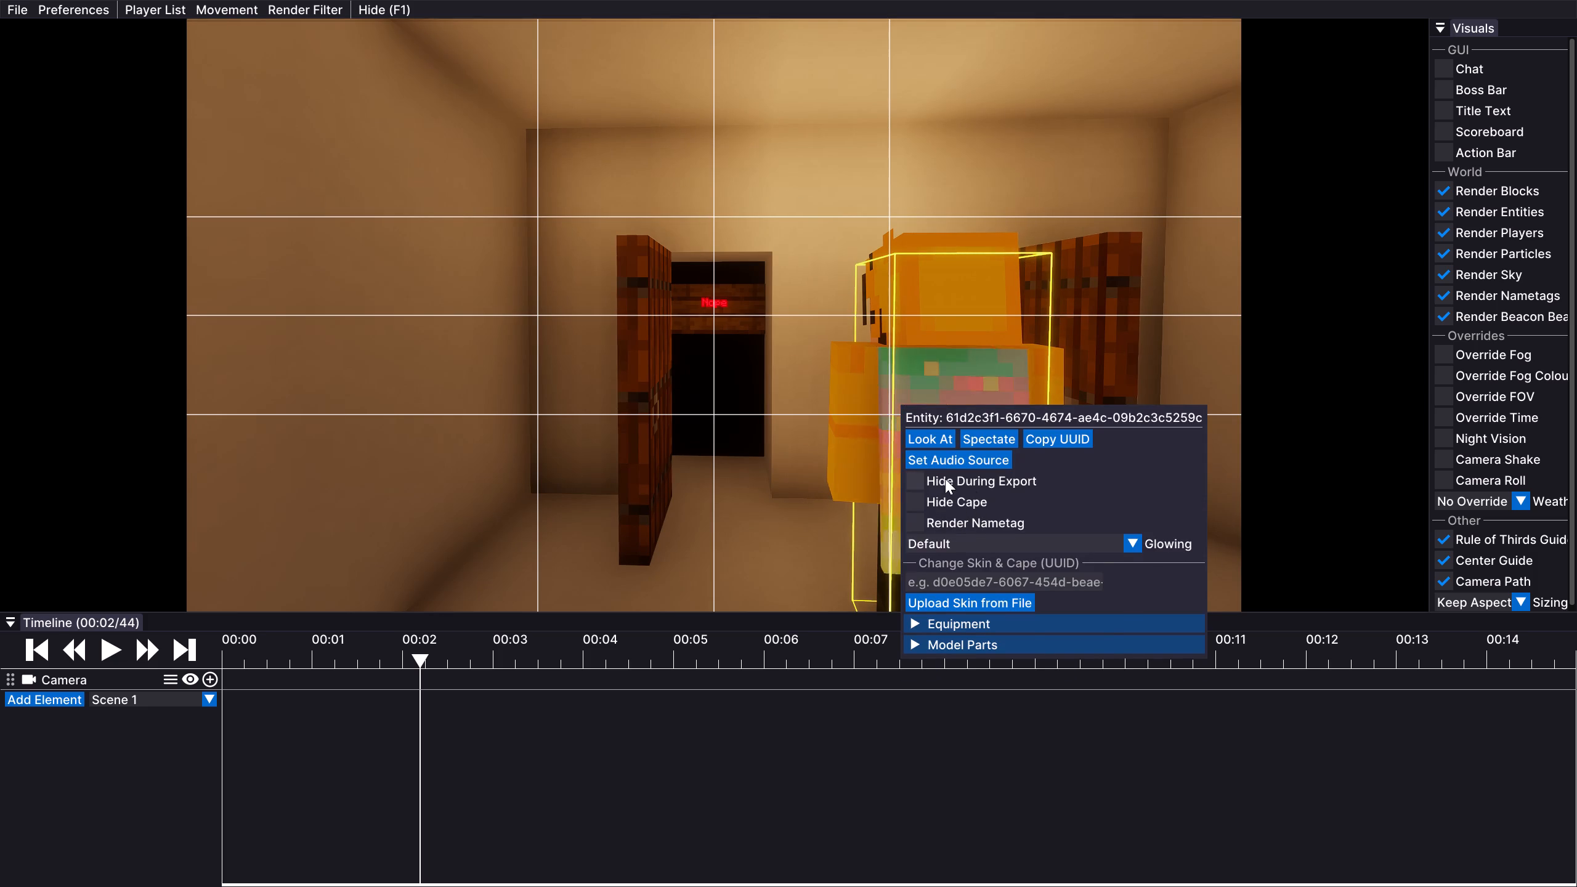
pyautogui.click(945, 479)
pyautogui.click(803, 236)
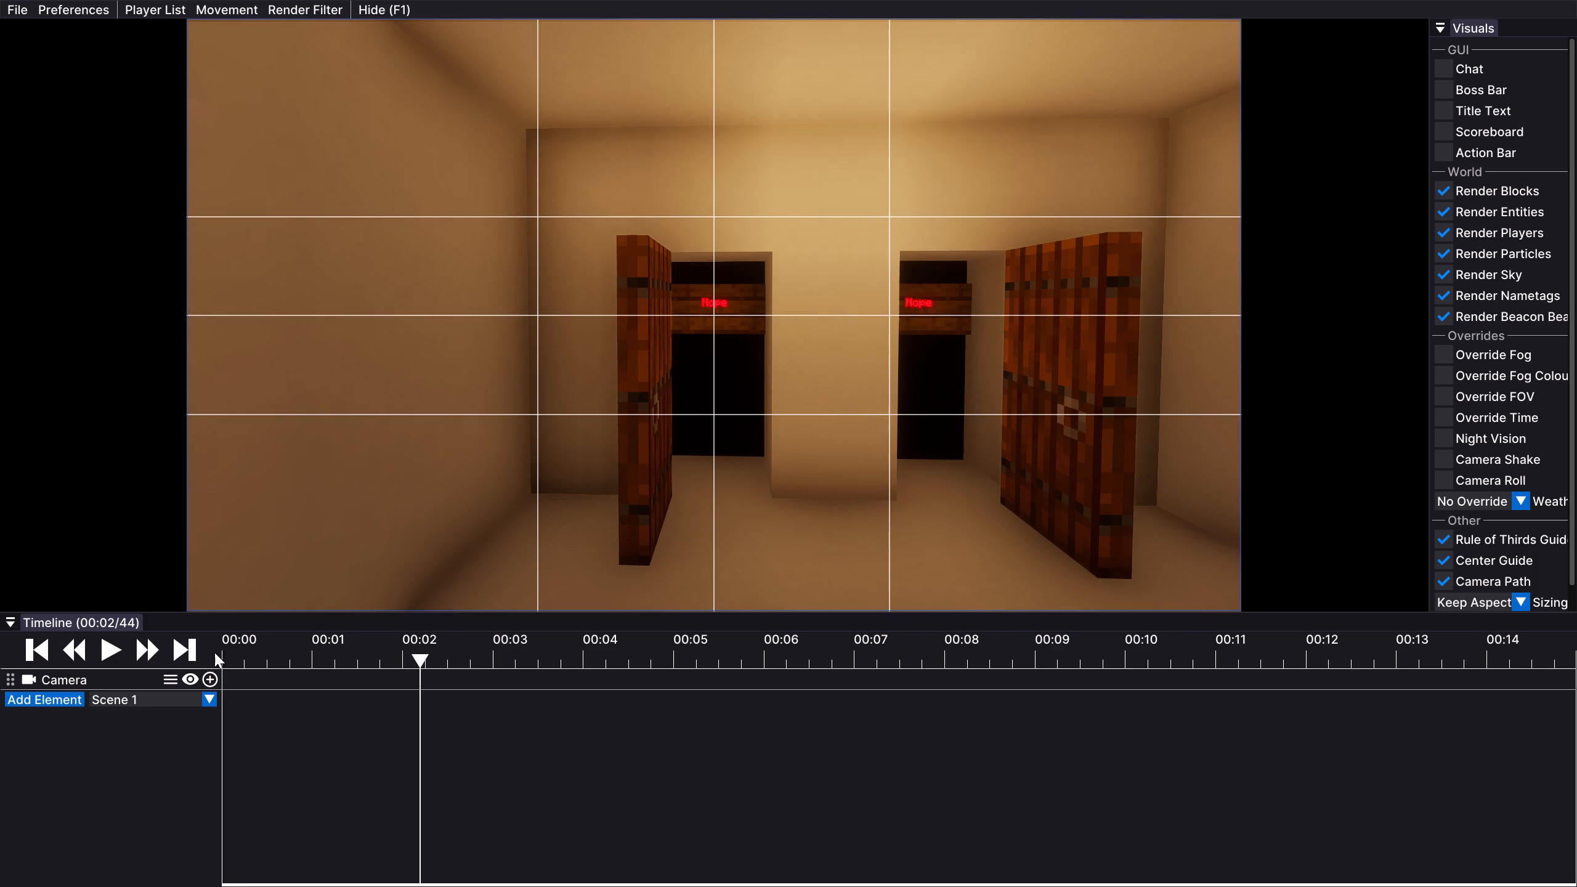
# Add the first Camera keyframe at tick 44 with the view of both doorways.
pyautogui.moveTo(222, 681); pyautogui.dragTo(215, 680)
pyautogui.click(209, 678)
# Advance the replay to tick 66 and add a Camera keyframe with the same view.
pyautogui.click(106, 651)
pyautogui.click(106, 651)
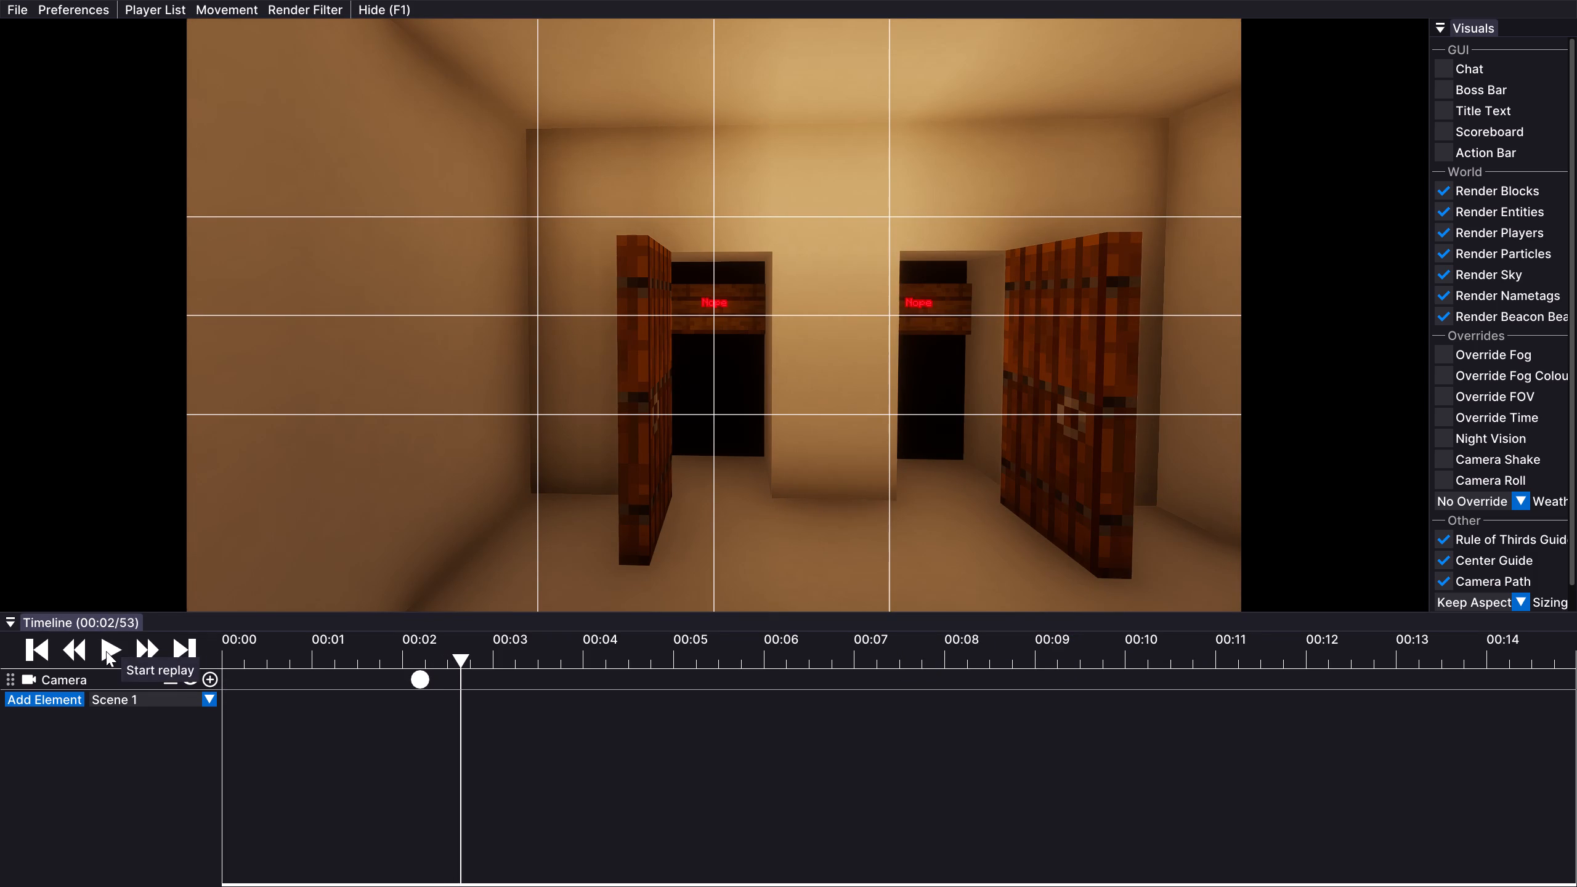
pyautogui.doubleClick(116, 646)
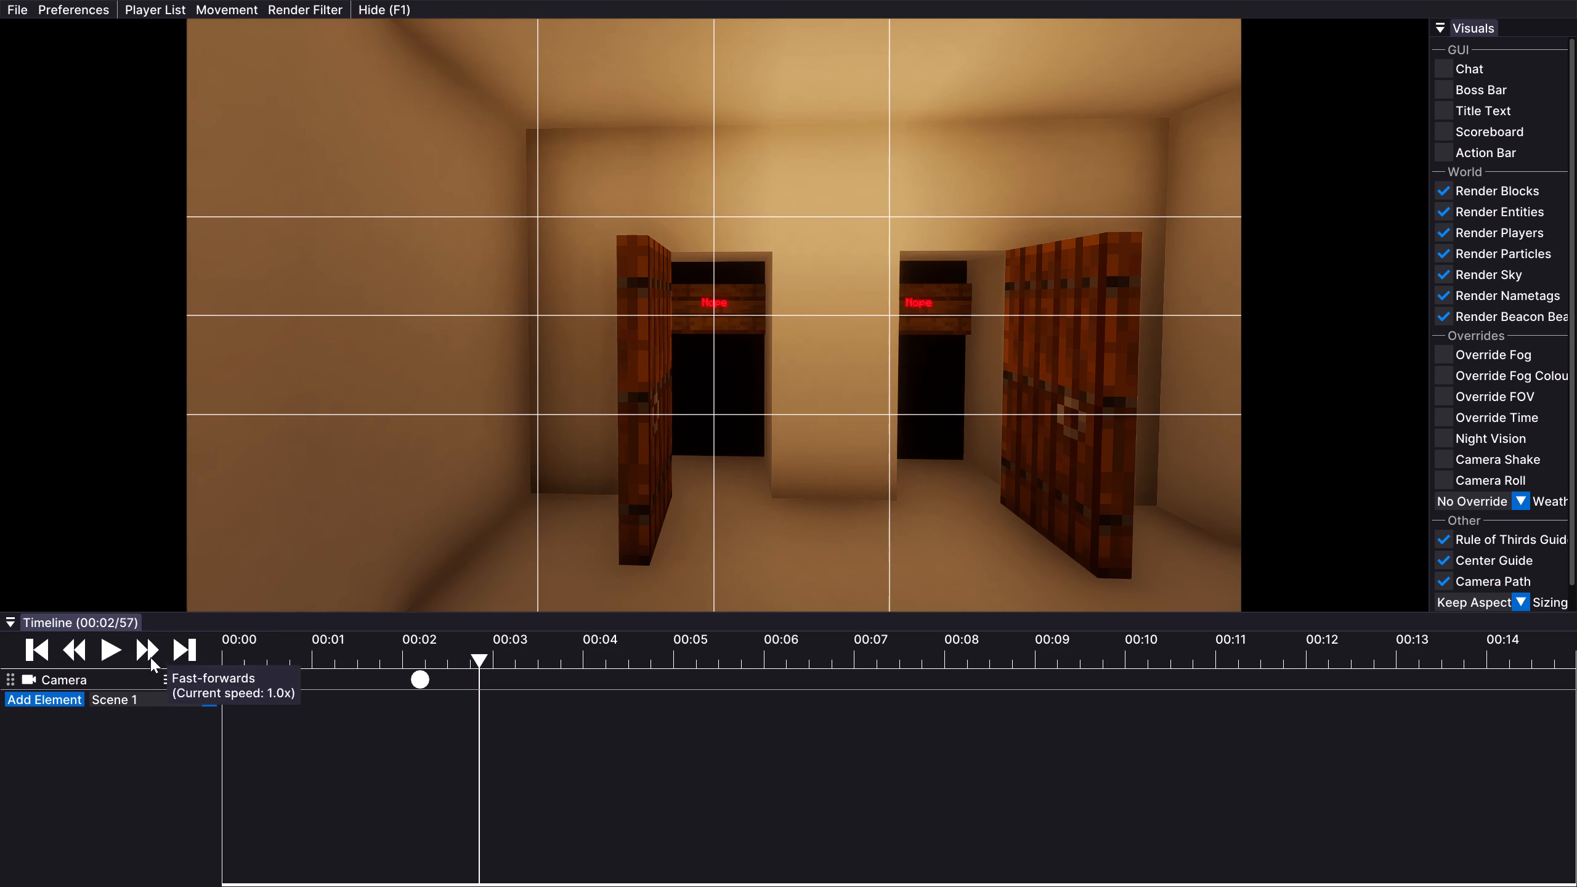
pyautogui.click(110, 648)
pyautogui.click(110, 648)
pyautogui.click(209, 674)
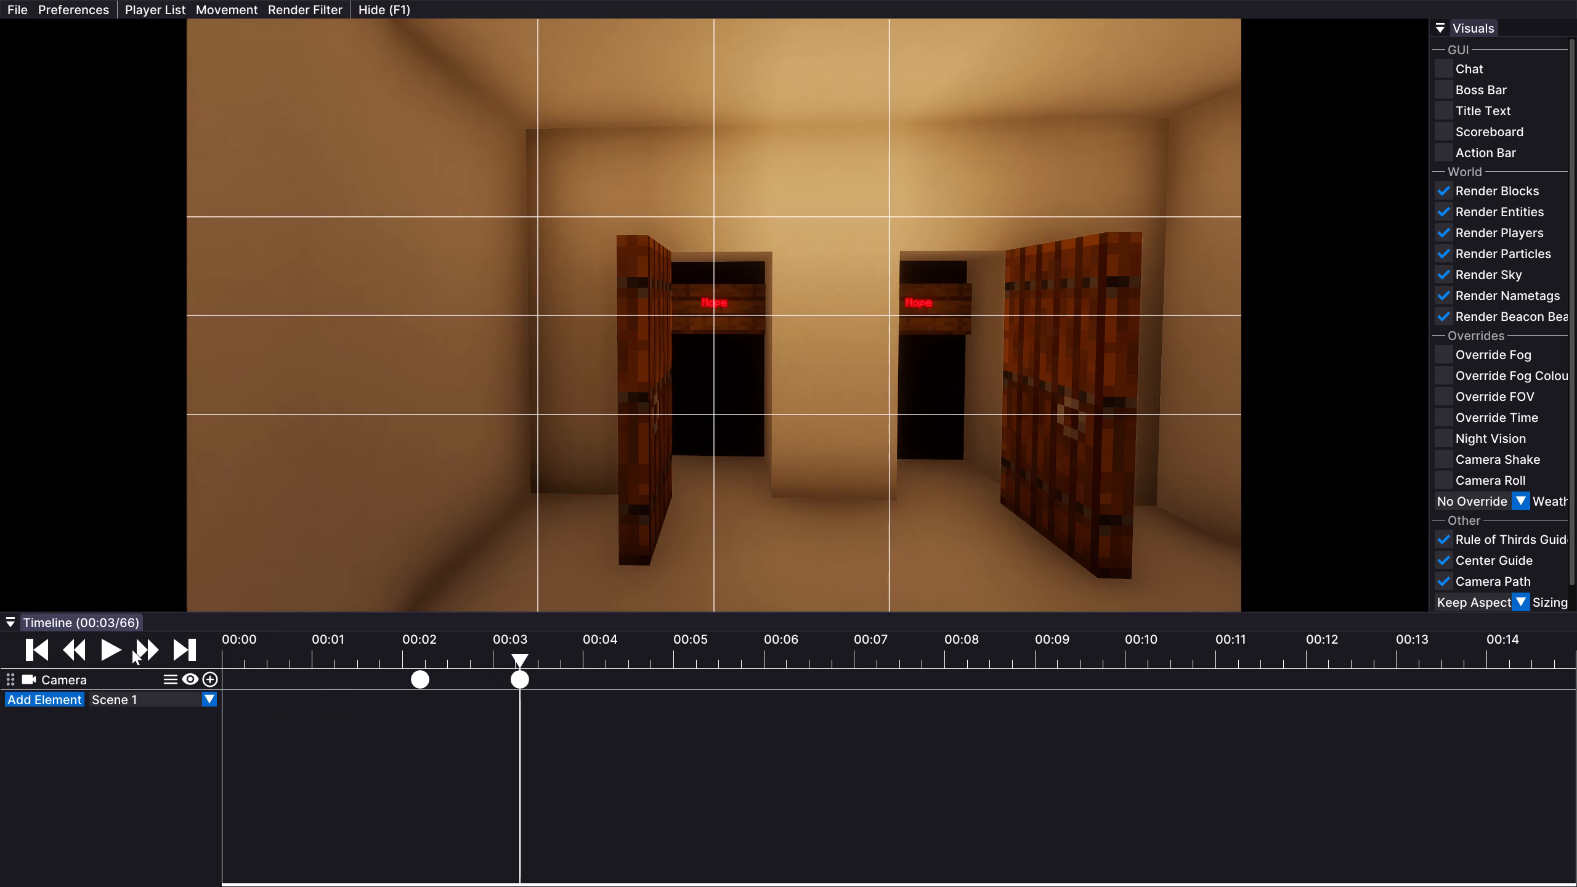
# Advance to tick 79, move the camera in close on the left doorway's Nope sign, and add a Camera keyframe.
pyautogui.click(124, 649)
pyautogui.click(118, 649)
pyautogui.click(118, 649)
pyautogui.press('Up')
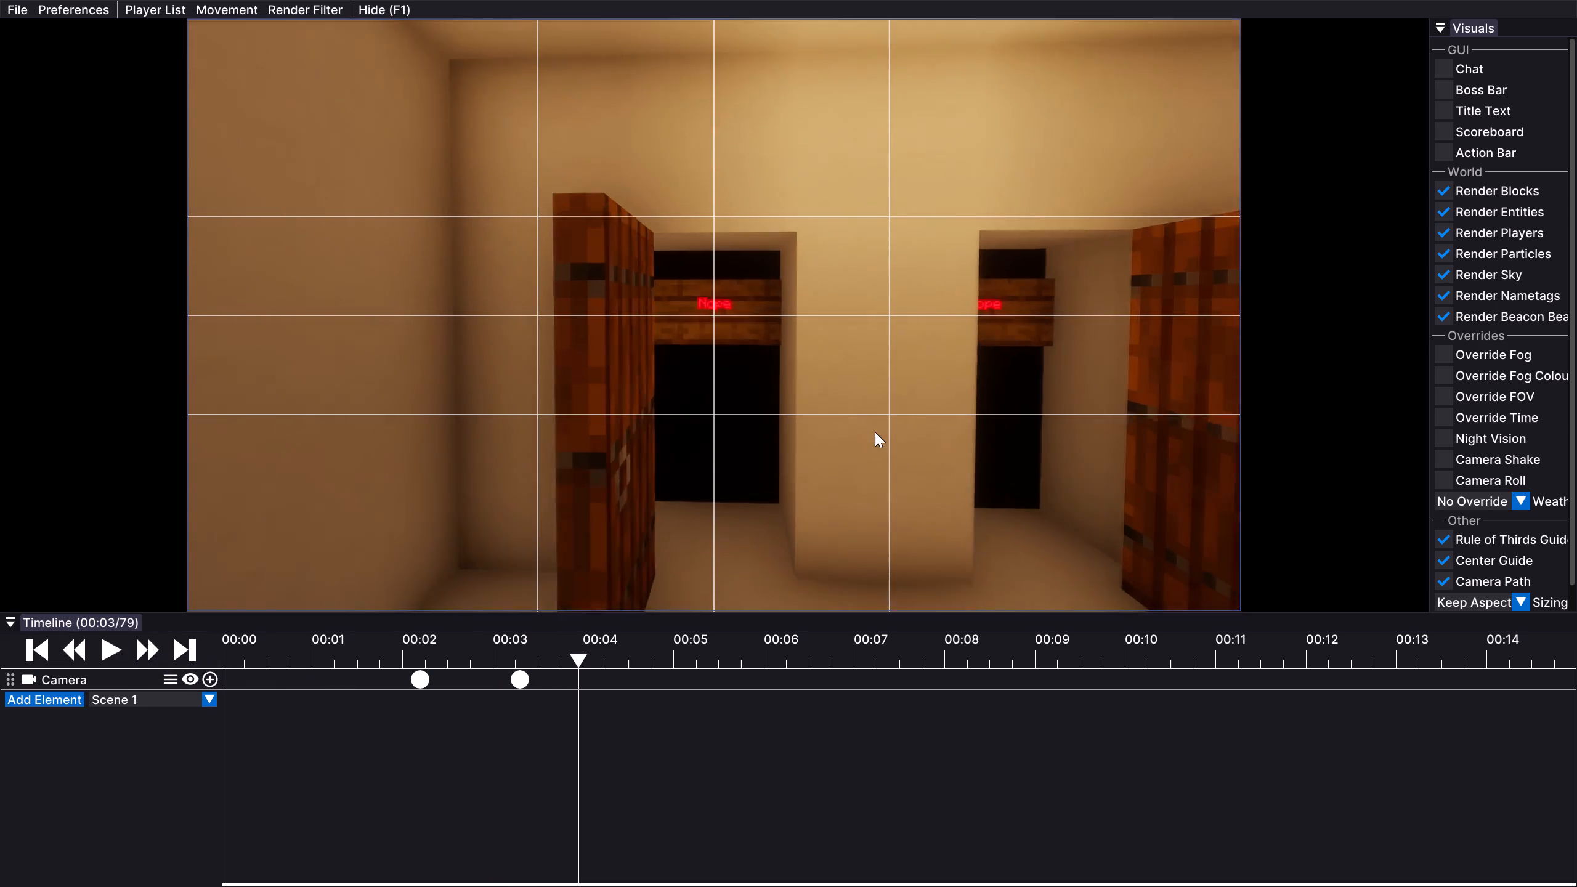
pyautogui.press('Down')
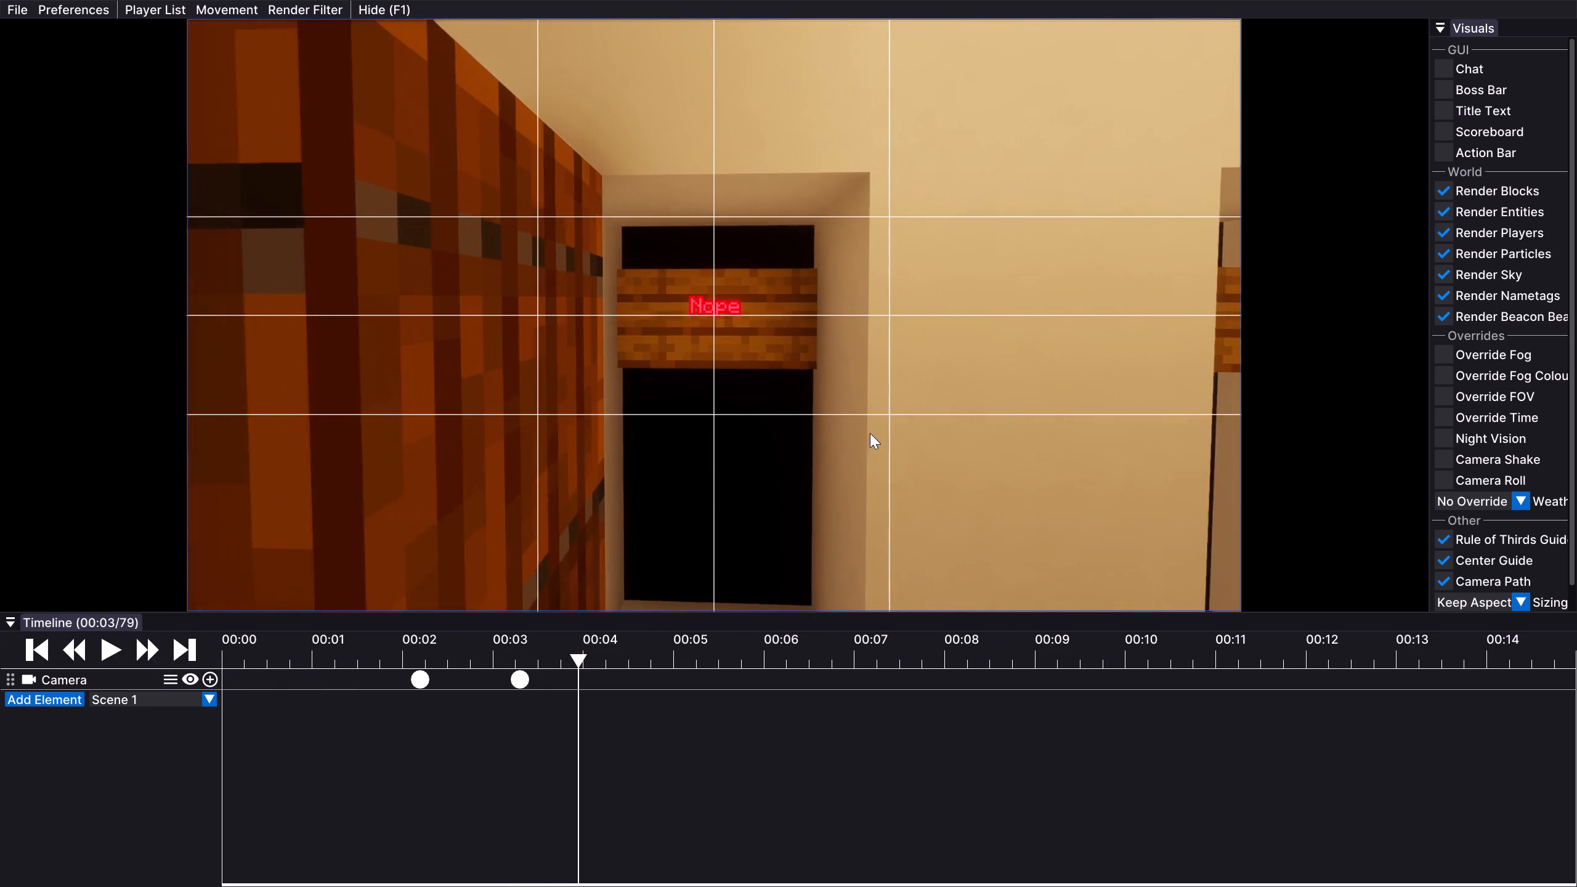
pyautogui.click(212, 680)
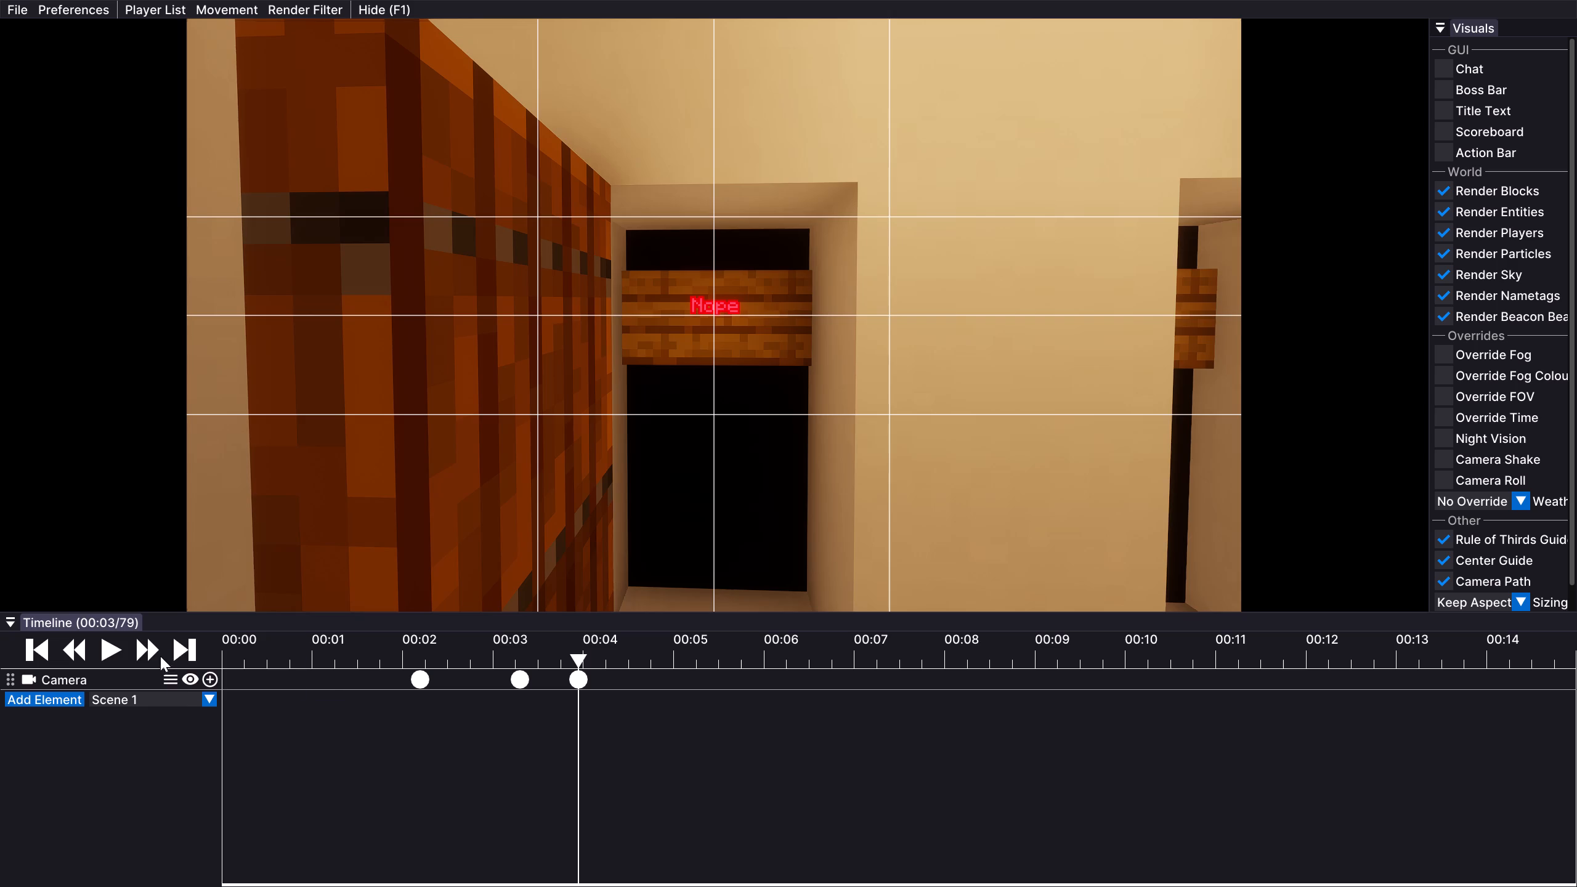
# Advance to tick 93, turn the camera towards the wall between the two doorways, and add a Camera keyframe.
pyautogui.click(117, 650)
pyautogui.click(117, 650)
pyautogui.moveTo(708, 480); pyautogui.dragTo(789, 443)
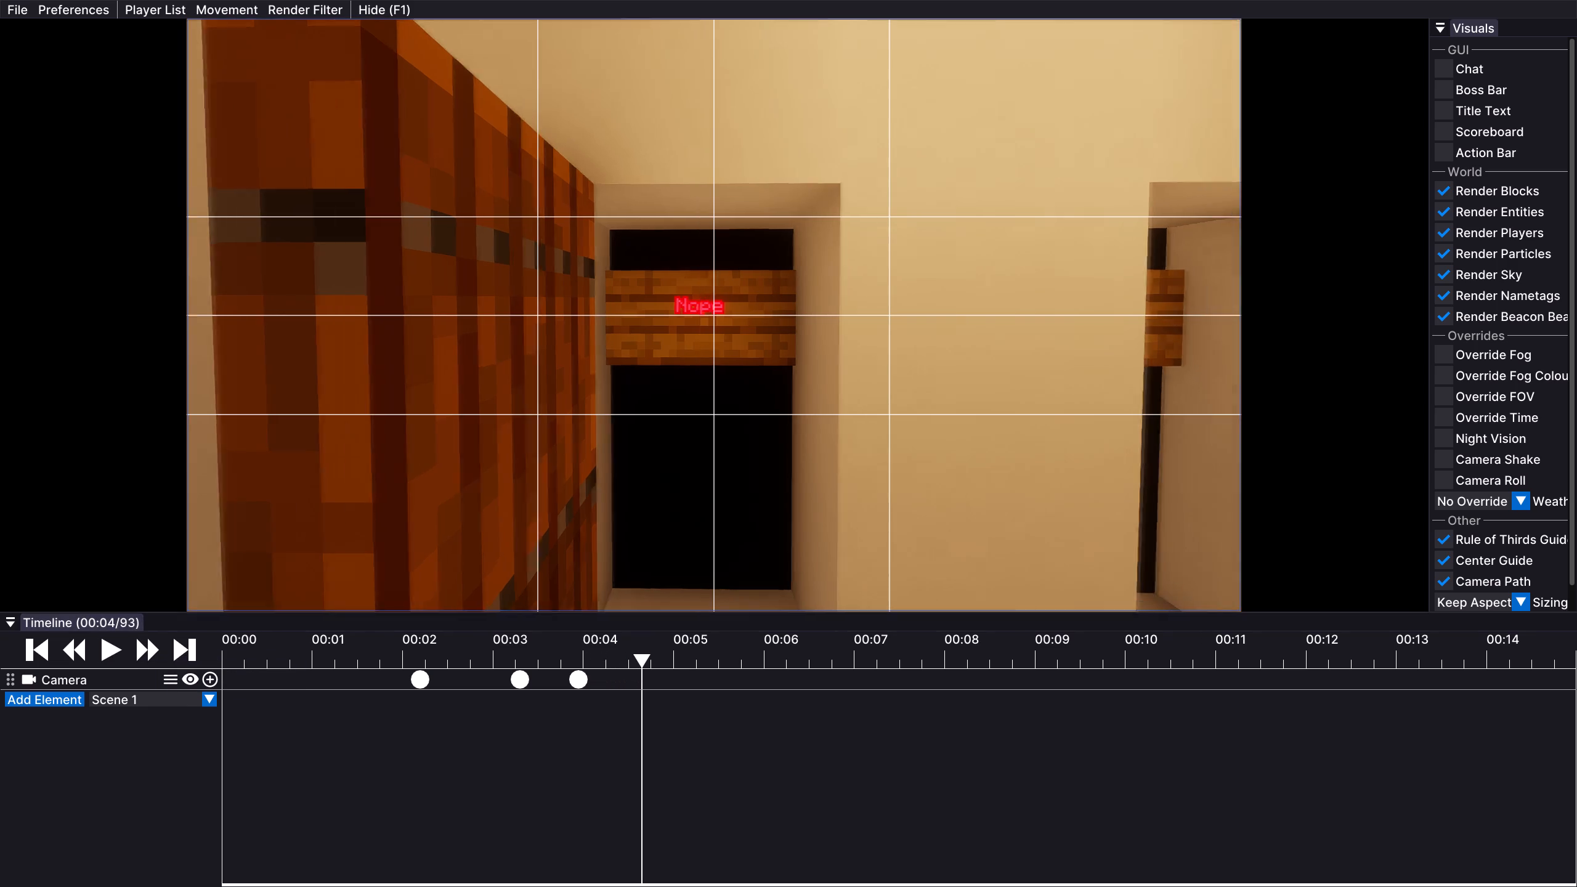
pyautogui.moveTo(789, 443); pyautogui.dragTo(788, 443)
pyautogui.click(209, 679)
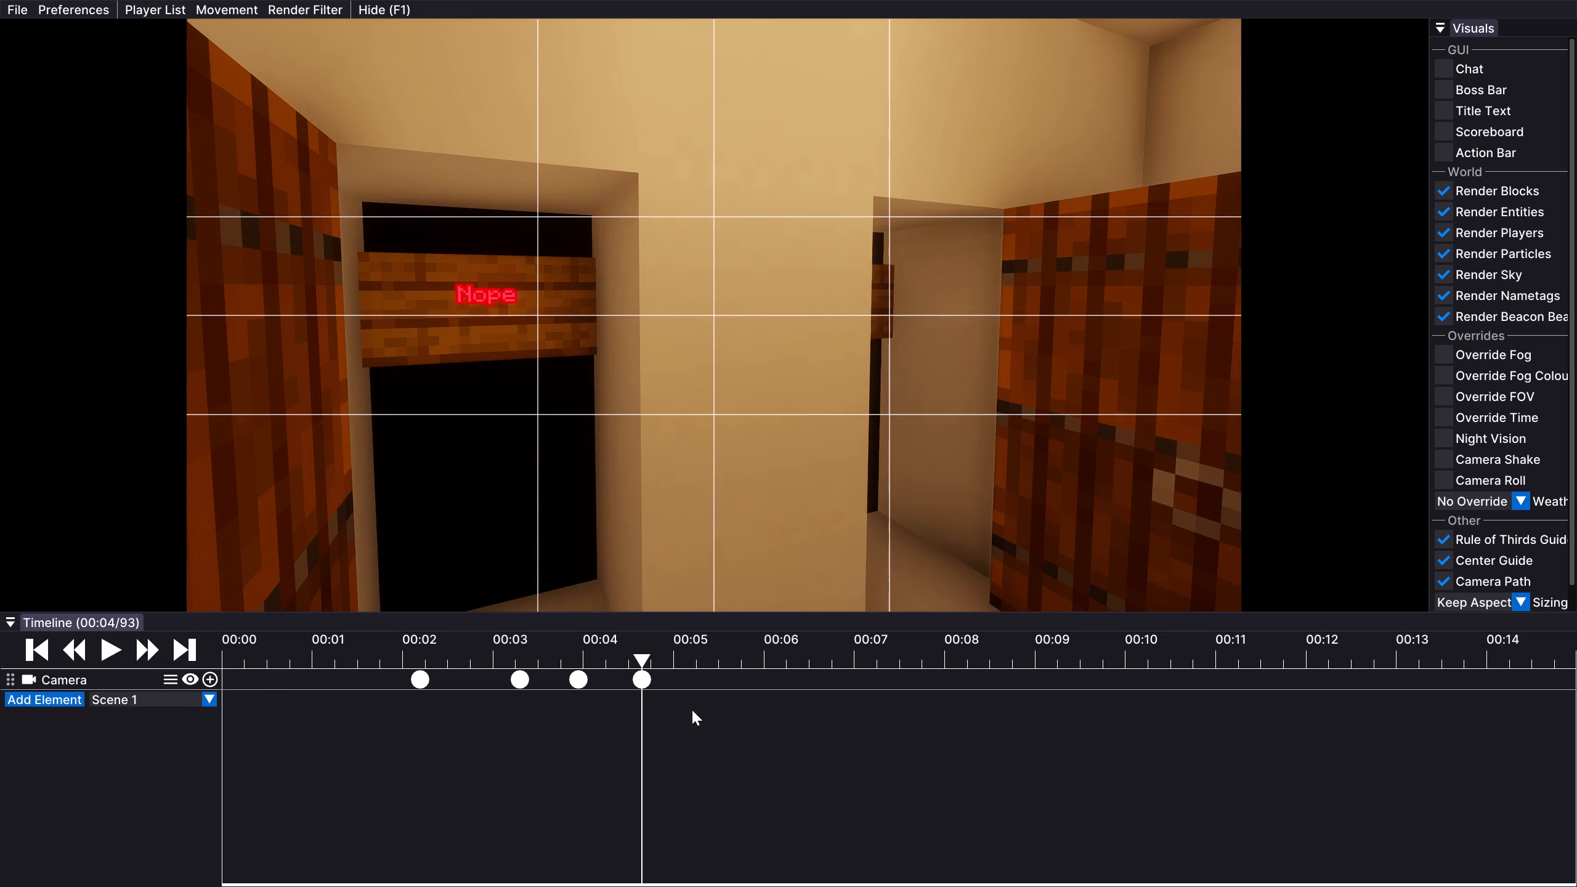
# Move the tick 93 Camera keyframe earlier, to midway between the tick 79 keyframe and the playhead.
pyautogui.click(623, 680)
pyautogui.click(633, 668)
pyautogui.moveTo(639, 680); pyautogui.dragTo(607, 678)
# Reframe the camera to centre the right doorway's Nope sign and add a Camera keyframe at tick 93.
pyautogui.moveTo(784, 534); pyautogui.dragTo(788, 443)
pyautogui.press('Right')
pyautogui.moveTo(933, 235); pyautogui.dragTo(788, 443)
pyautogui.press('Right')
pyautogui.press('Left')
pyautogui.press('Right')
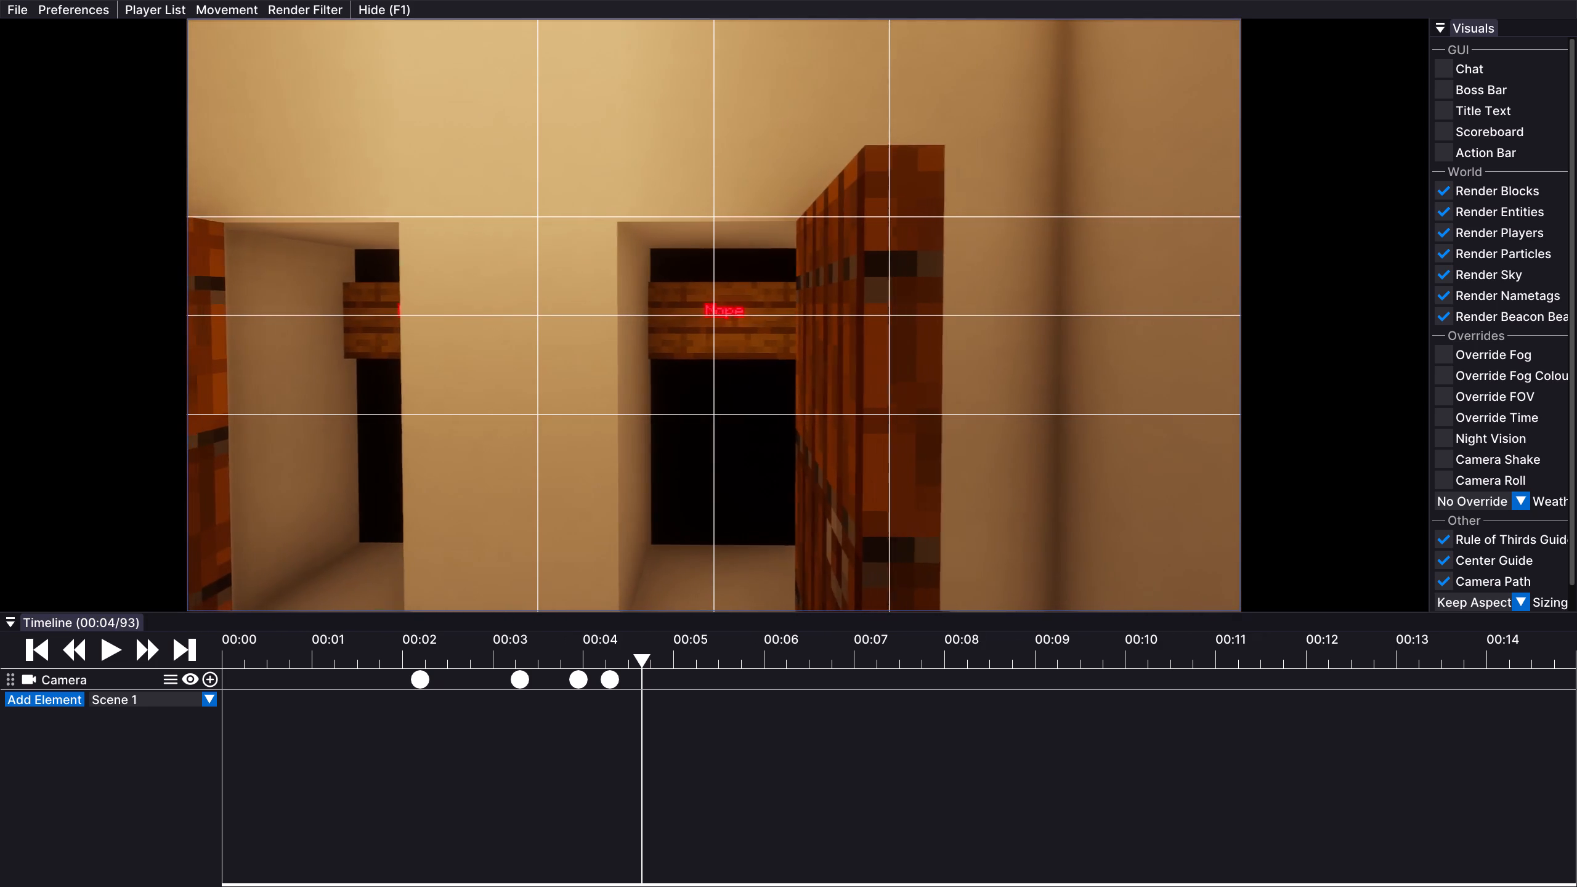
pyautogui.moveTo(788, 443); pyautogui.dragTo(788, 443)
pyautogui.rightClick(714, 315)
pyautogui.press('Left')
pyautogui.moveTo(729, 316); pyautogui.dragTo(788, 443)
pyautogui.click(201, 681)
pyautogui.click(216, 675)
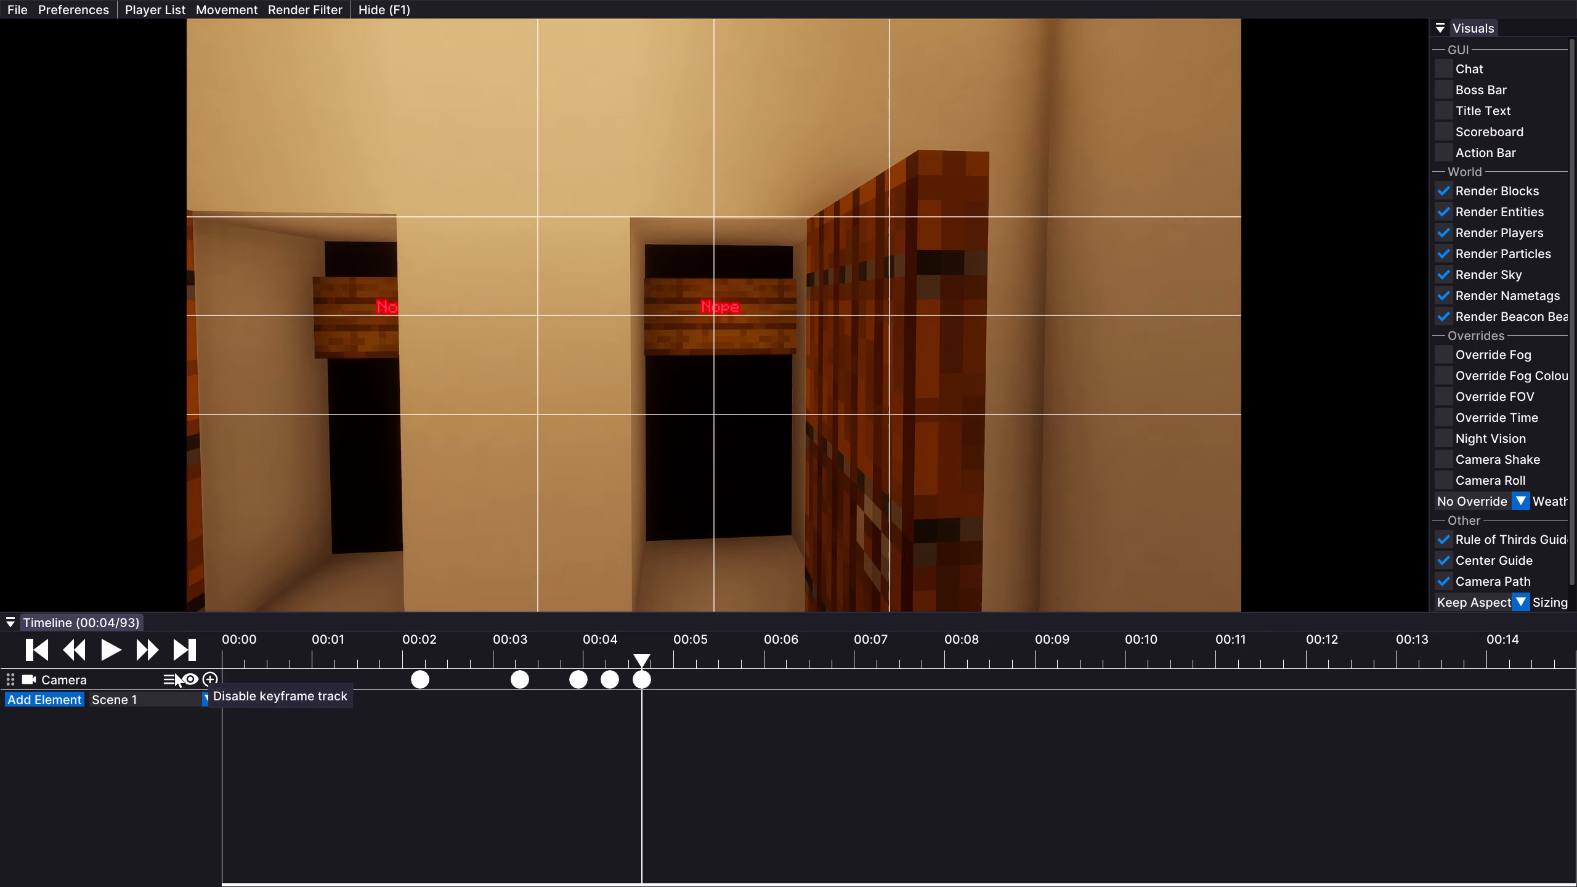
# Advance to tick 111, move the camera in close on the right doorway's Nope sign, and add a Camera keyframe.
pyautogui.click(110, 651)
pyautogui.click(110, 651)
pyautogui.press('Up')
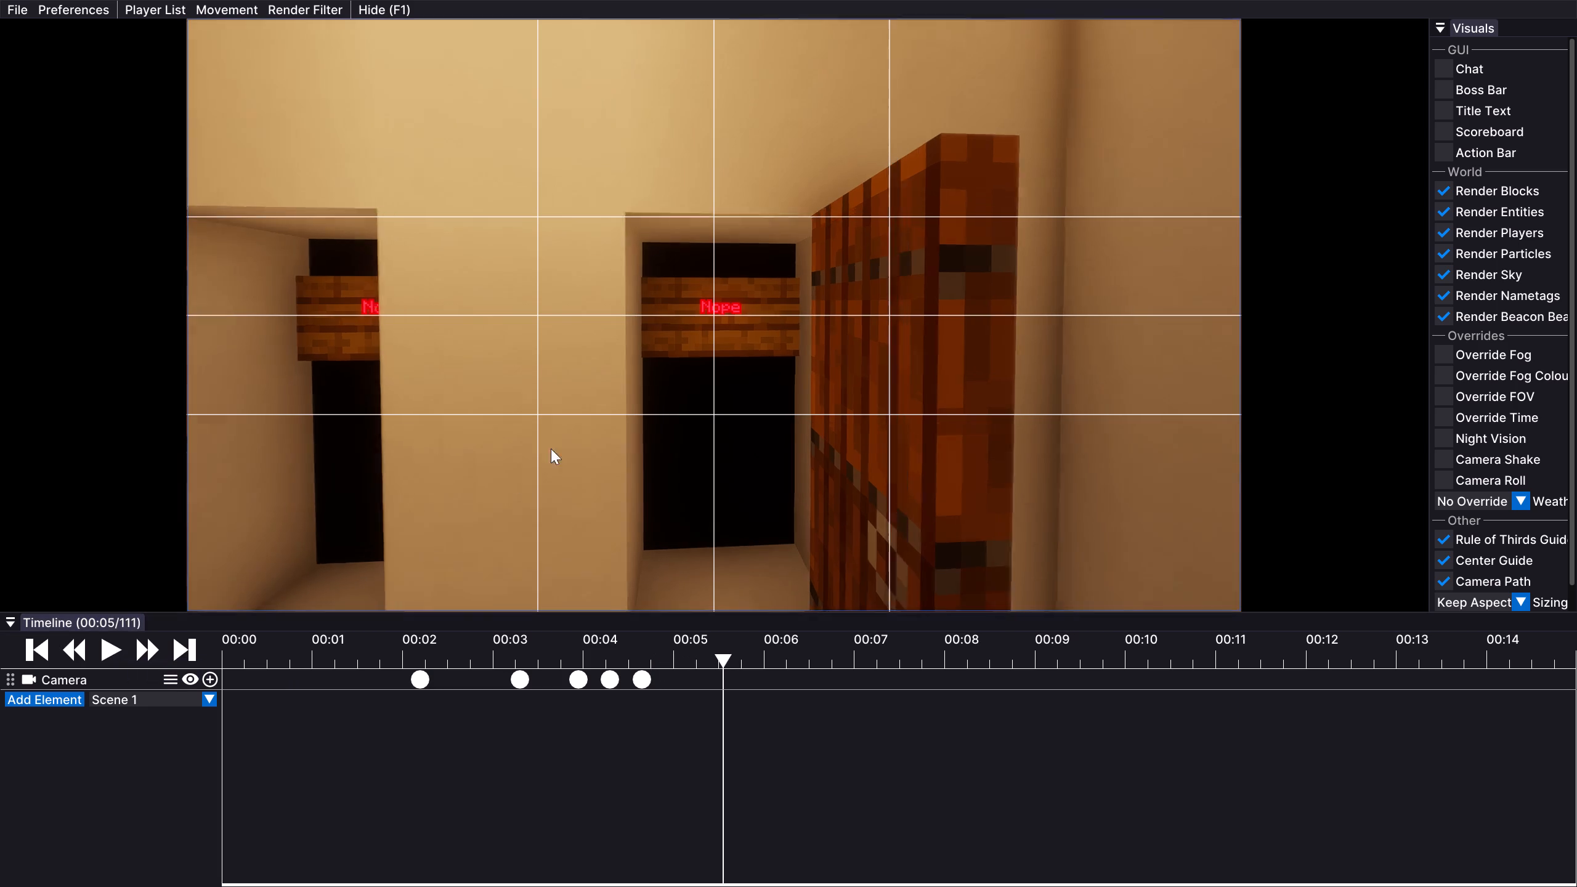
pyautogui.click(206, 678)
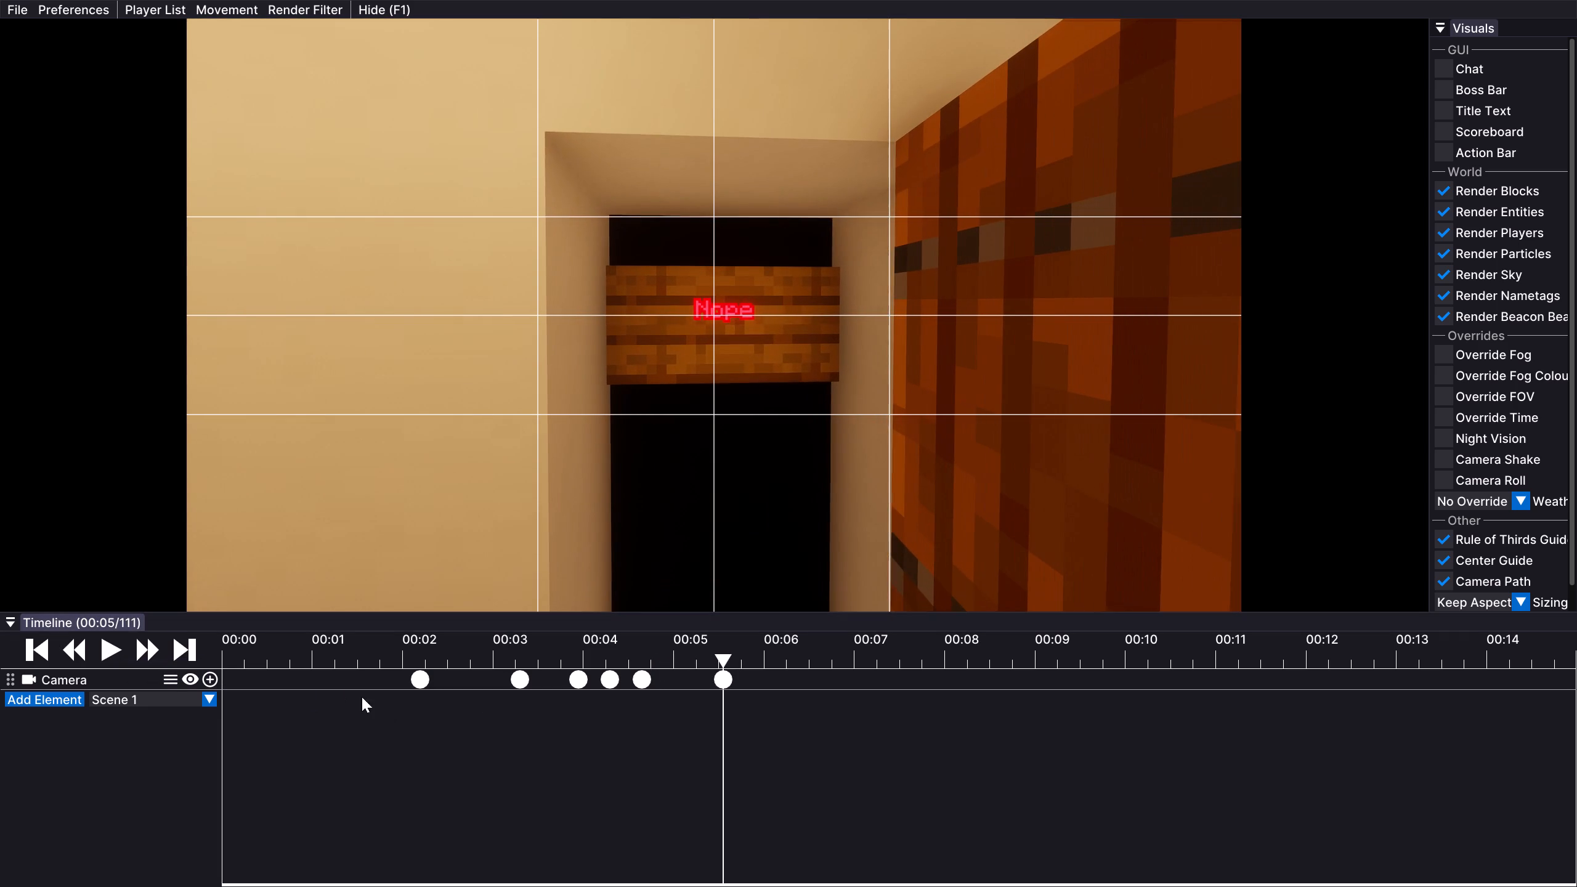
# Move the tick 111 Camera keyframe earlier, to just after 00:05.
pyautogui.moveTo(720, 676); pyautogui.dragTo(682, 675)
# Advance to tick 118, pull the camera back to frame both open doorways with their Nope signs, and add a Camera keyframe.
pyautogui.doubleClick(110, 650)
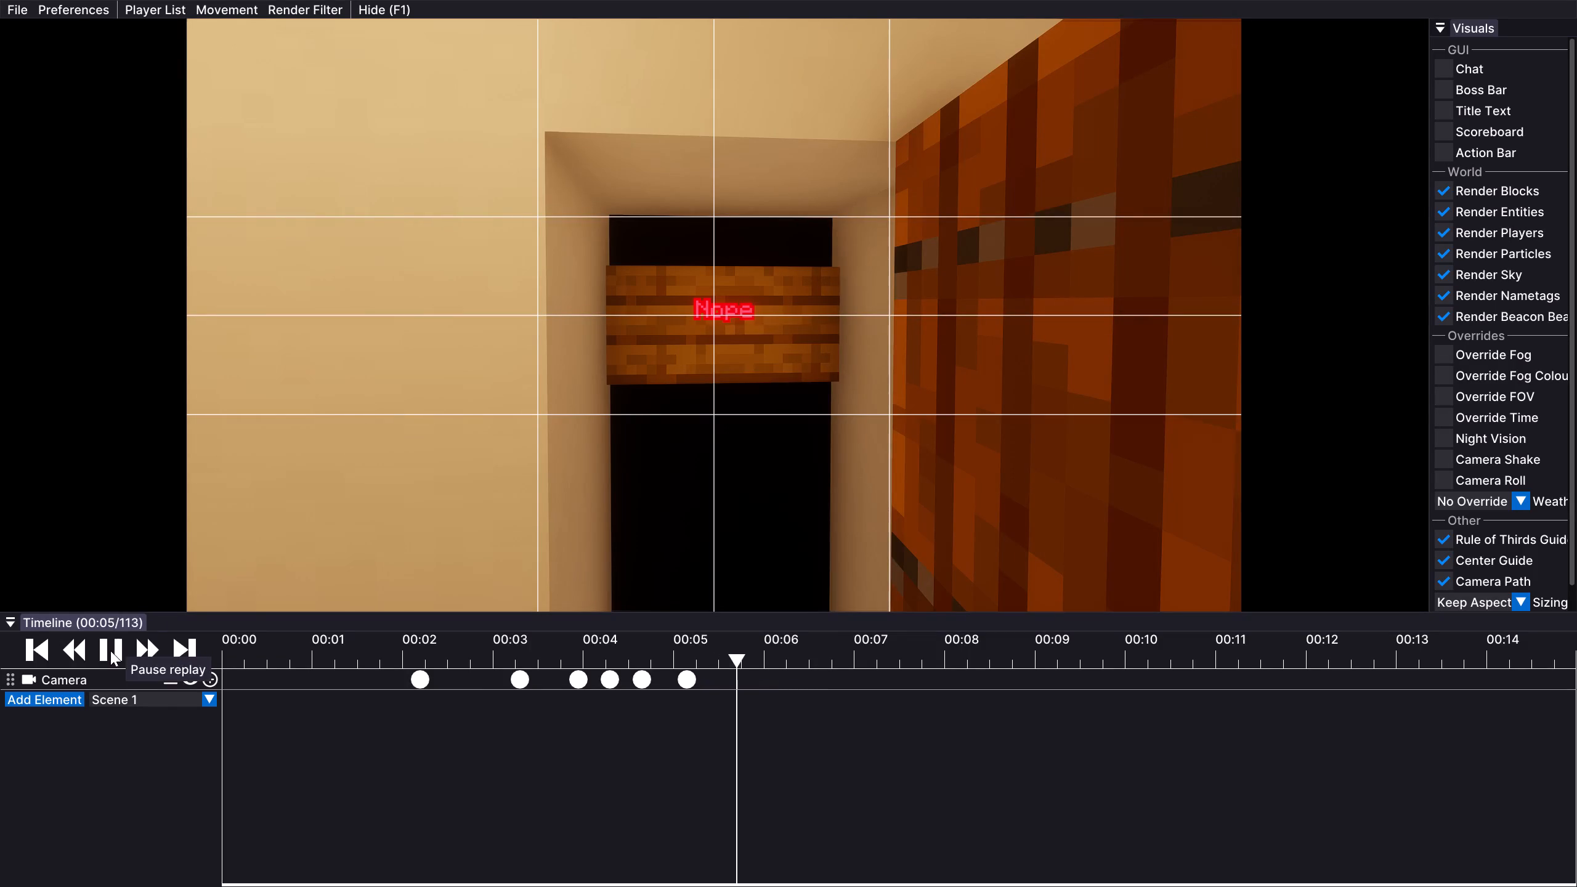
pyautogui.press('Down')
pyautogui.moveTo(960, 355); pyautogui.dragTo(789, 444)
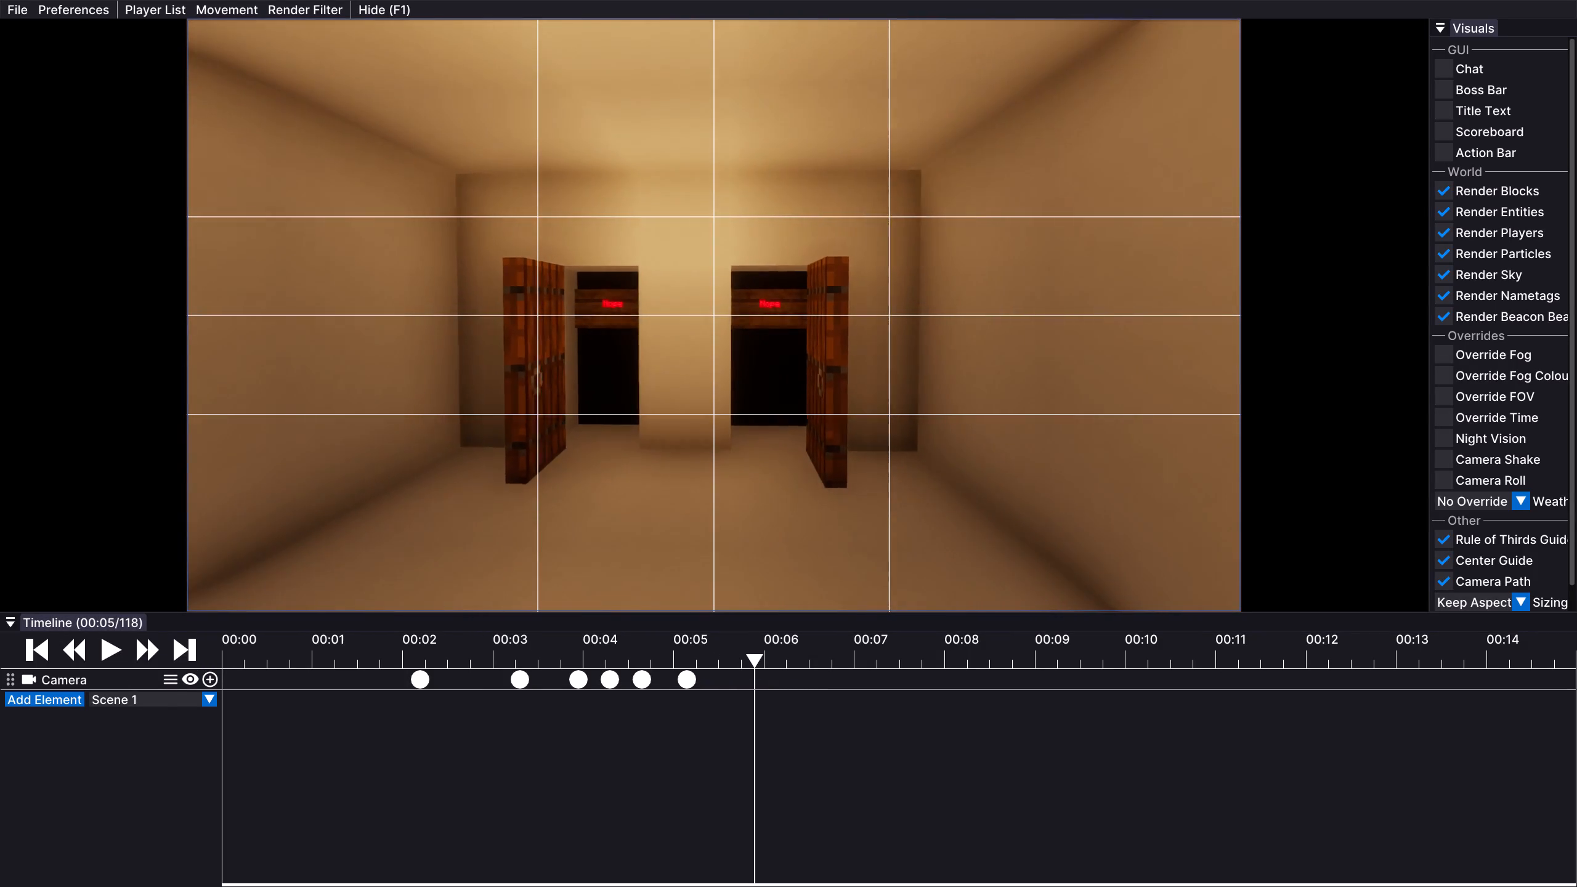
pyautogui.moveTo(789, 444); pyautogui.dragTo(788, 443)
pyautogui.press('Up')
pyautogui.press('Left')
pyautogui.press('Right')
pyautogui.press('Left')
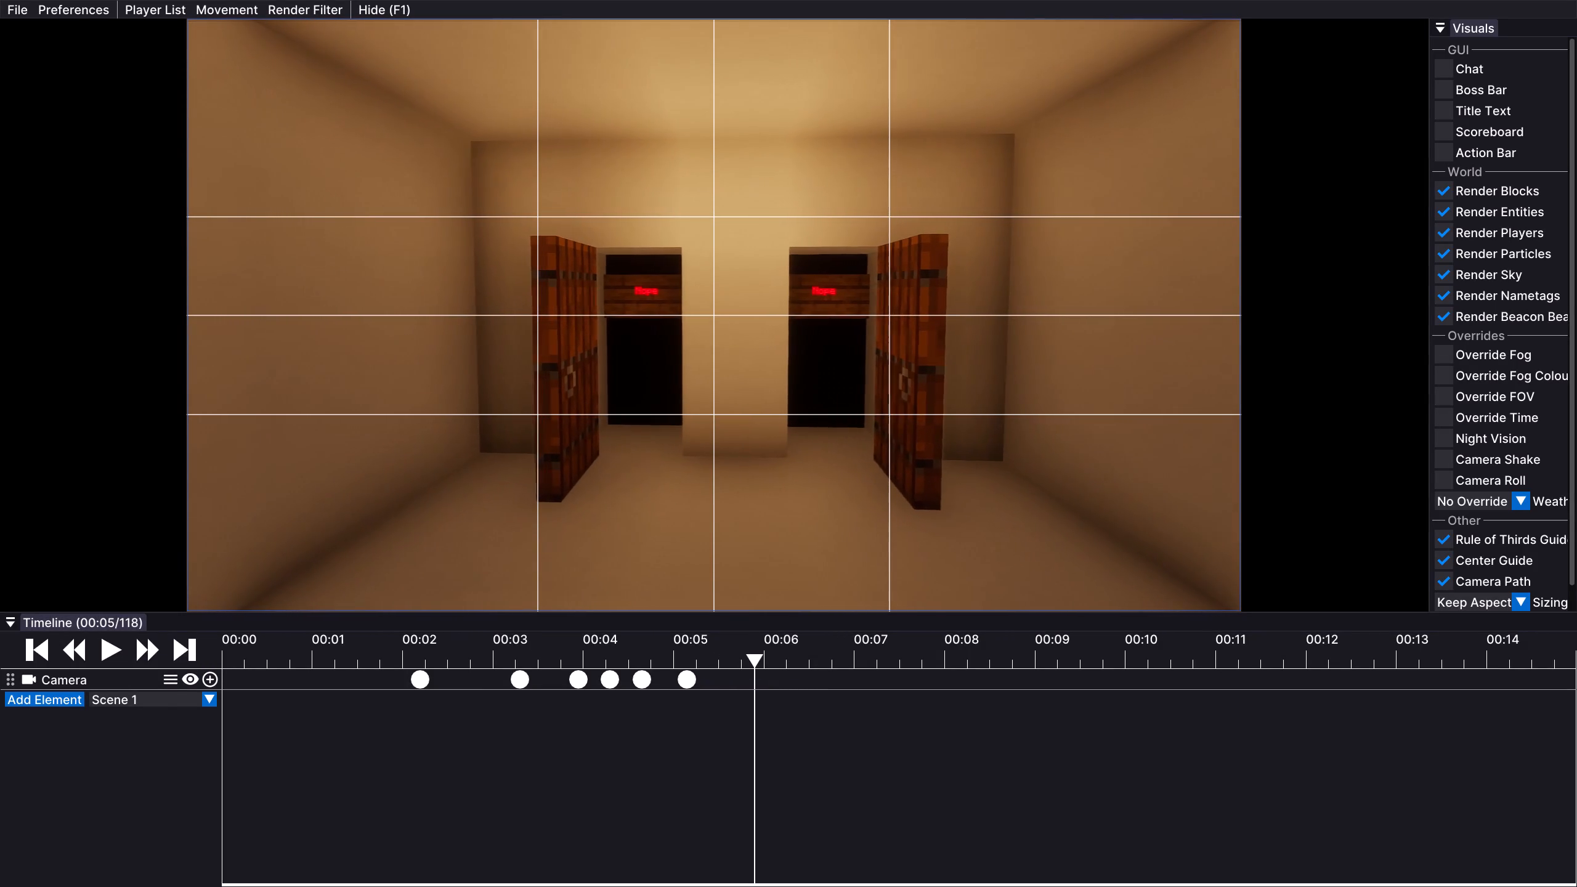
pyautogui.moveTo(788, 443); pyautogui.dragTo(788, 443)
pyautogui.rightClick(716, 314)
pyautogui.rightClick(730, 344)
pyautogui.rightClick(731, 394)
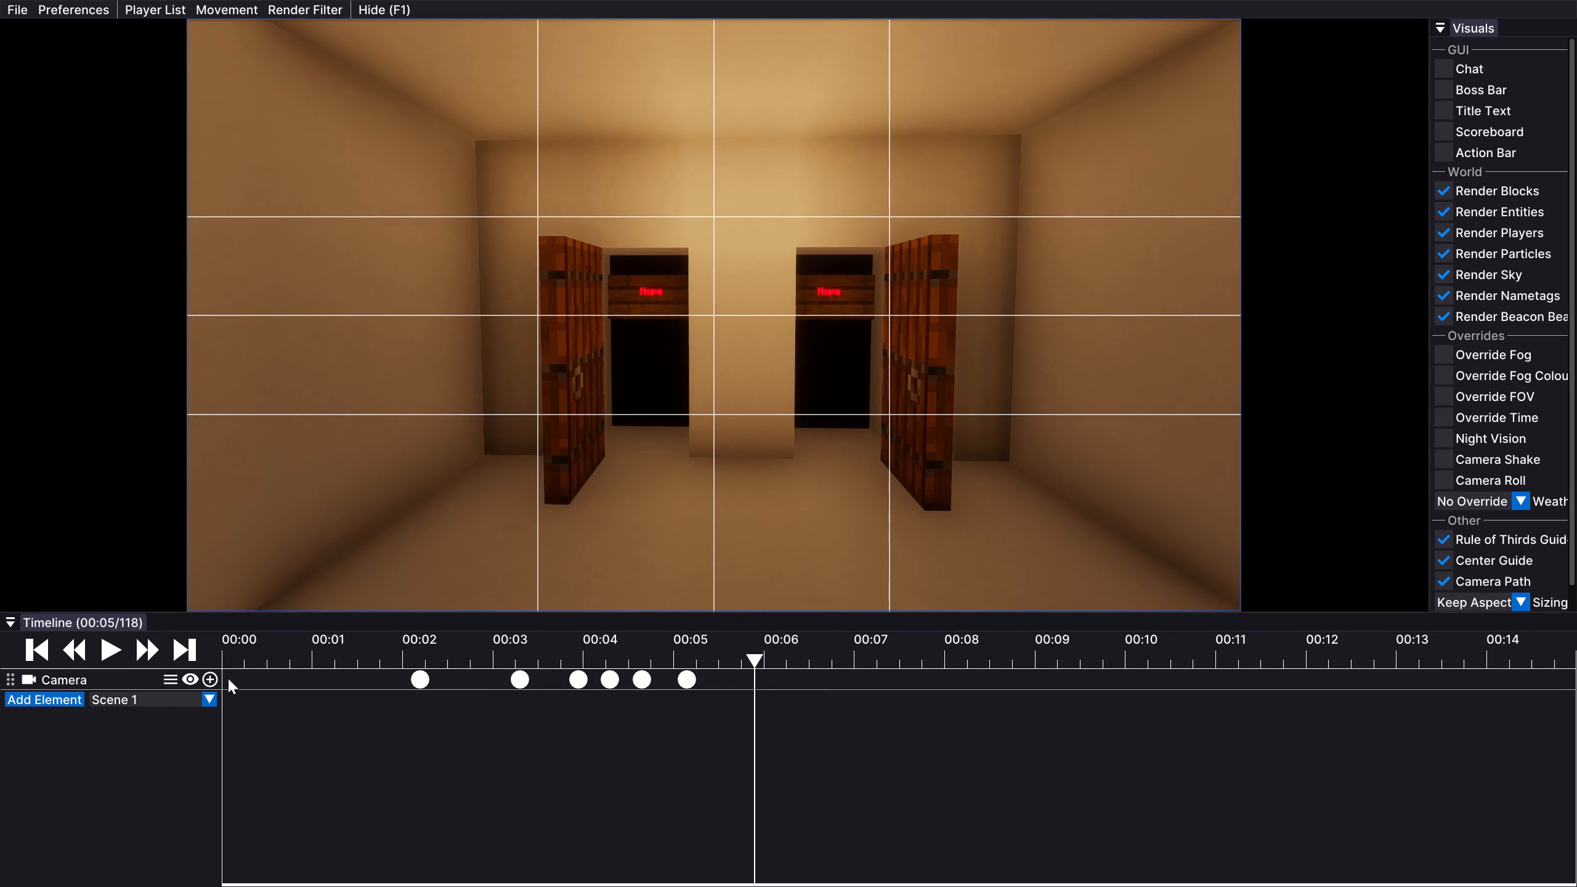
pyautogui.click(211, 678)
# Replay the sequence, set the playhead to tick 163, move the camera closer to the two doorways, and add a Camera keyframe.
pyautogui.click(115, 648)
pyautogui.click(115, 648)
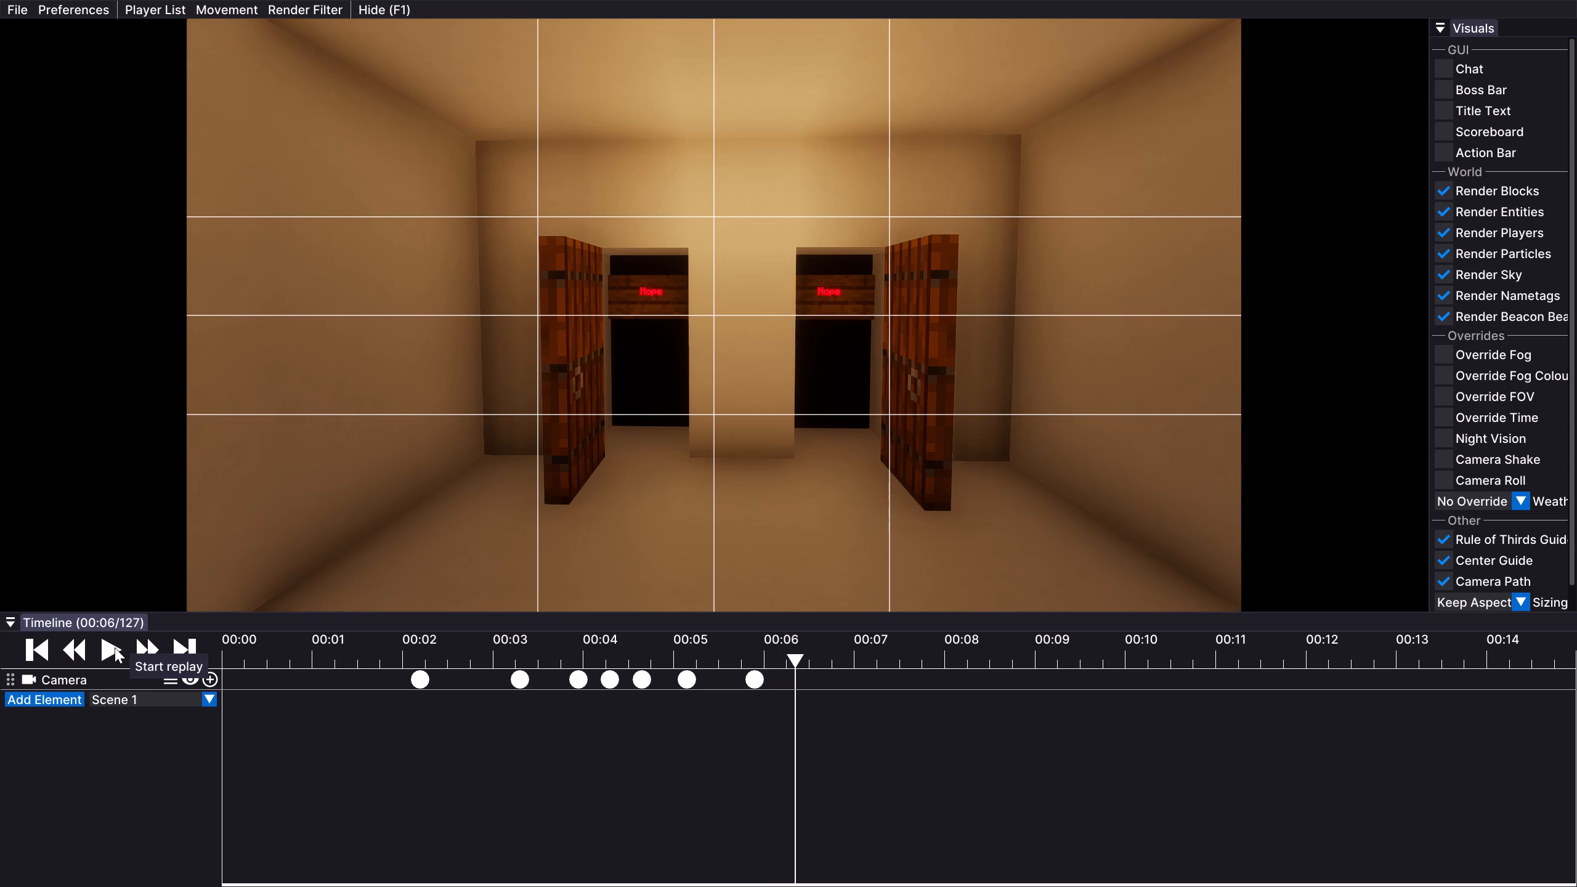
pyautogui.click(448, 651)
pyautogui.click(110, 646)
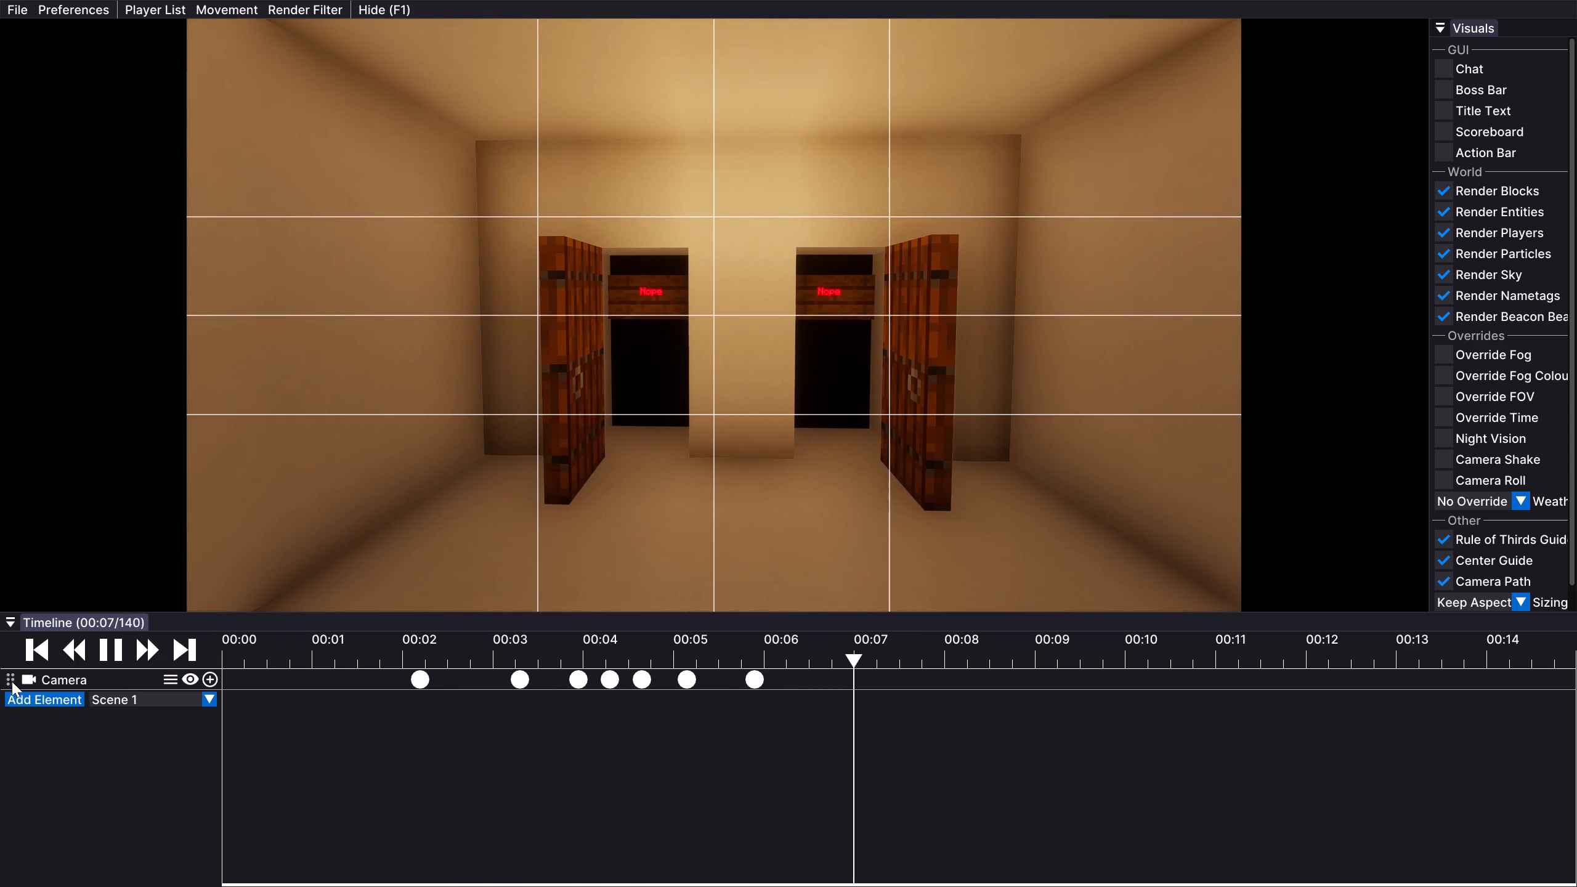
pyautogui.click(108, 637)
pyautogui.click(104, 652)
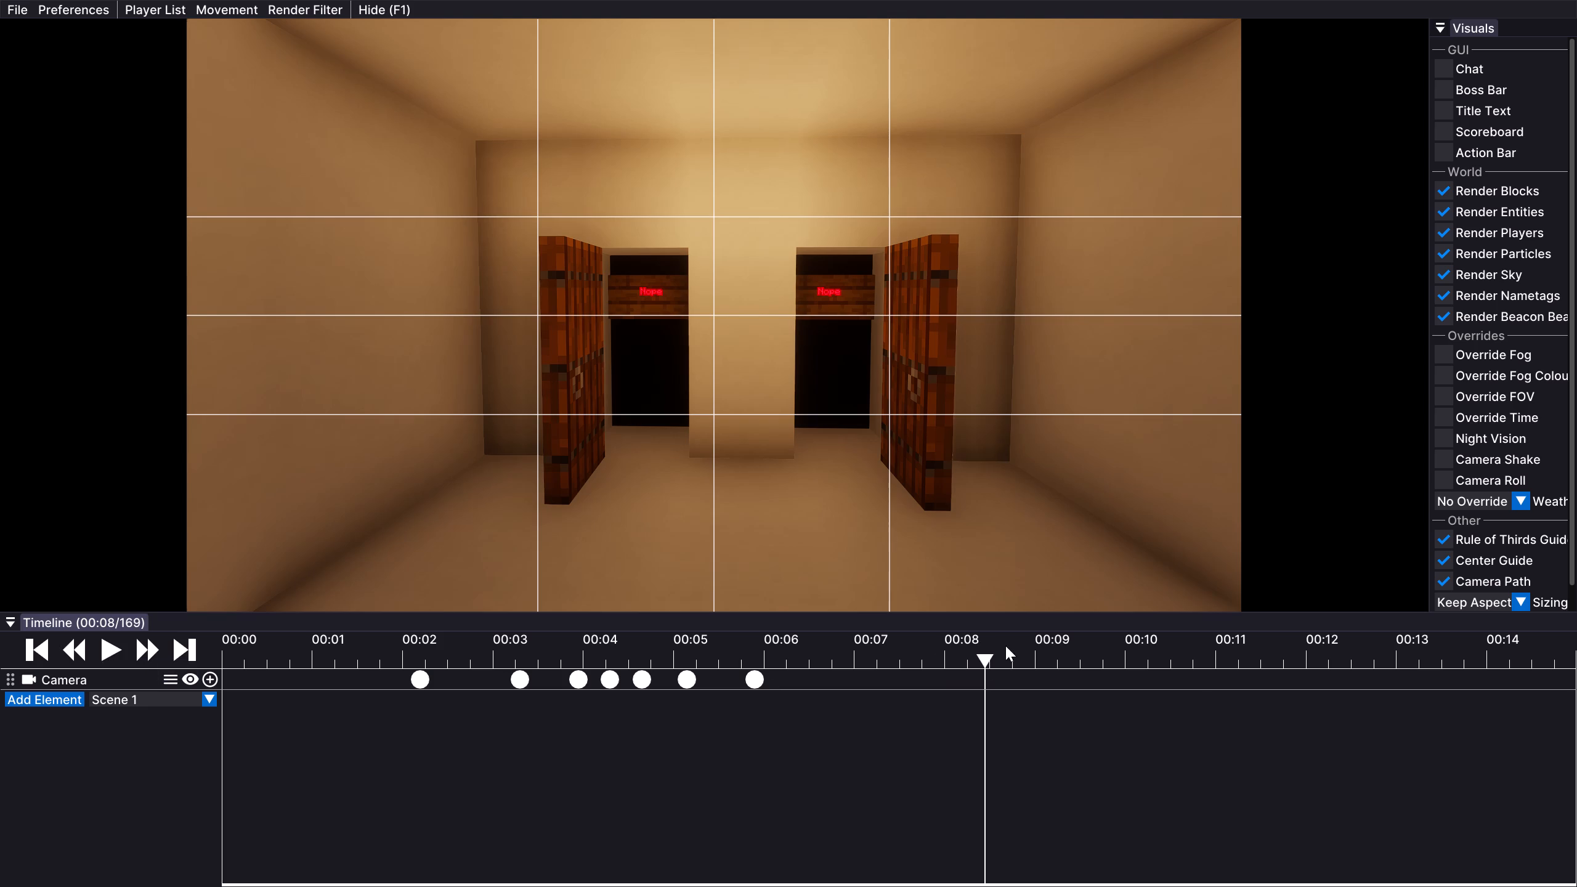
pyautogui.moveTo(984, 649); pyautogui.dragTo(956, 645)
pyautogui.press('Up')
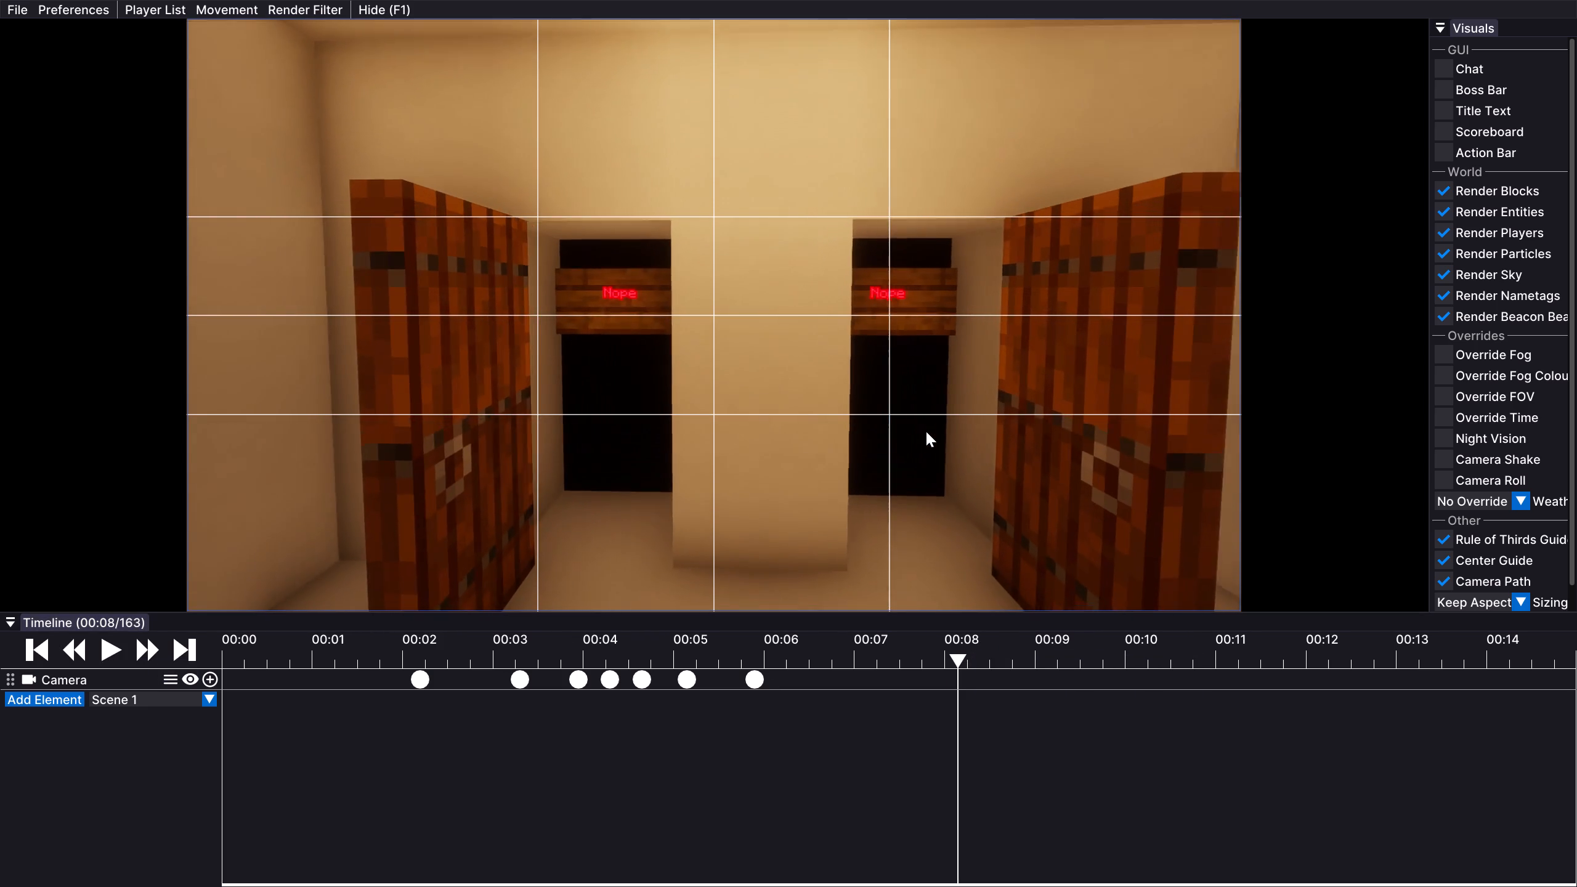
pyautogui.press('Down')
pyautogui.moveTo(926, 431); pyautogui.dragTo(788, 443)
pyautogui.press('Up')
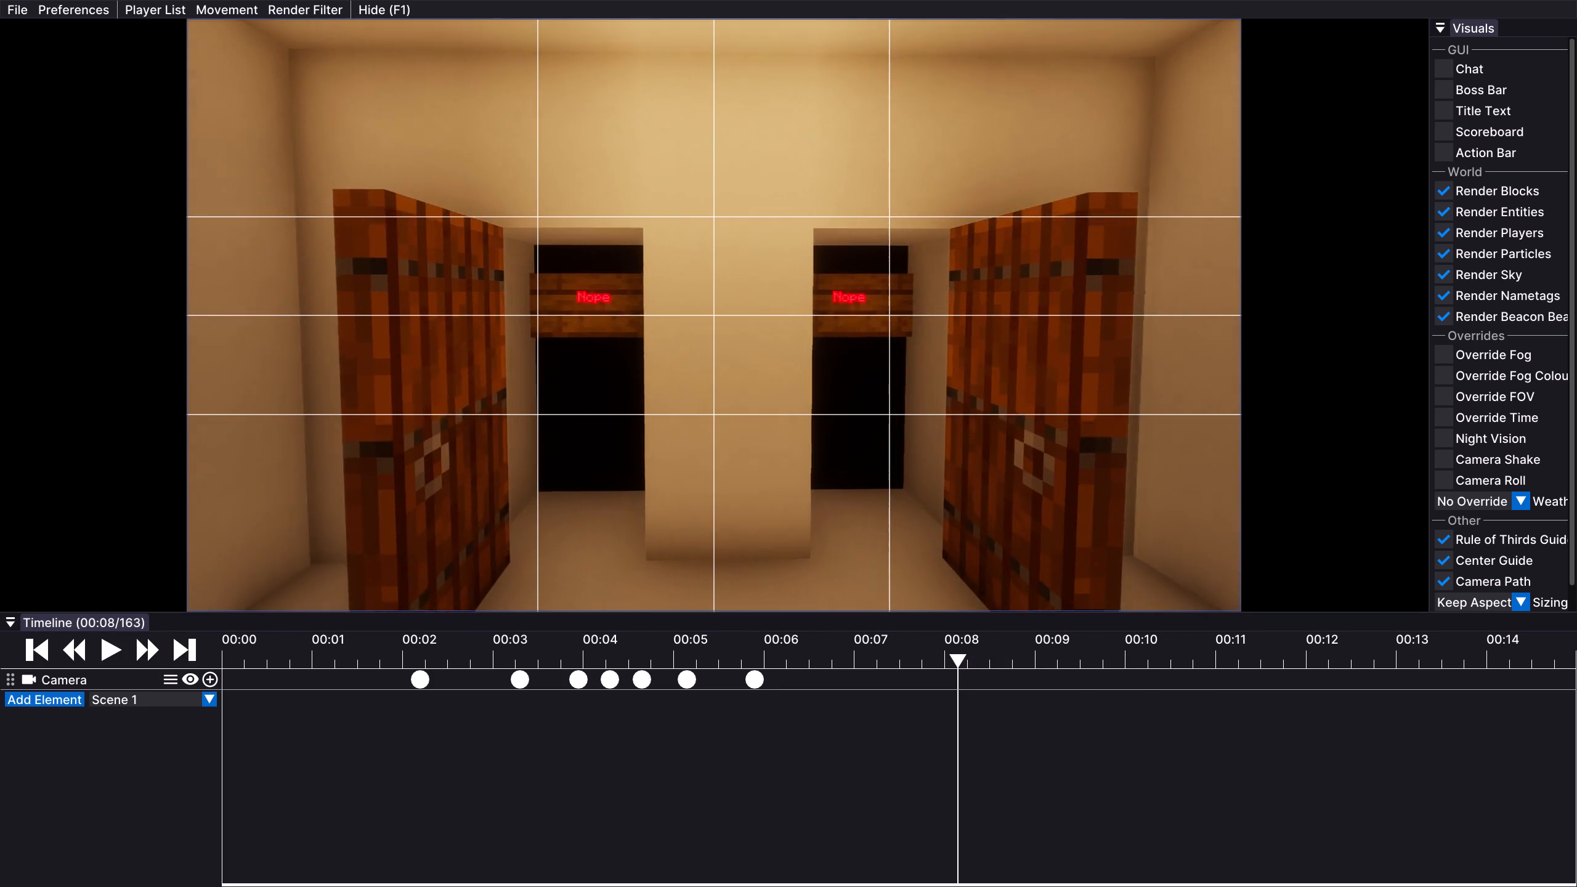
pyautogui.moveTo(788, 443); pyautogui.dragTo(788, 443)
pyautogui.press('Down')
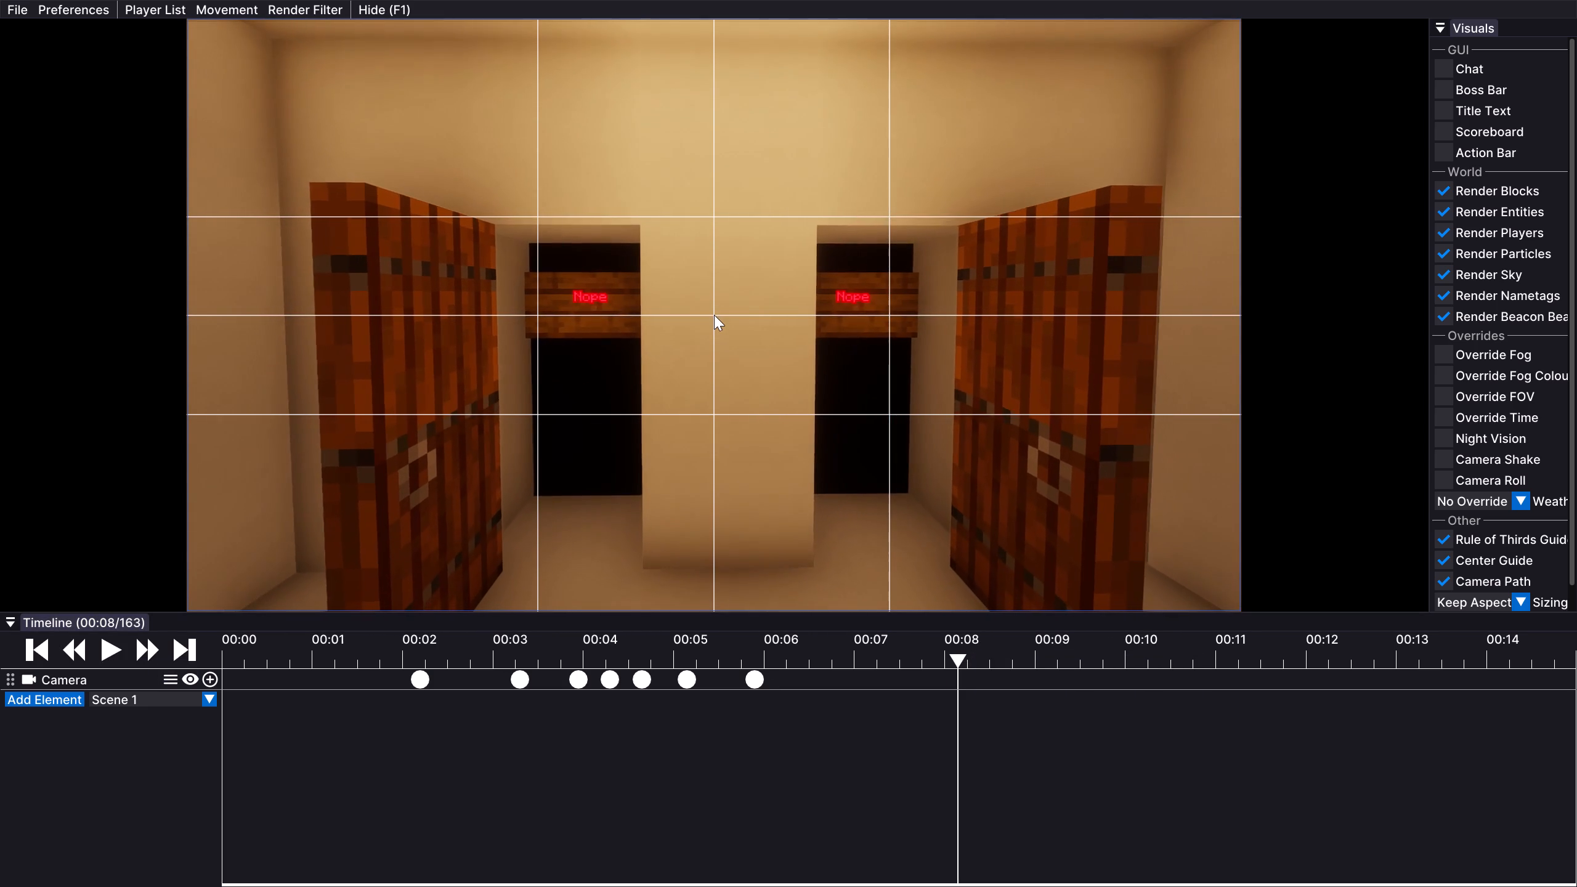
pyautogui.click(215, 676)
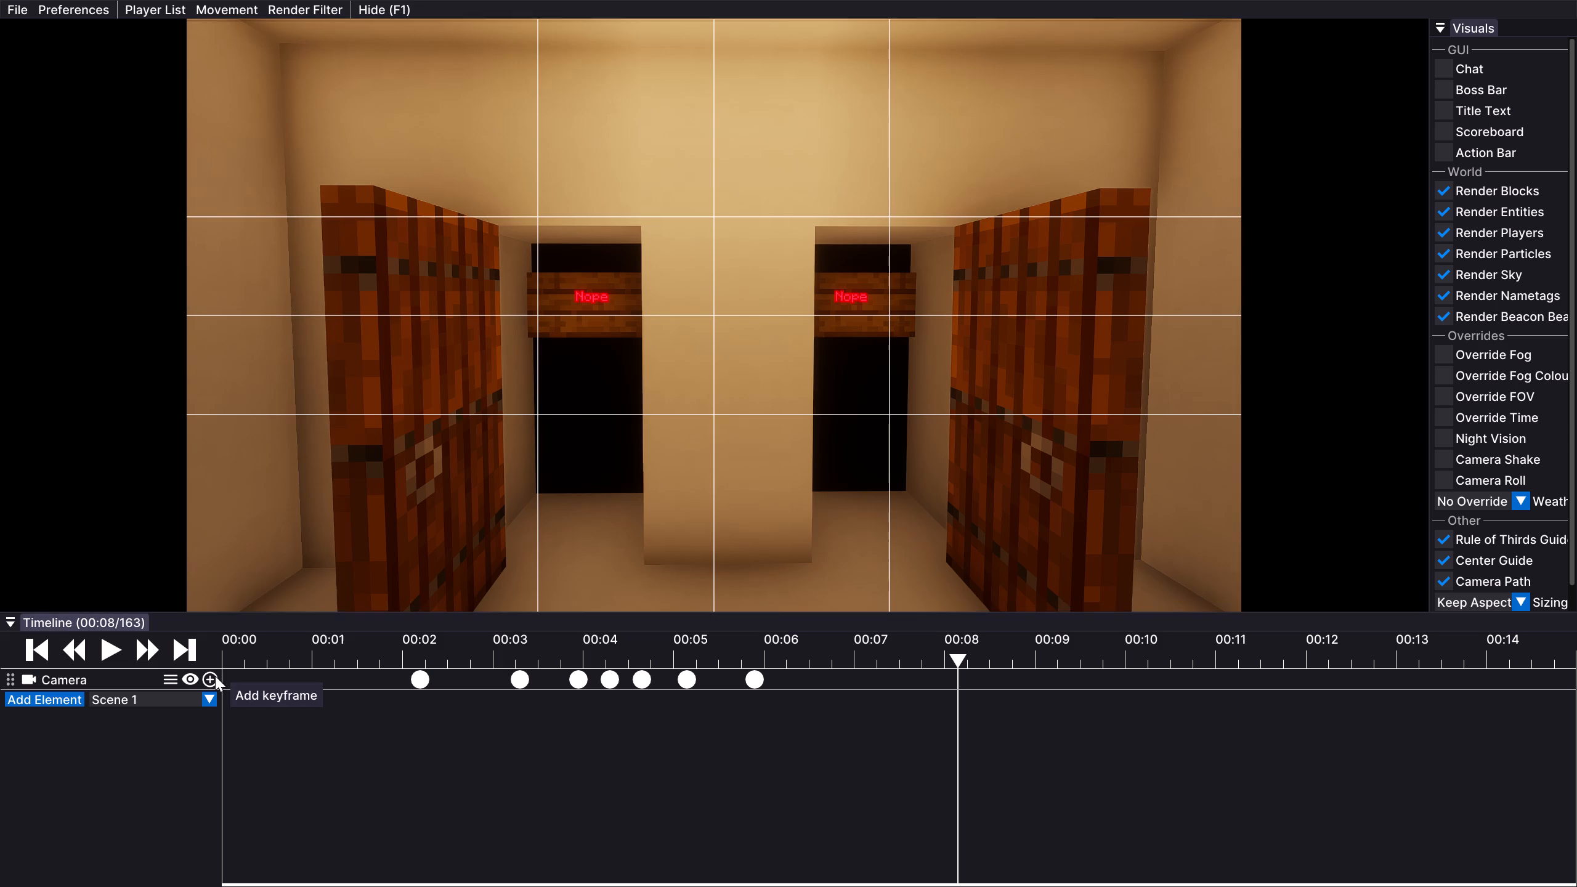
# Move the tick 163 Camera keyframe earlier, to tick 148.
pyautogui.moveTo(949, 673); pyautogui.dragTo(883, 674)
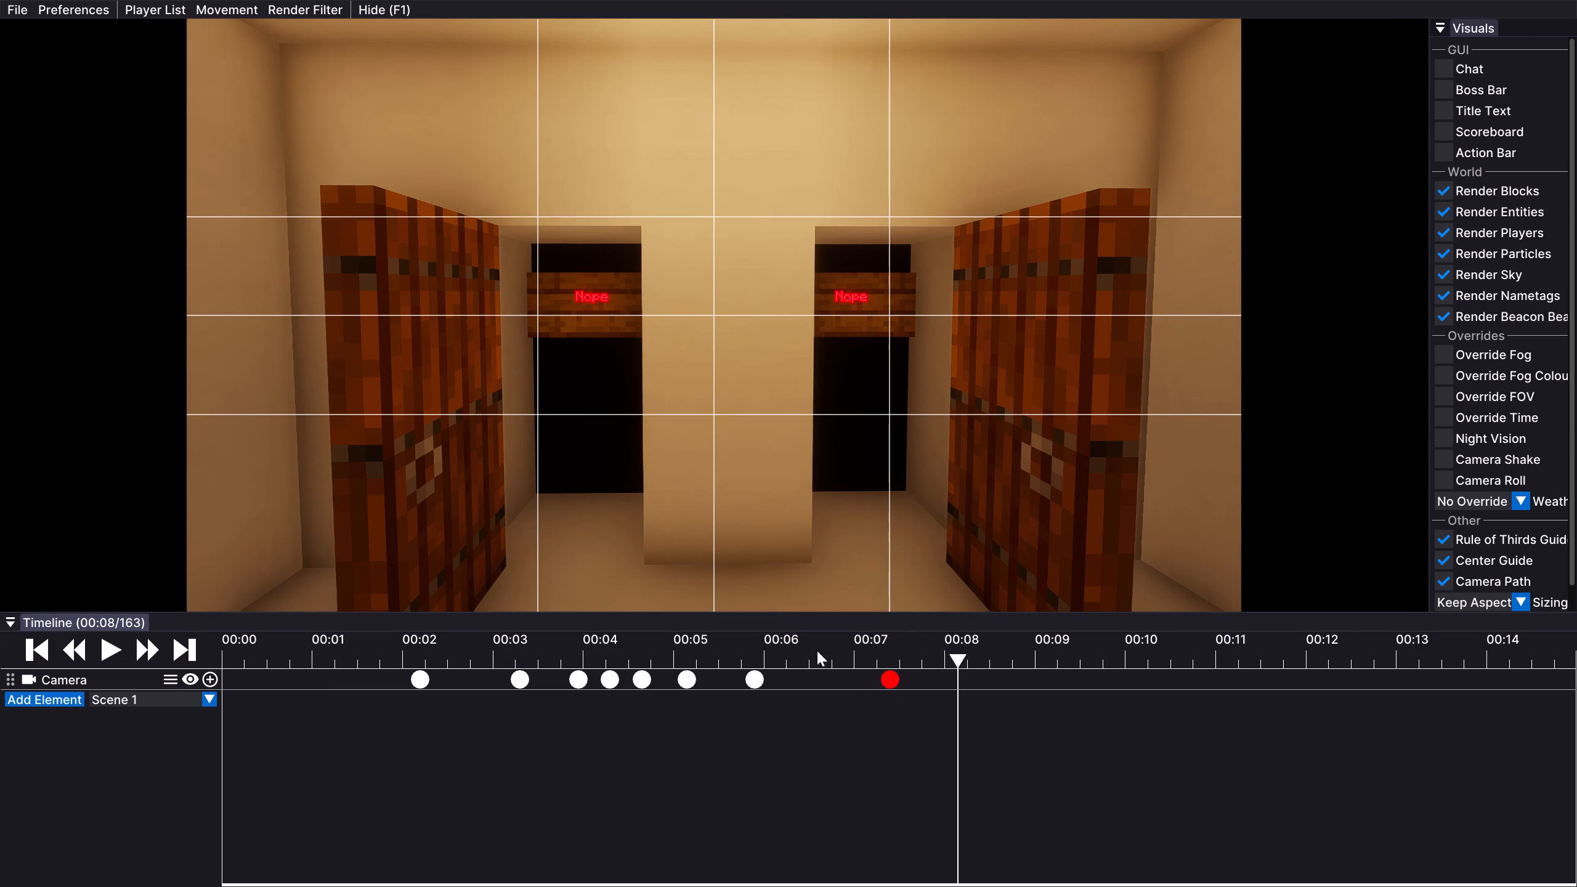
# Export the keyframed camera sequence to an MP4 video using the existing export settings.
pyautogui.click(17, 6)
pyautogui.click(45, 26)
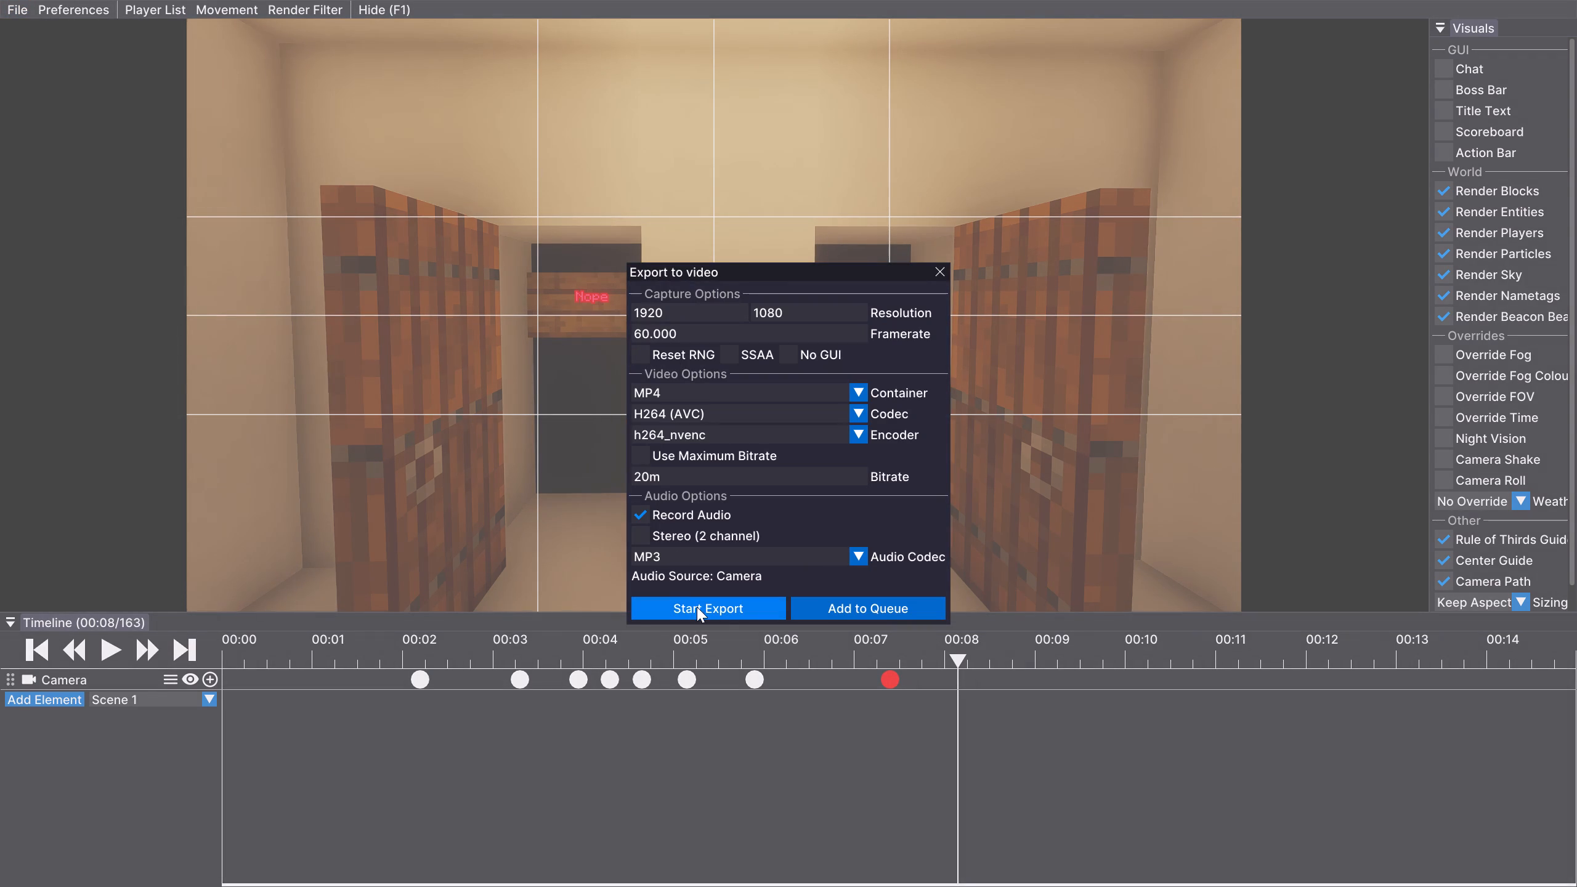
pyautogui.click(697, 607)
pyautogui.click(638, 405)
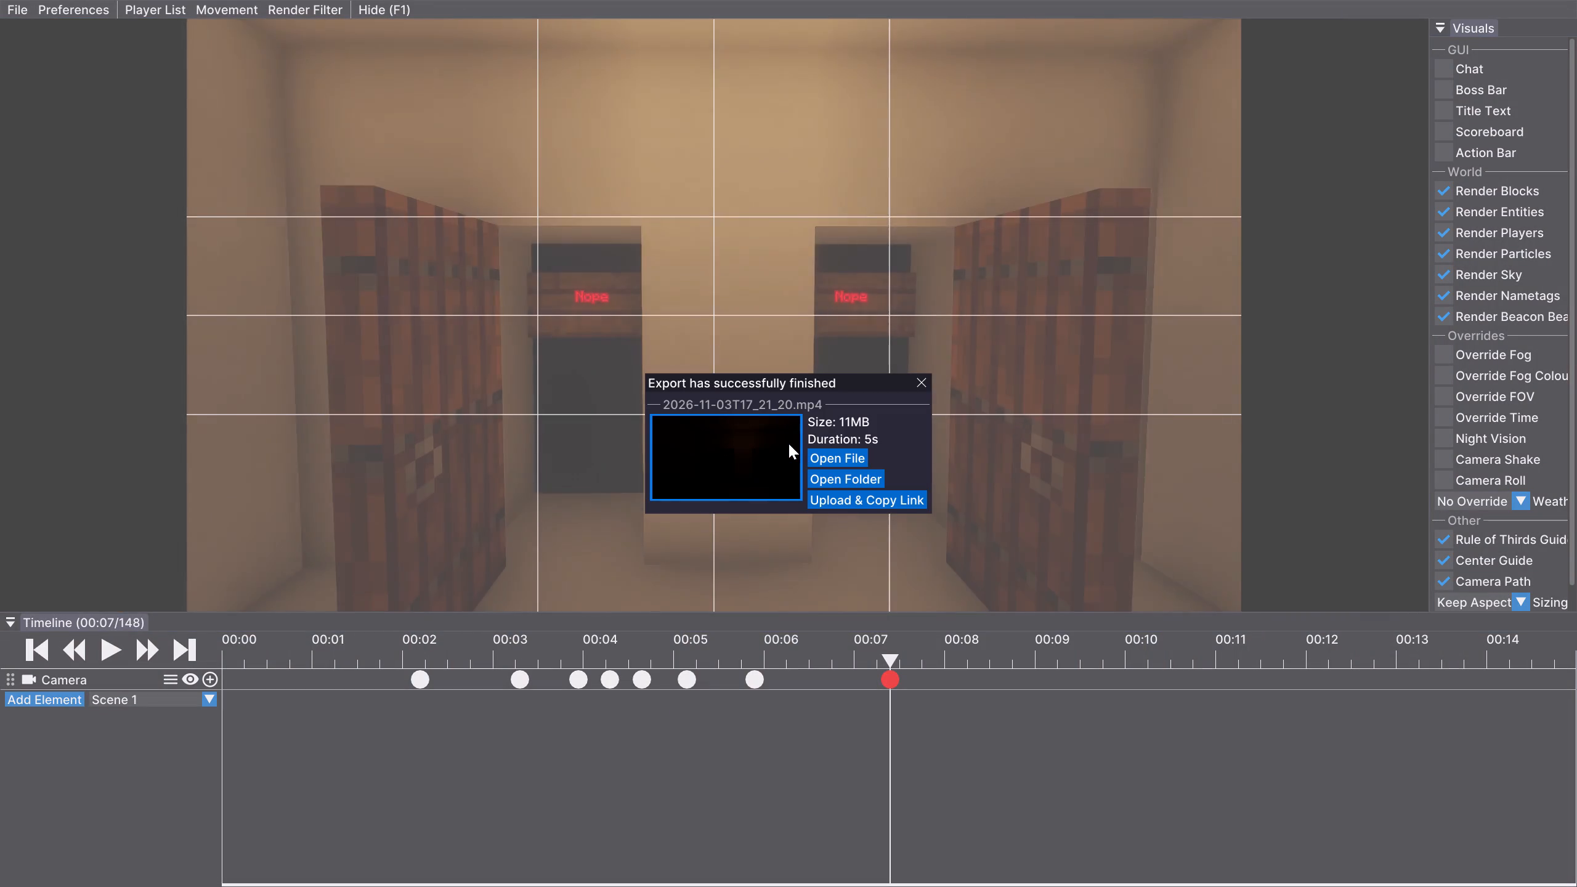
pyautogui.click(921, 386)
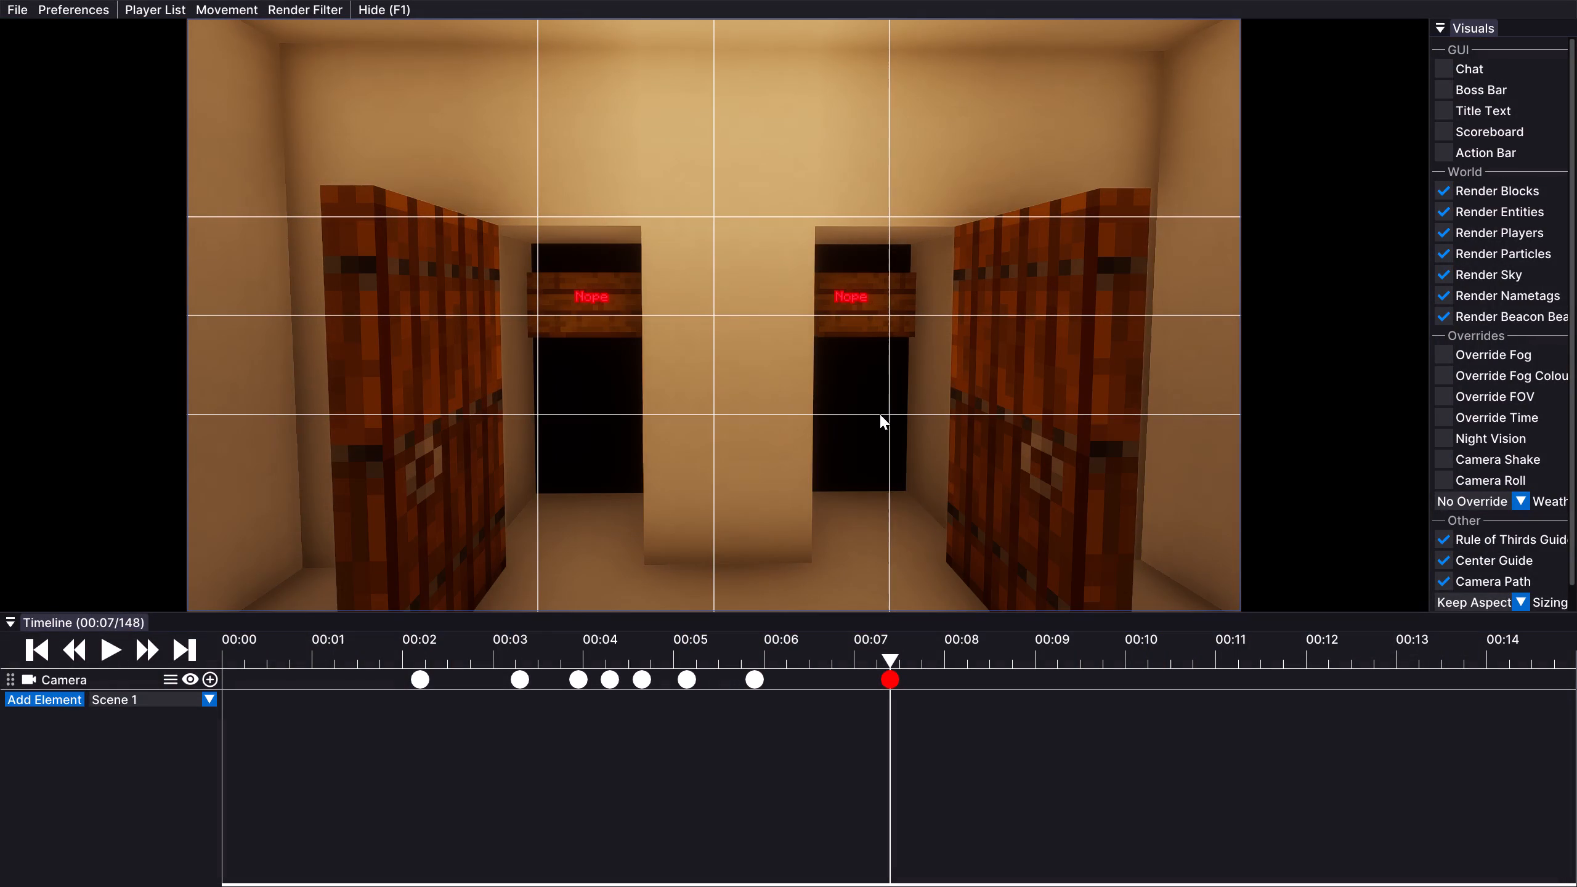
# Exit the replay and return to the game's title screen.
pyautogui.press('Escape')
pyautogui.click(774, 413)
pyautogui.click(793, 397)
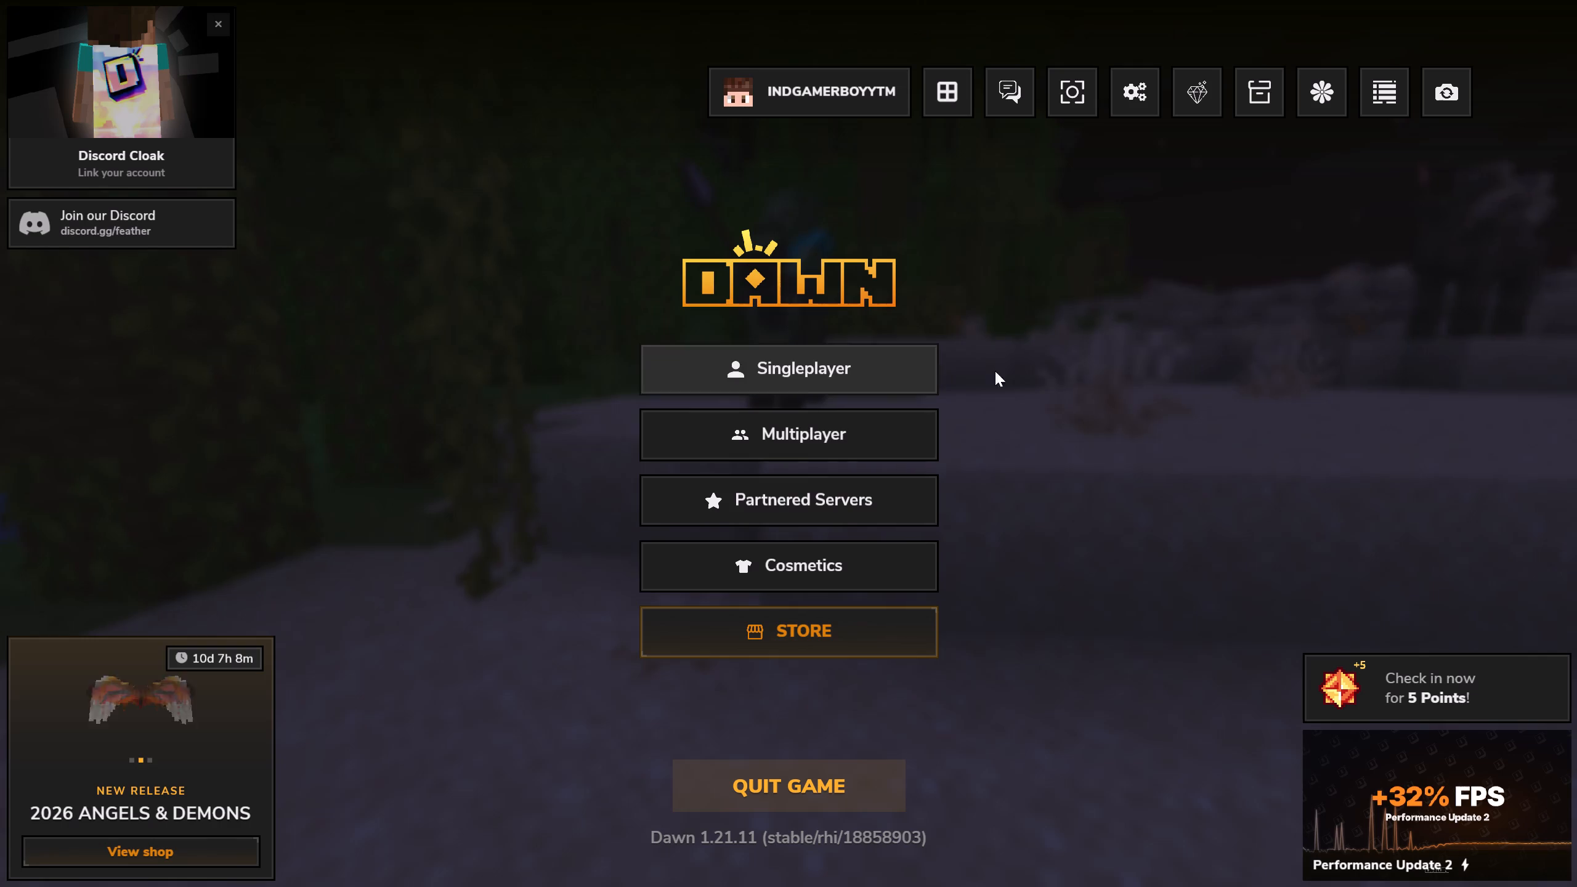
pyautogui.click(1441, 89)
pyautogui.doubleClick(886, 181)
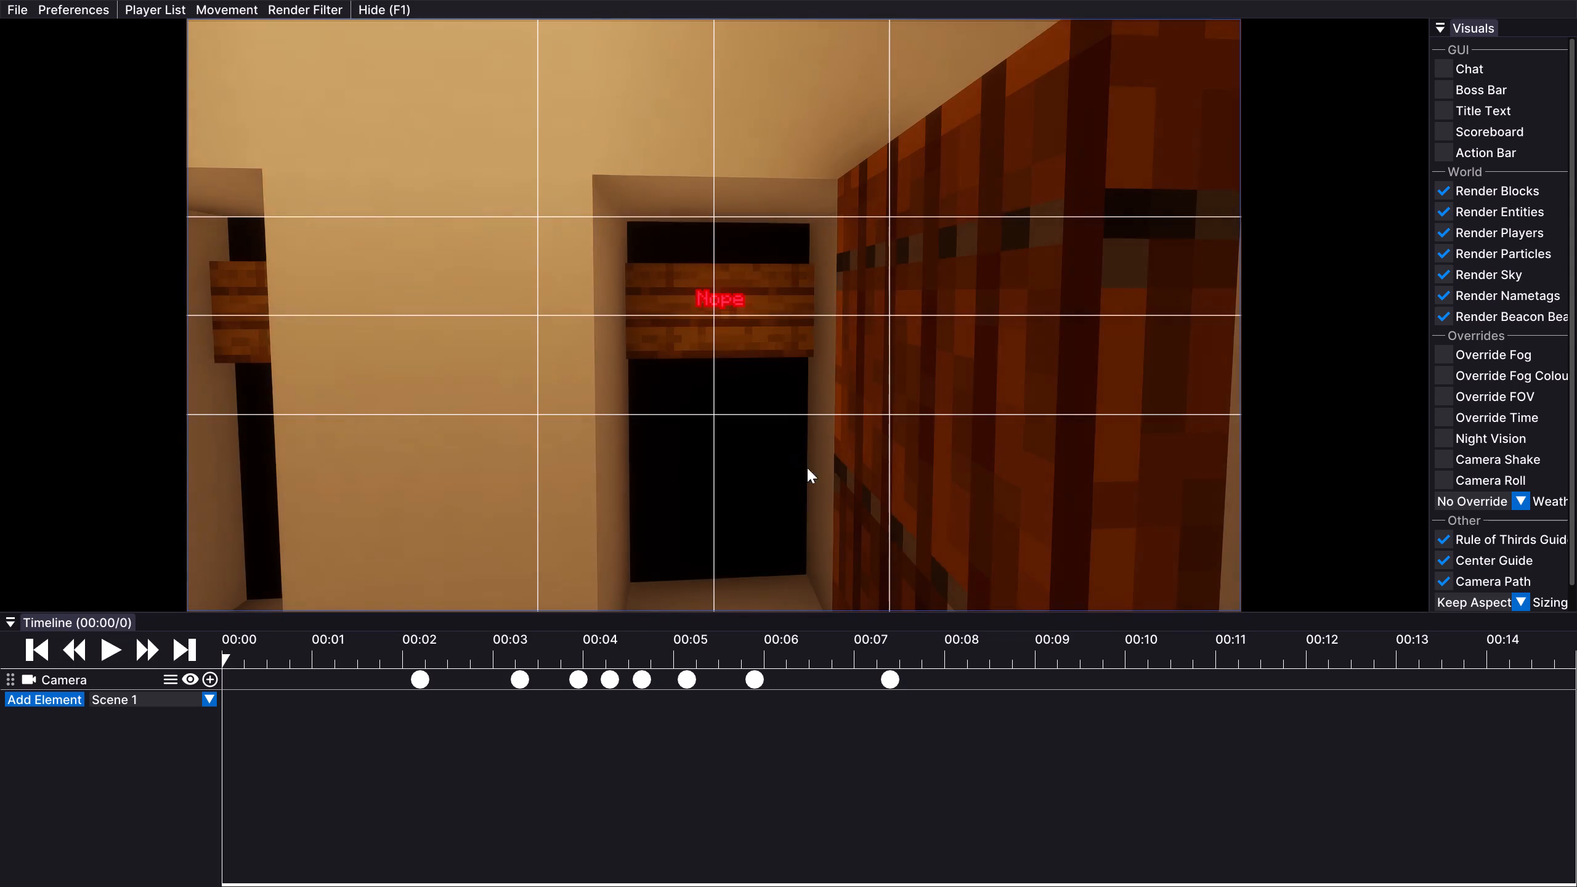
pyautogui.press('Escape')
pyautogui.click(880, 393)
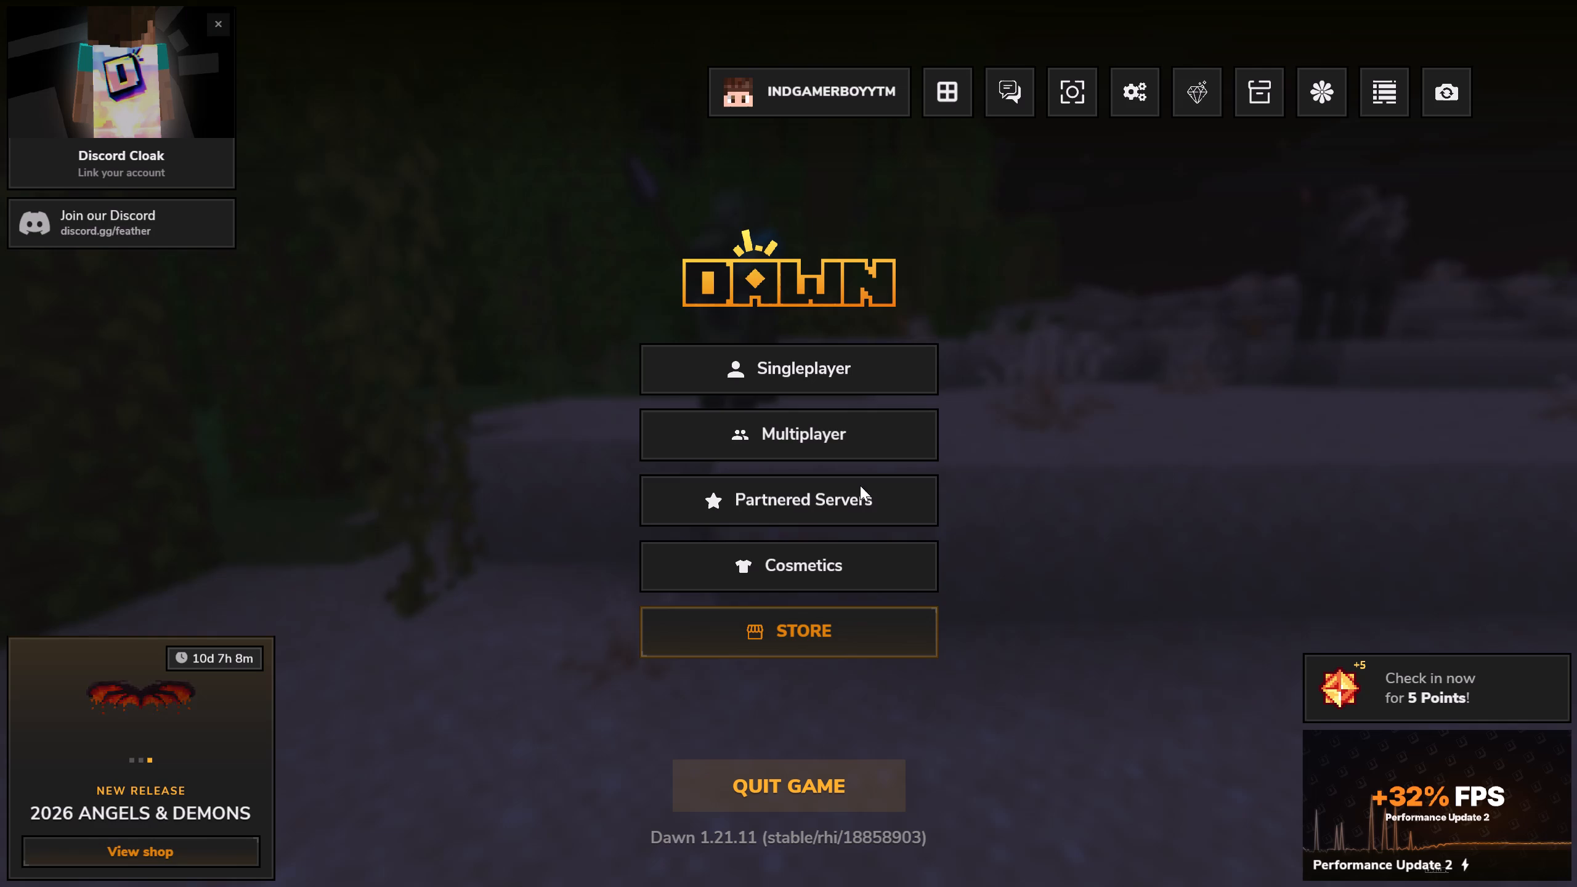
# Take the game window out of full screen.
pyautogui.press('F11')
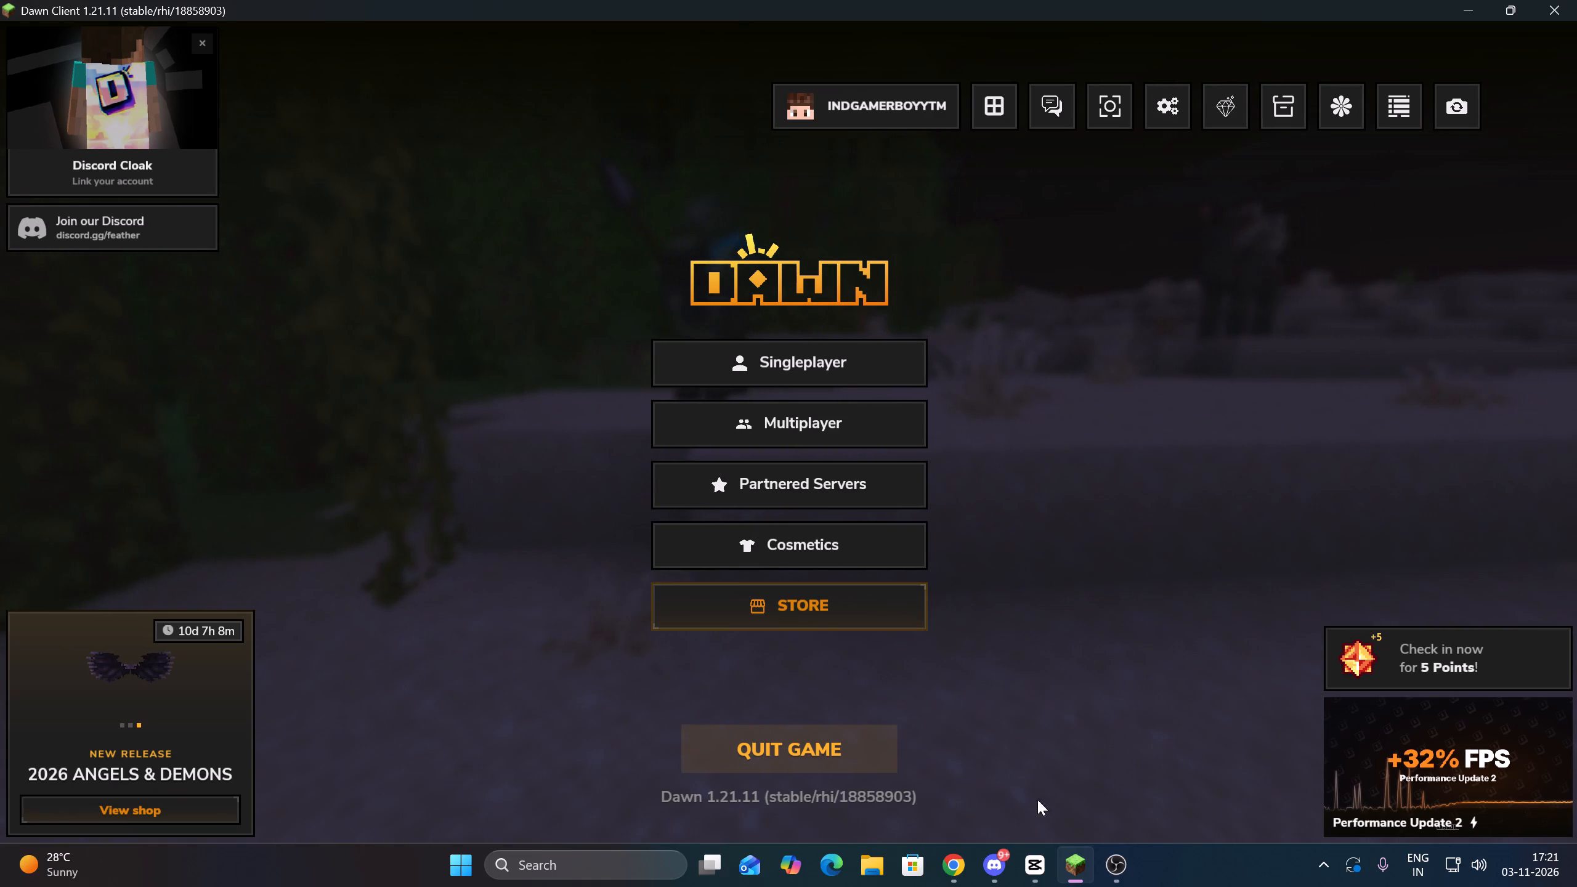
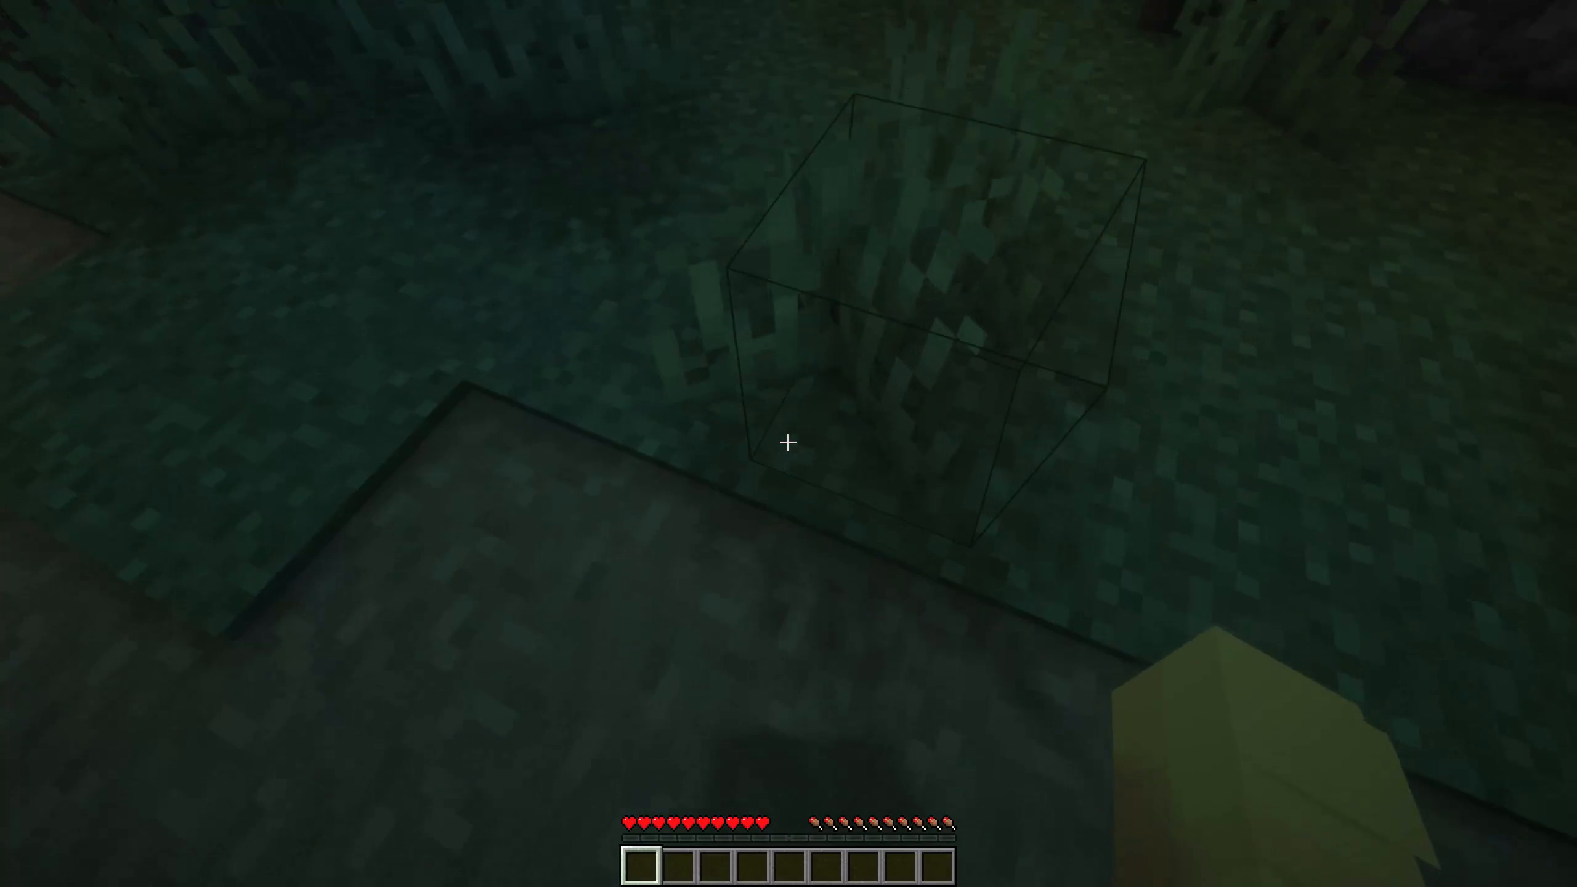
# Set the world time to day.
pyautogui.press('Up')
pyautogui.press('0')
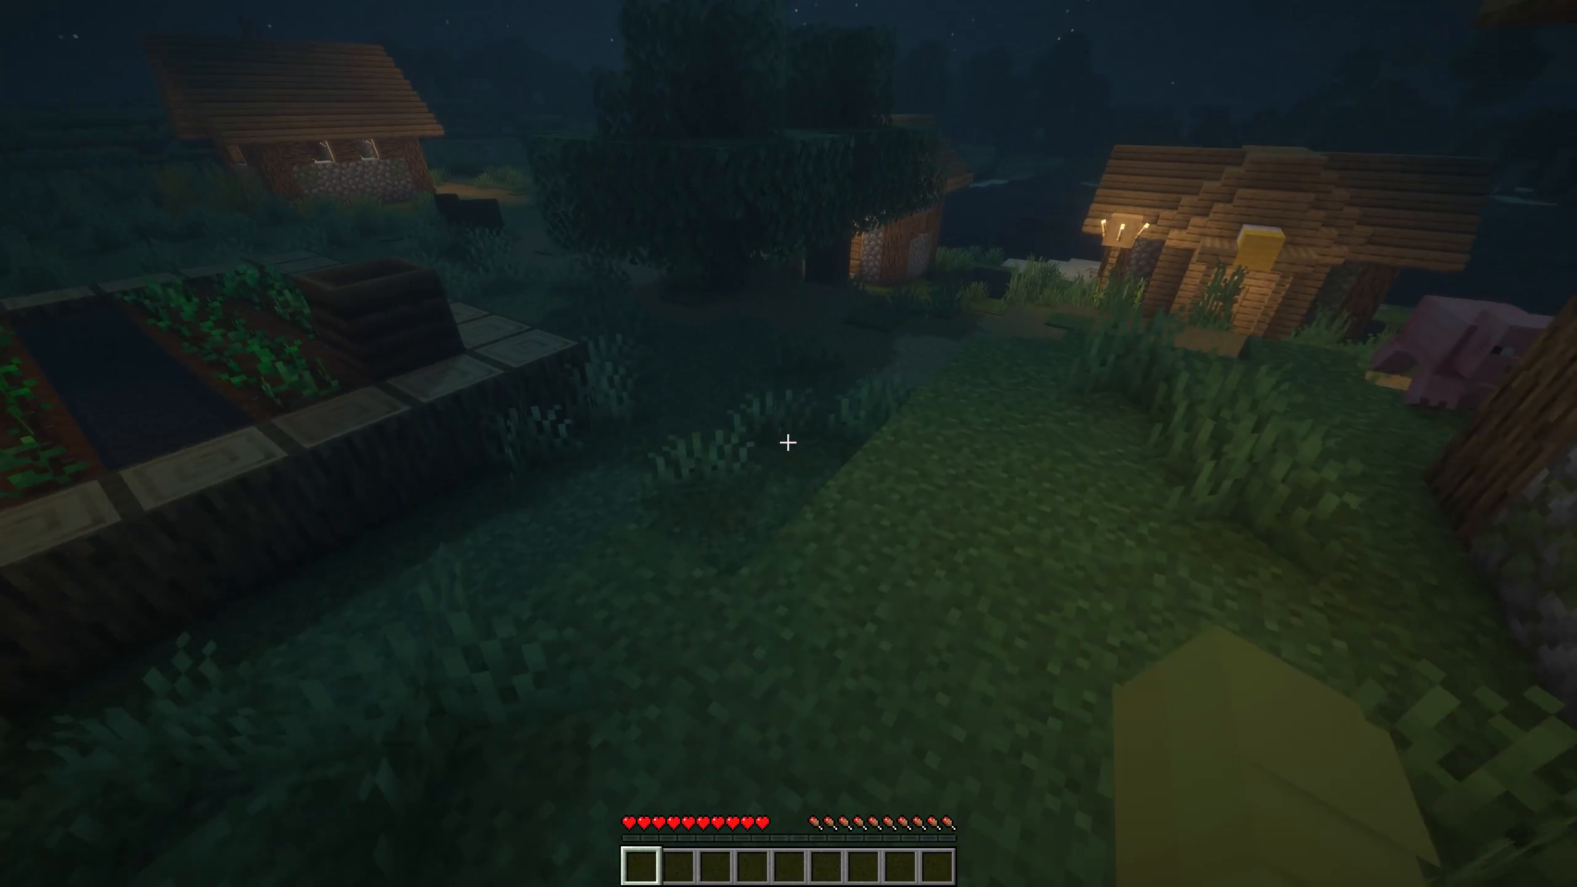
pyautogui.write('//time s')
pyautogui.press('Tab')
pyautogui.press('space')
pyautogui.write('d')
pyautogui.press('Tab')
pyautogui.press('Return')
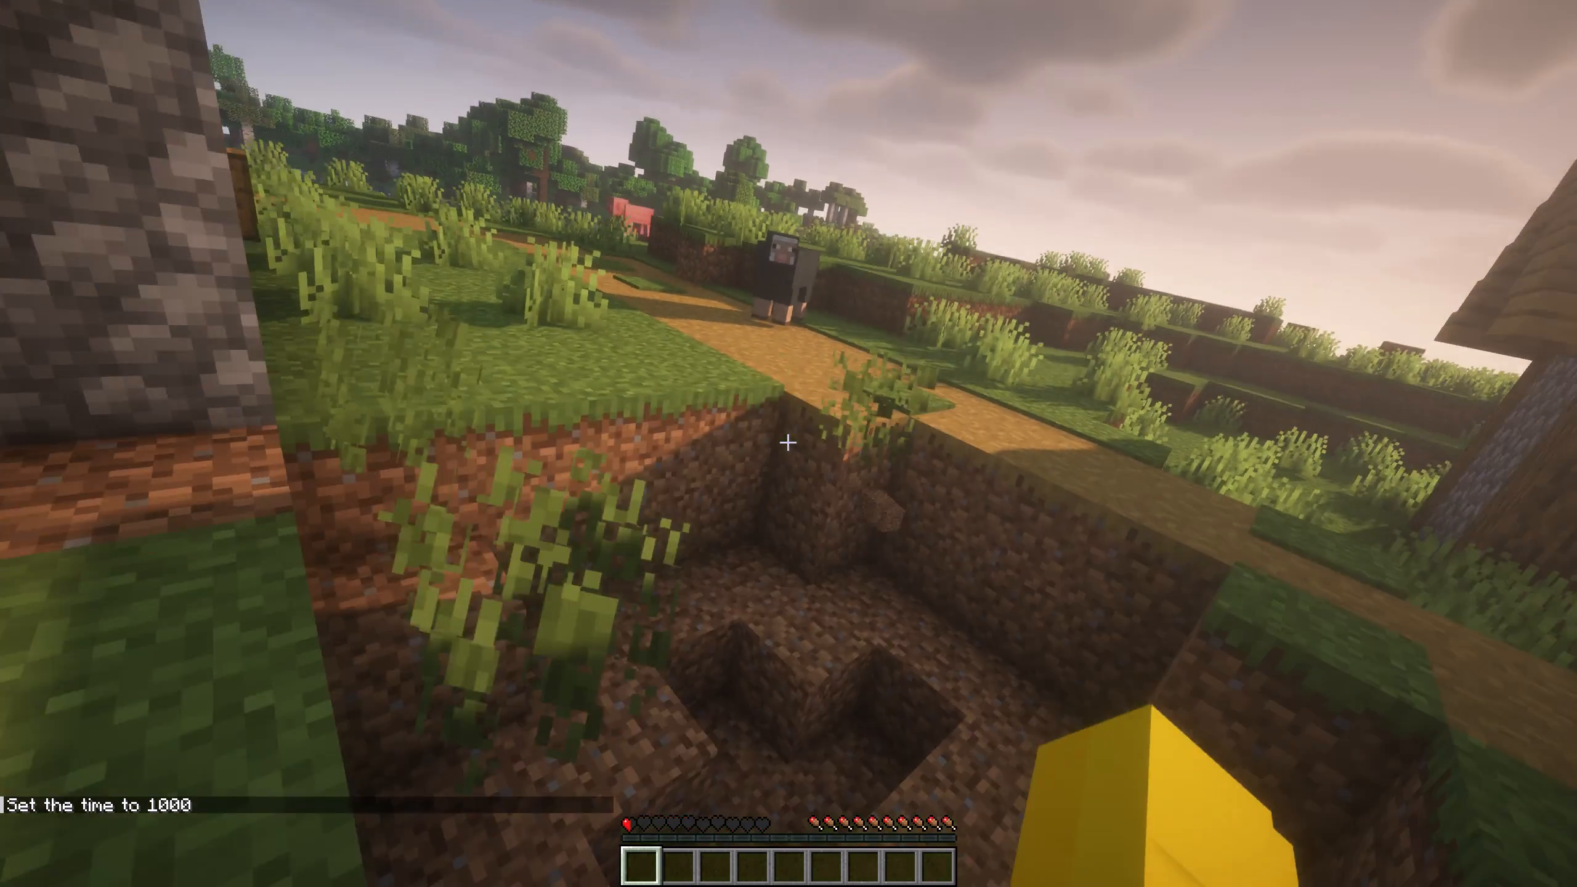
# Place dirt blocks in the pit beside the path and pillar up out of it.
pyautogui.press('Up')
pyautogui.press('0')
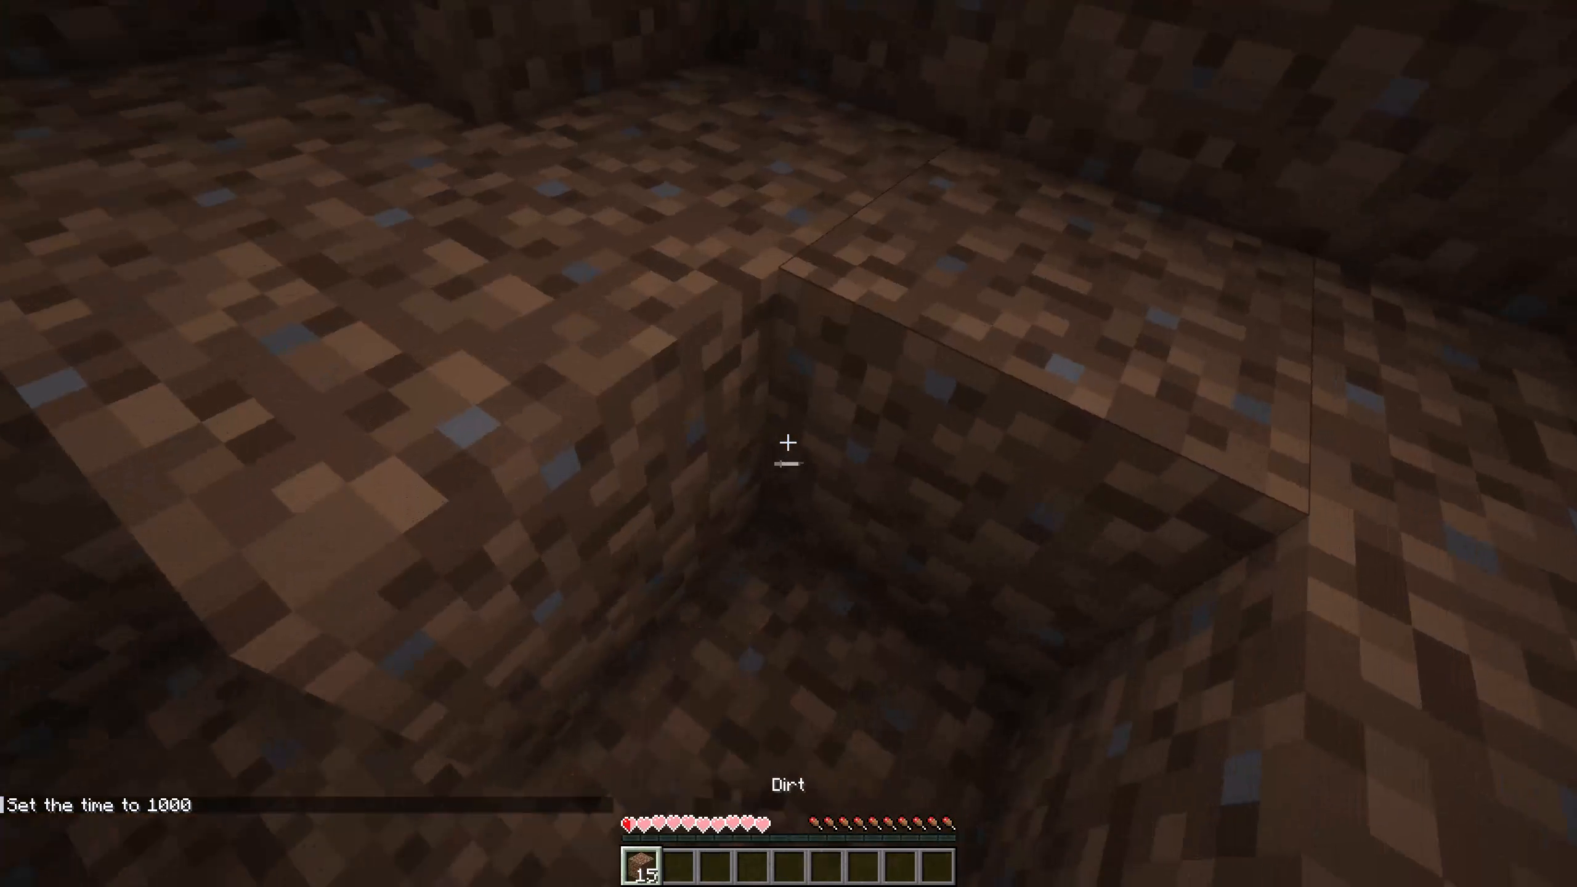
pyautogui.press('Up')
pyautogui.rightClick(788, 443)
pyautogui.rightClick(785, 444)
pyautogui.rightClick(788, 443)
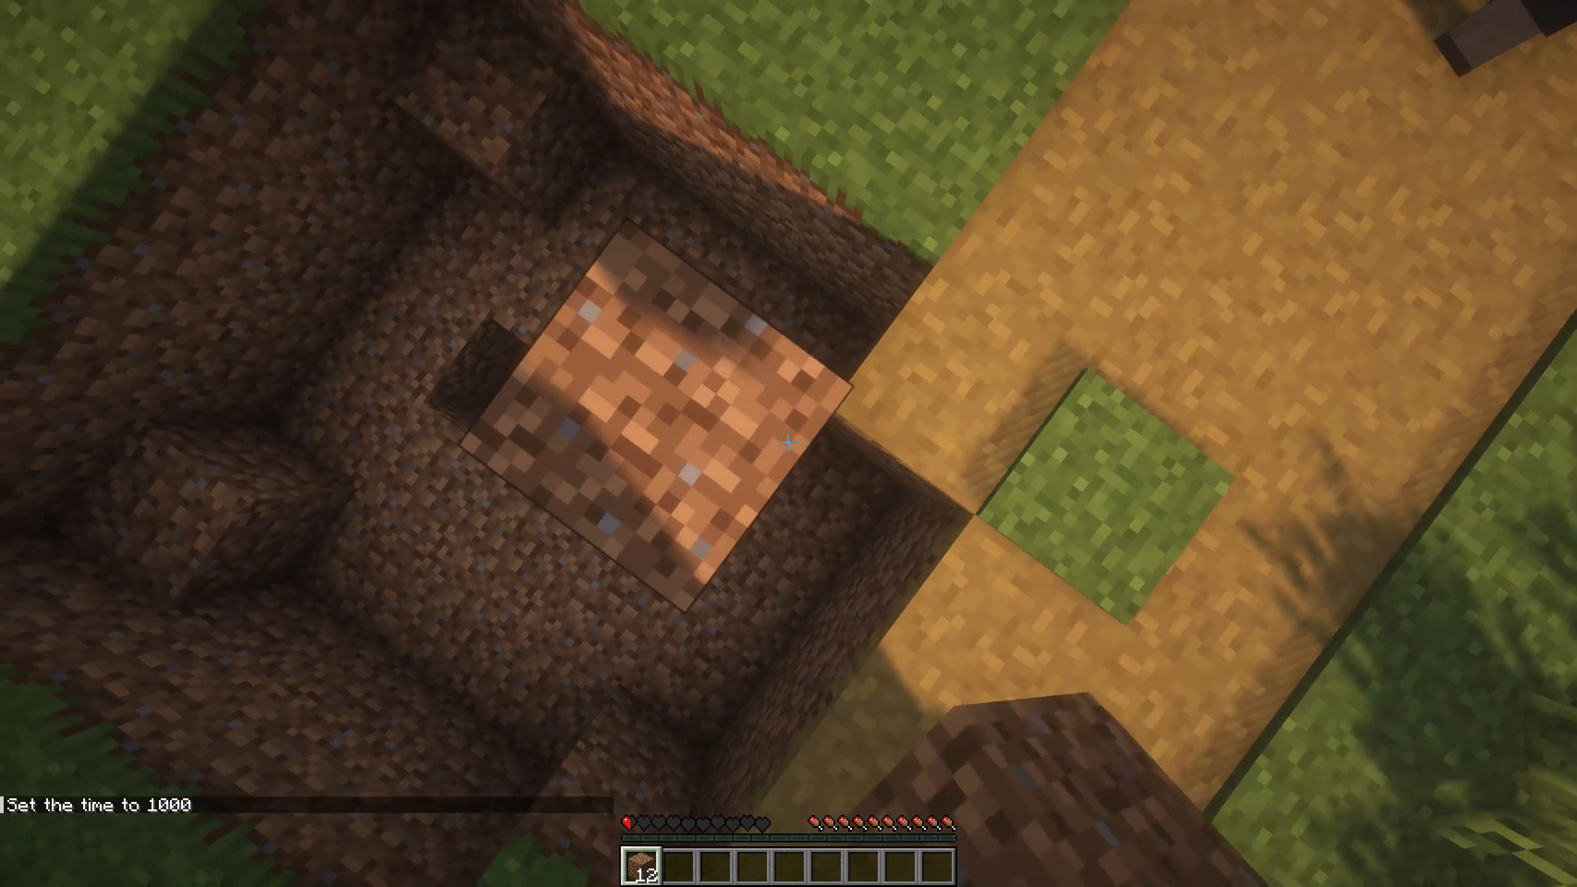
pyautogui.rightClick(788, 443)
pyautogui.rightClick(788, 443)
pyautogui.rightClick(788, 443)
pyautogui.hotkey('shift', 'Left')
pyautogui.rightClick(789, 443)
pyautogui.rightClick(790, 443)
pyautogui.hotkey('shift', 'Down')
pyautogui.keyDown('shift'); pyautogui.rightClick(788, 443); pyautogui.keyUp('shift')
pyautogui.keyDown('shift'); pyautogui.rightClick(789, 443); pyautogui.keyUp('shift')
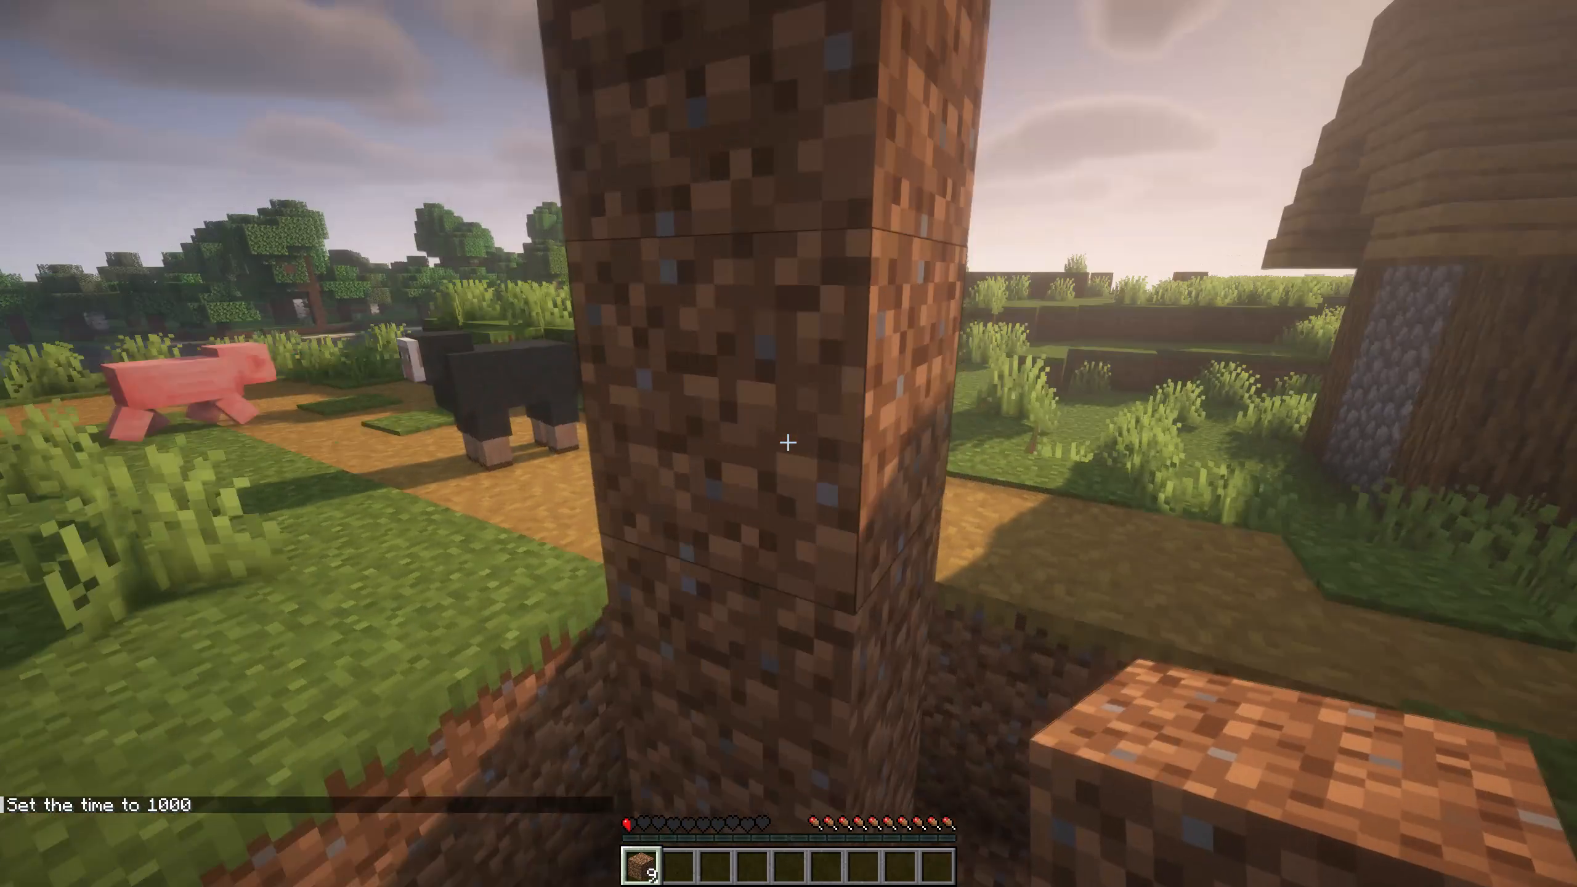
# Respawn the player.
pyautogui.doubleClick(821, 368)
pyautogui.moveTo(821, 368); pyautogui.dragTo(788, 443)
# Teleport the player back to the village at -98752 ~ 10880 by reusing the earlier teleport command.
pyautogui.press('Up')
pyautogui.press('0')
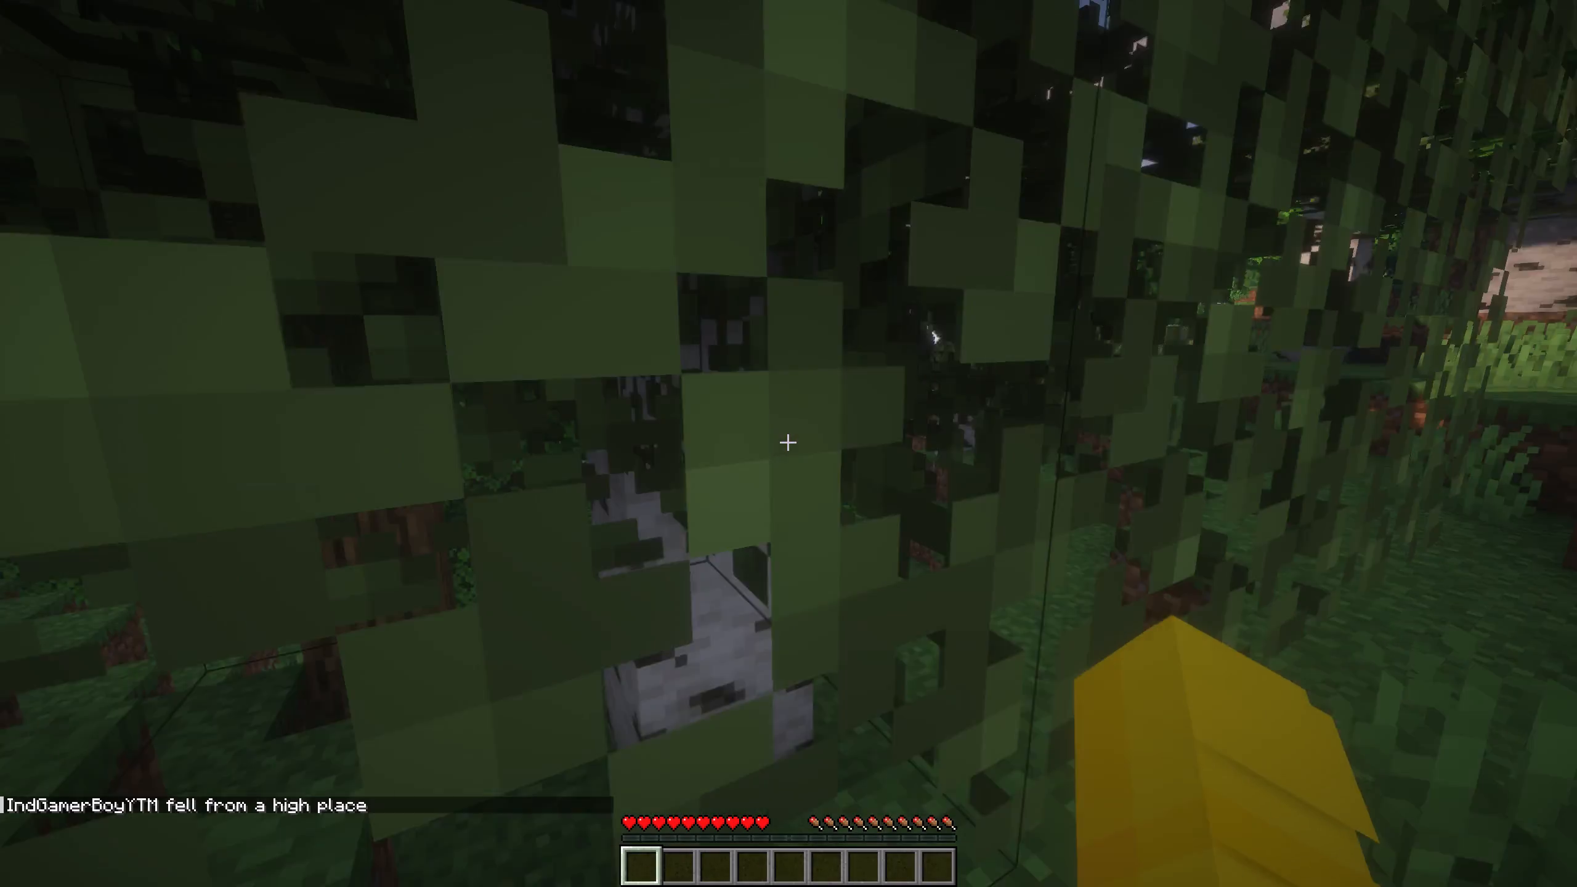
pyautogui.press('/')
pyautogui.press('Up')
pyautogui.press('Up')
pyautogui.press('Up')
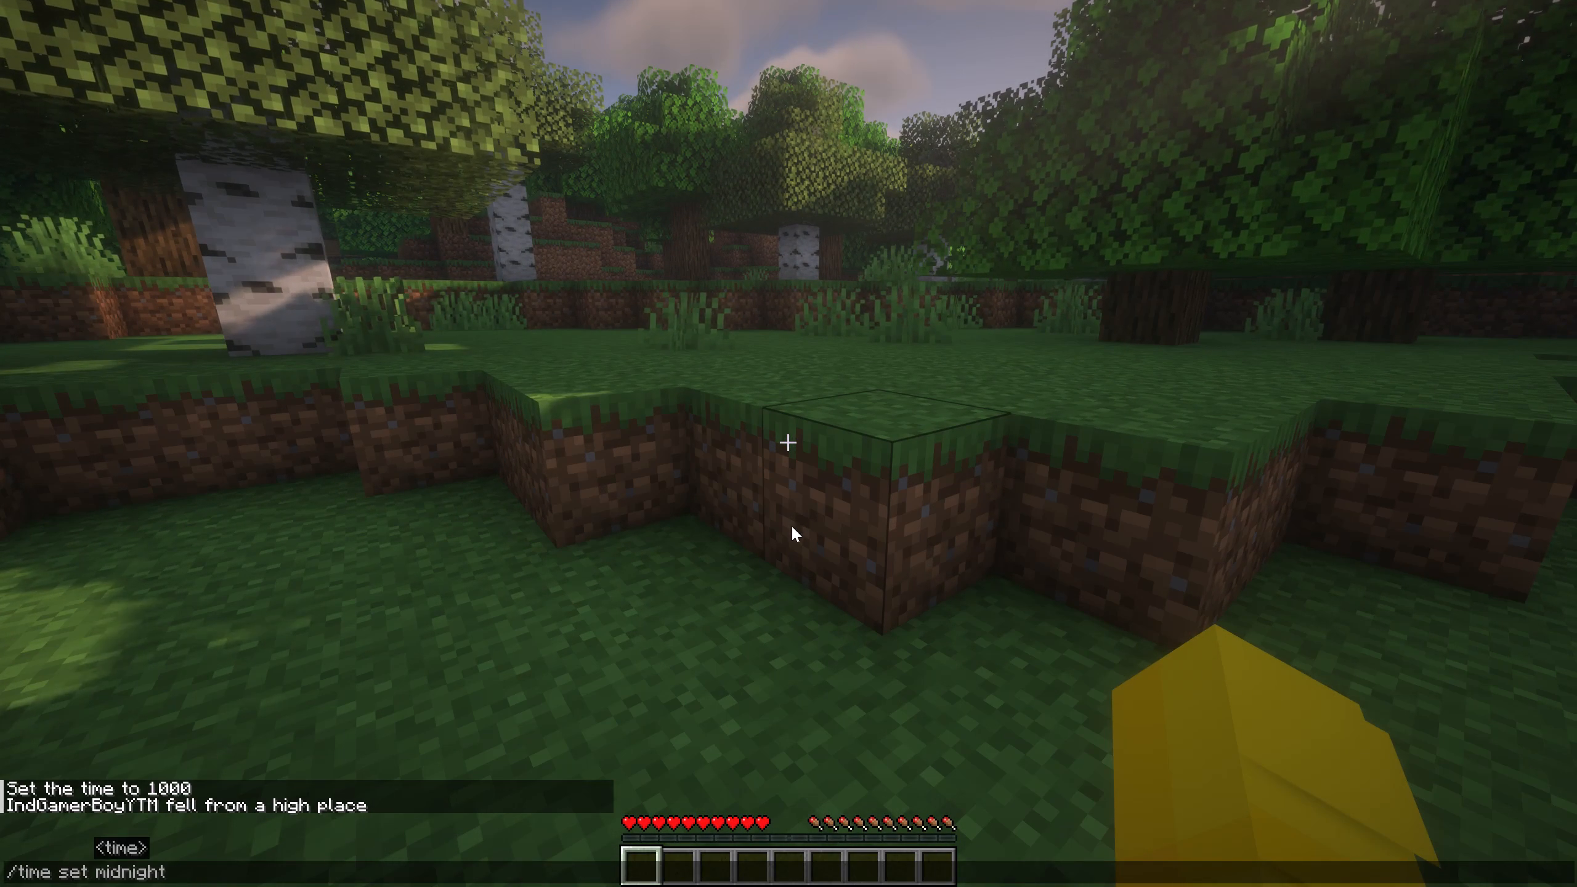
pyautogui.press('Up')
pyautogui.press('Return')
pyautogui.press('Up')
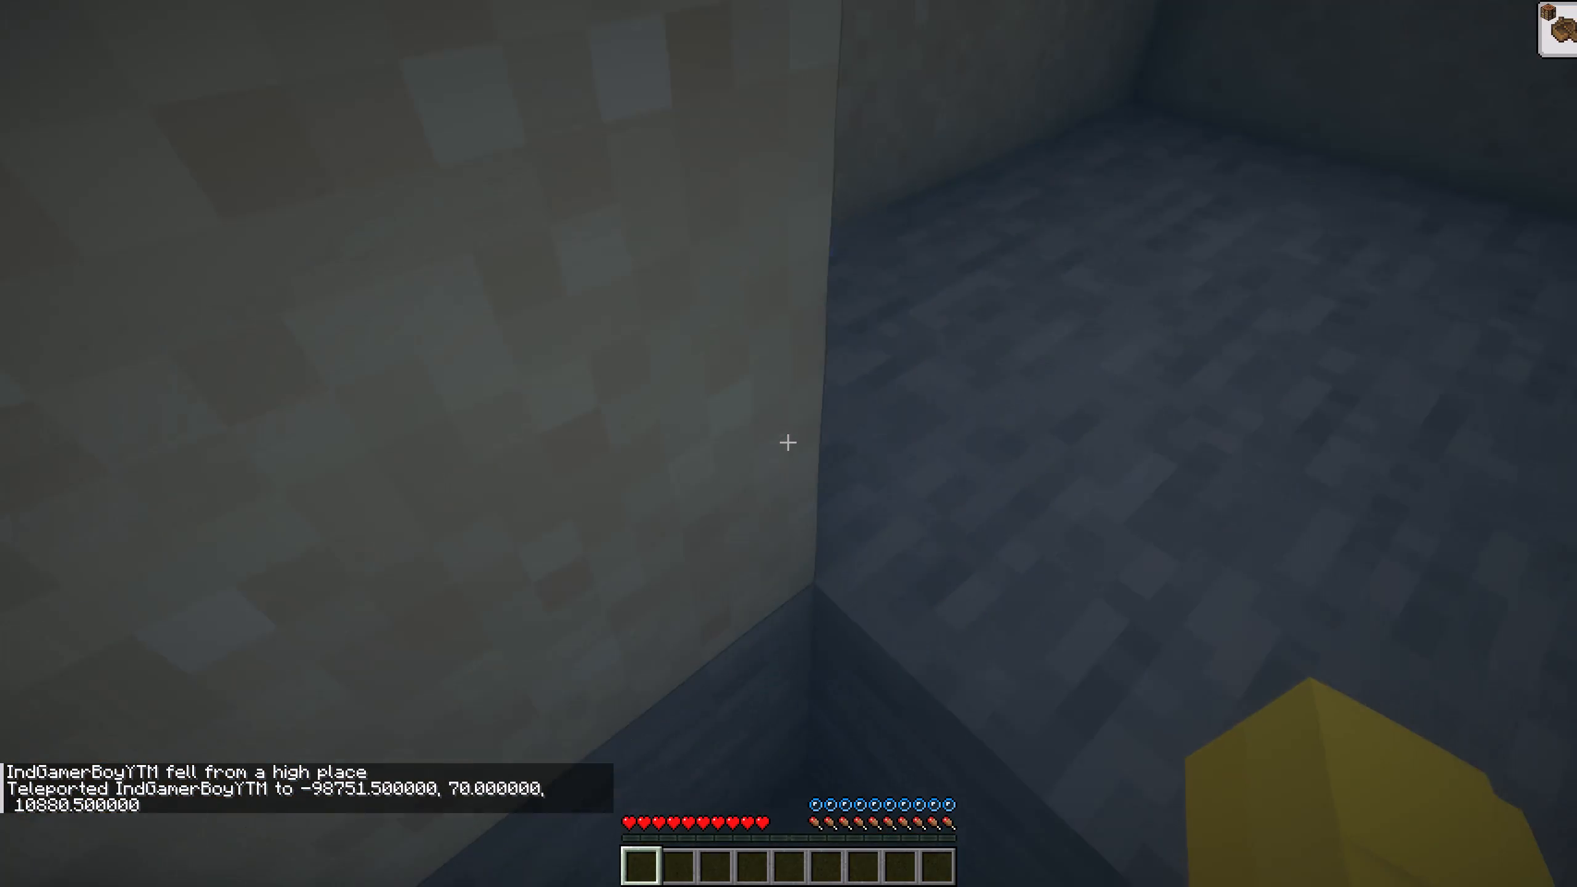
# Switch the player's game mode to Creative.
pyautogui.hotkey('shift', 'Down')
pyautogui.hotkey('shift', 'Down')
pyautogui.hotkey('shift', 'Down')
pyautogui.hotkey('shift', 'Down')
pyautogui.hotkey('shift', 'Down')
pyautogui.hotkey('shift', 'Down')
pyautogui.hotkey('shift', 'Down')
pyautogui.hotkey('shift', 'Down')
pyautogui.hotkey('shift', 'Down')
pyautogui.hotkey('shift', 'Down')
pyautogui.hotkey('shift', 'Down')
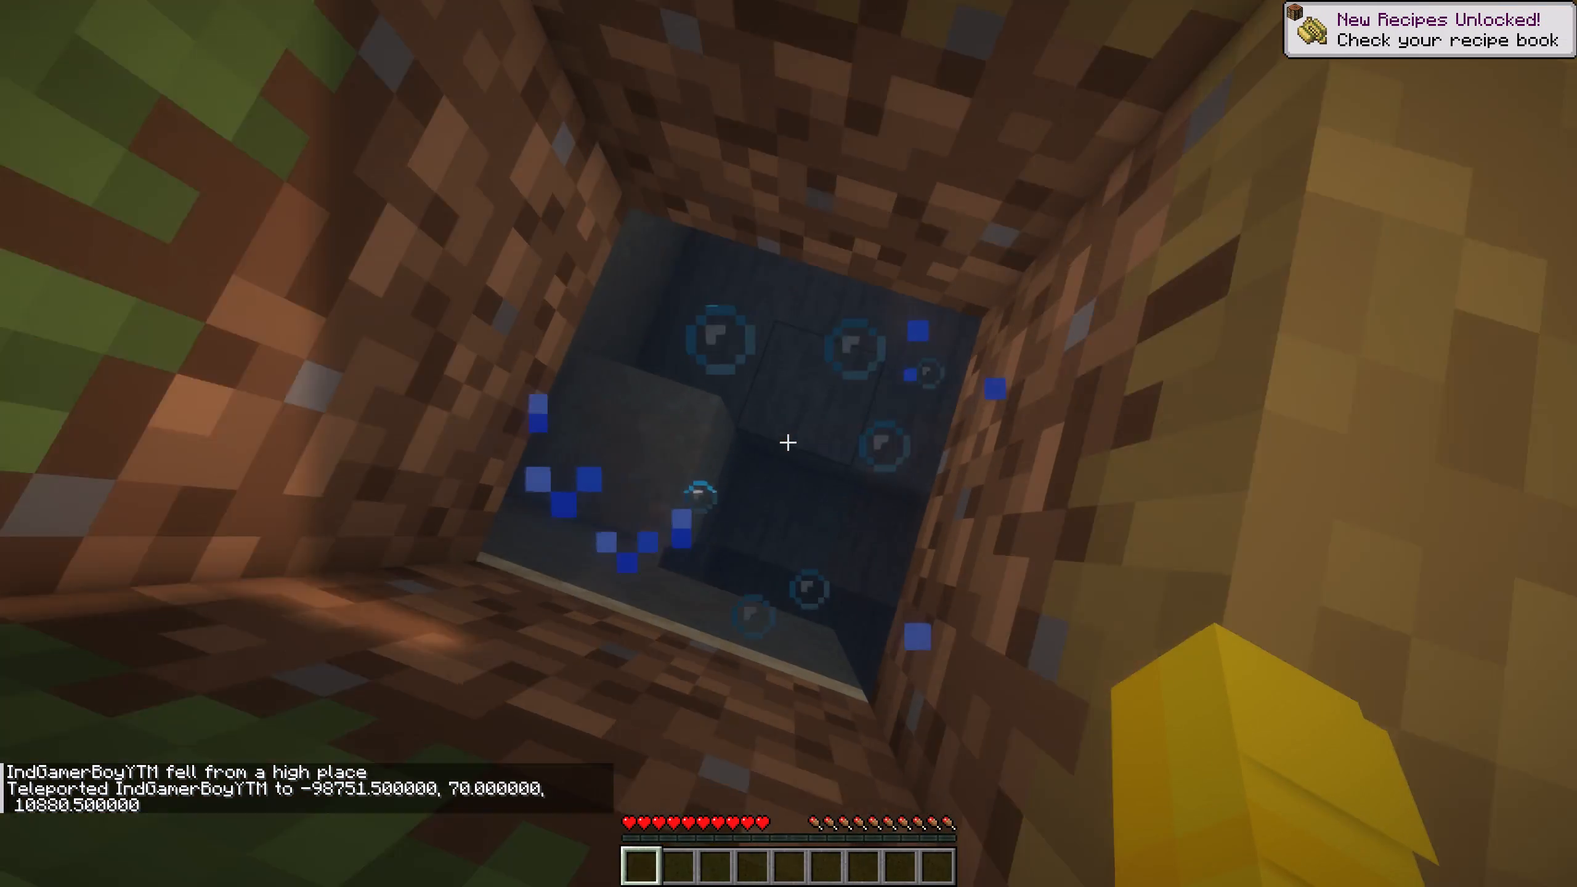
pyautogui.press('F3')
pyautogui.press('F4')
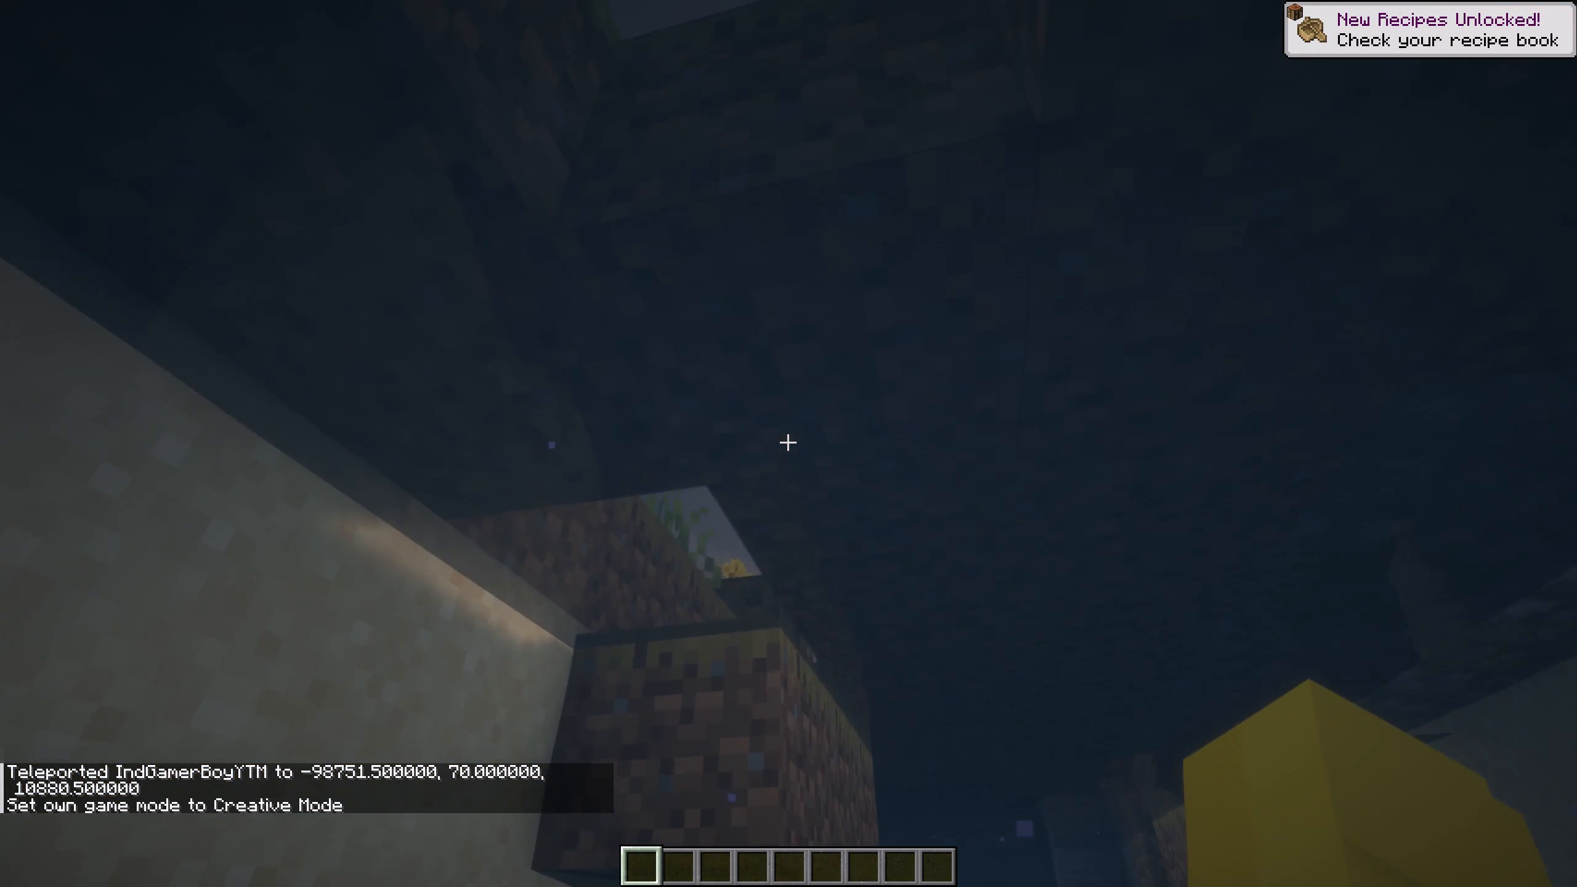
# Fly up out of the water over the village and set the world time to midnight.
pyautogui.hotkey('shift', 'Down')
pyautogui.press('Up')
pyautogui.press('0')
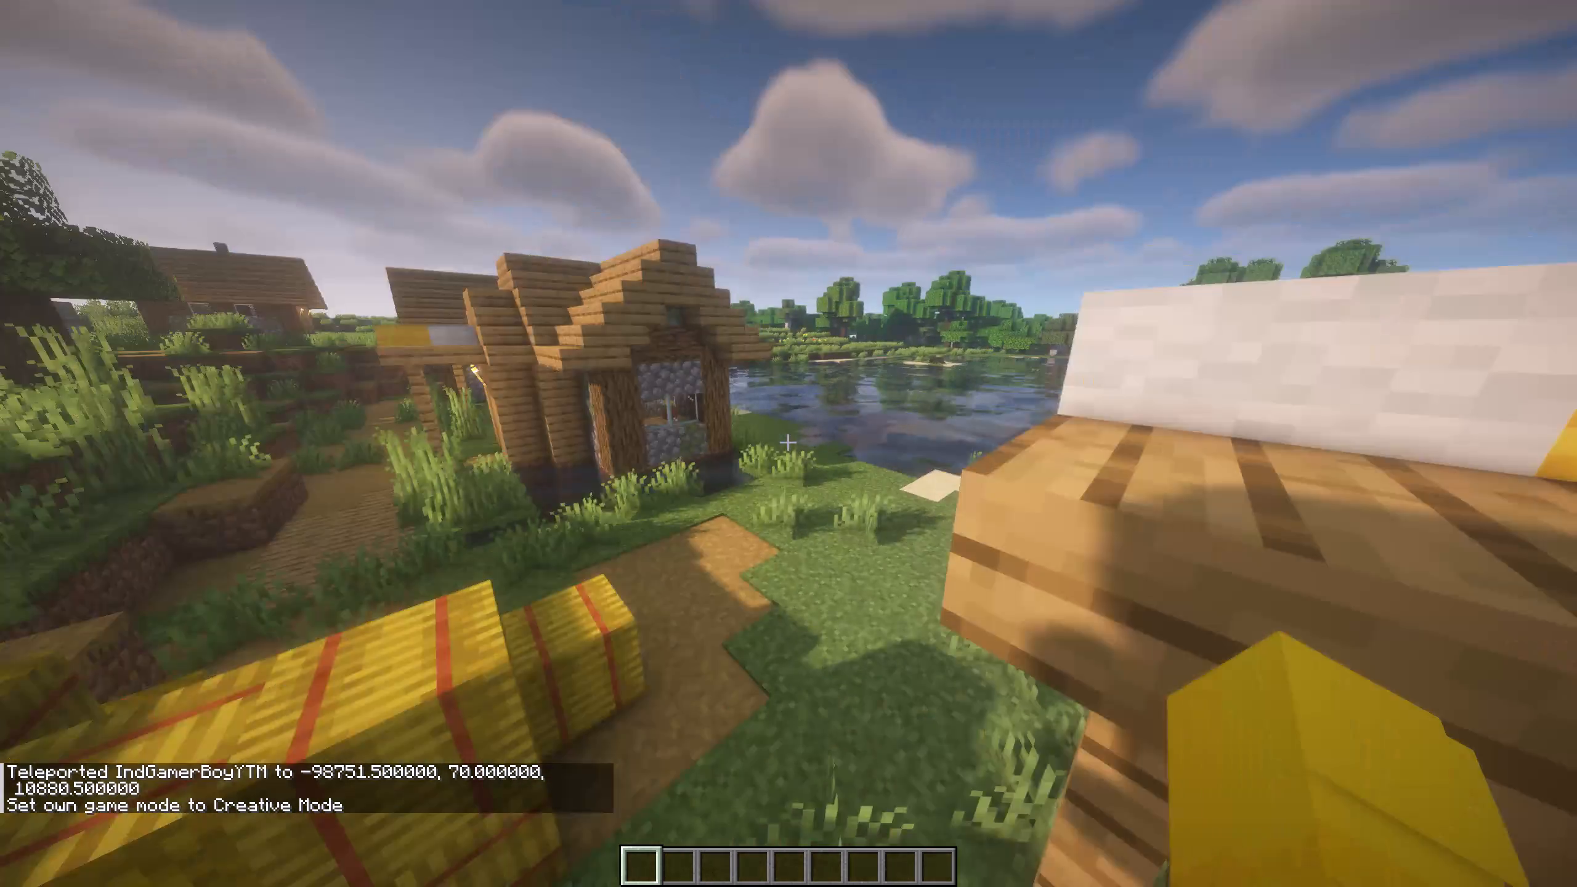
pyautogui.write('//time n')
pyautogui.press('BackSpace')
pyautogui.press('s')
pyautogui.press('Tab')
pyautogui.press('space')
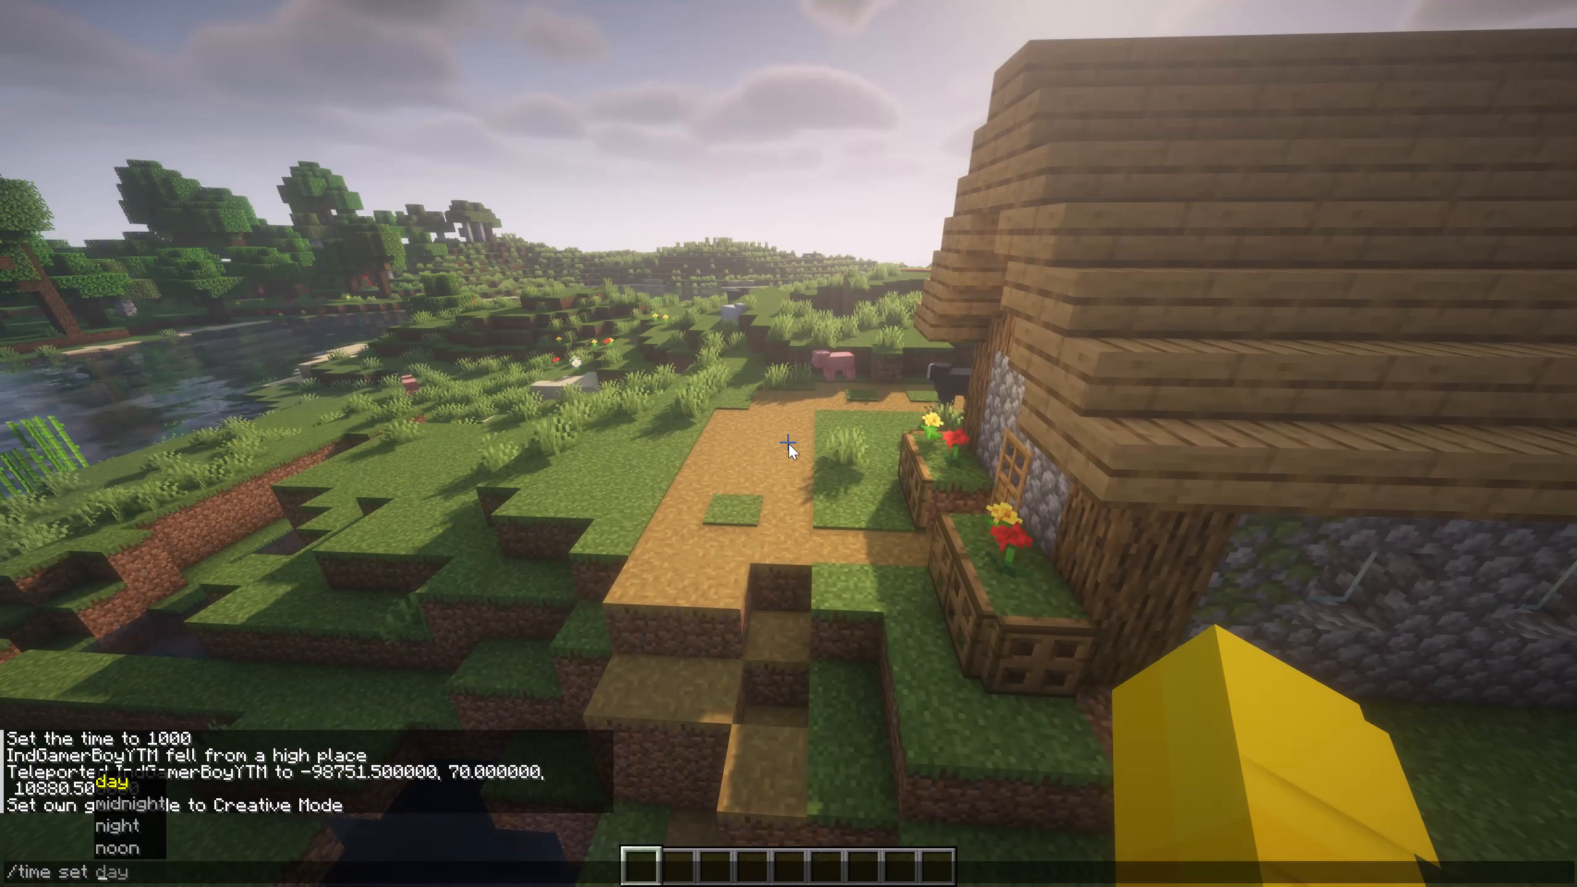
pyautogui.write('m')
pyautogui.press('Tab')
pyautogui.press('Return')
# Clear the chat messages from the screen.
pyautogui.press('Up')
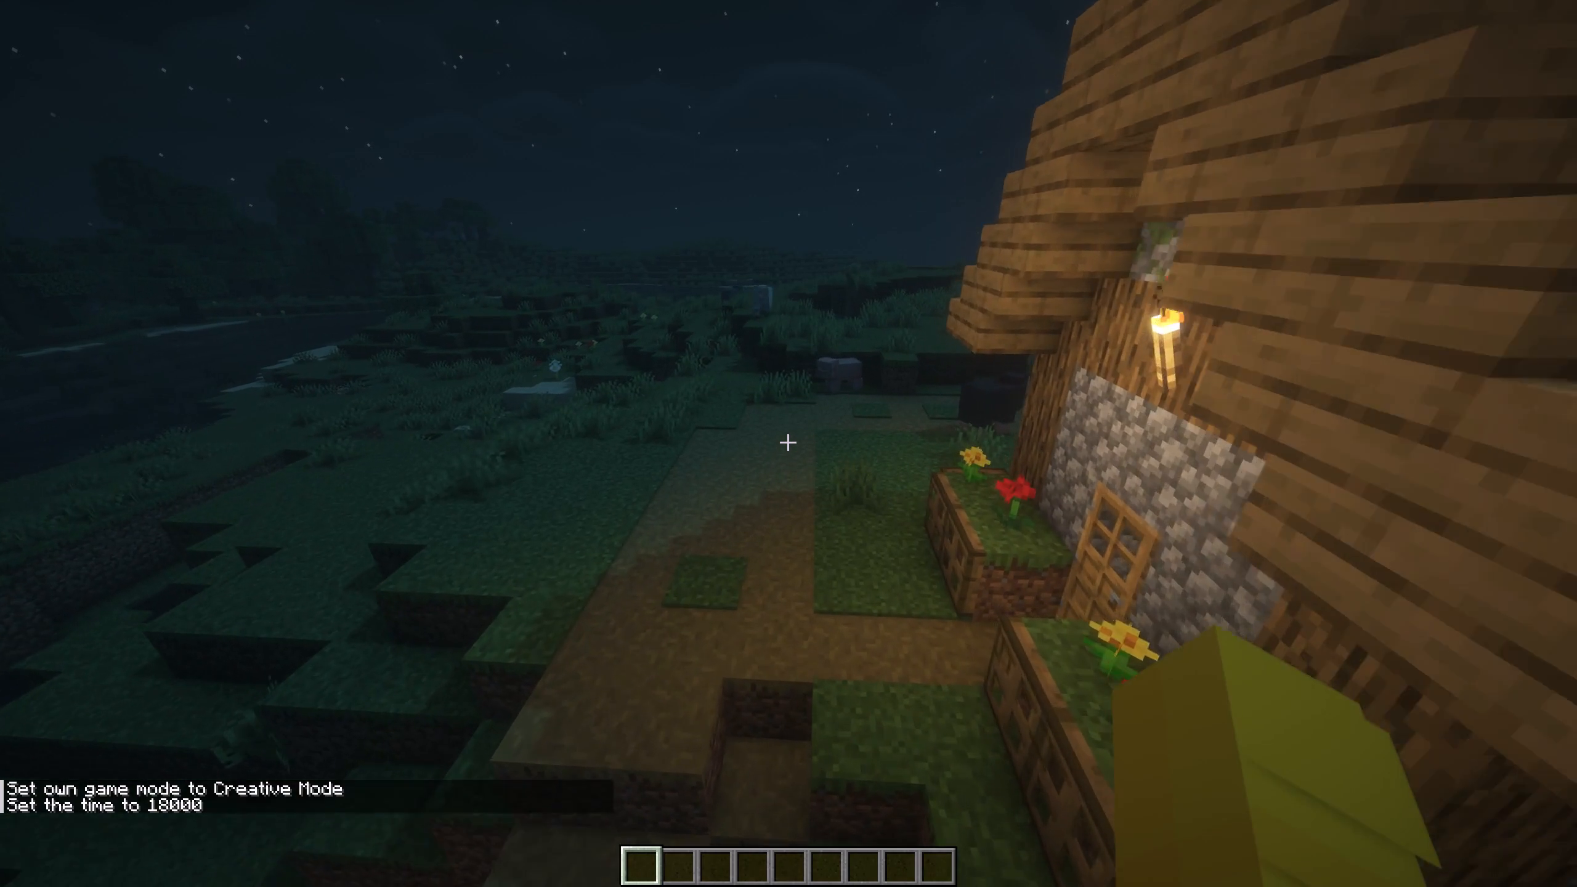
pyautogui.press('F3')
pyautogui.press('d')
pyautogui.press('Up')
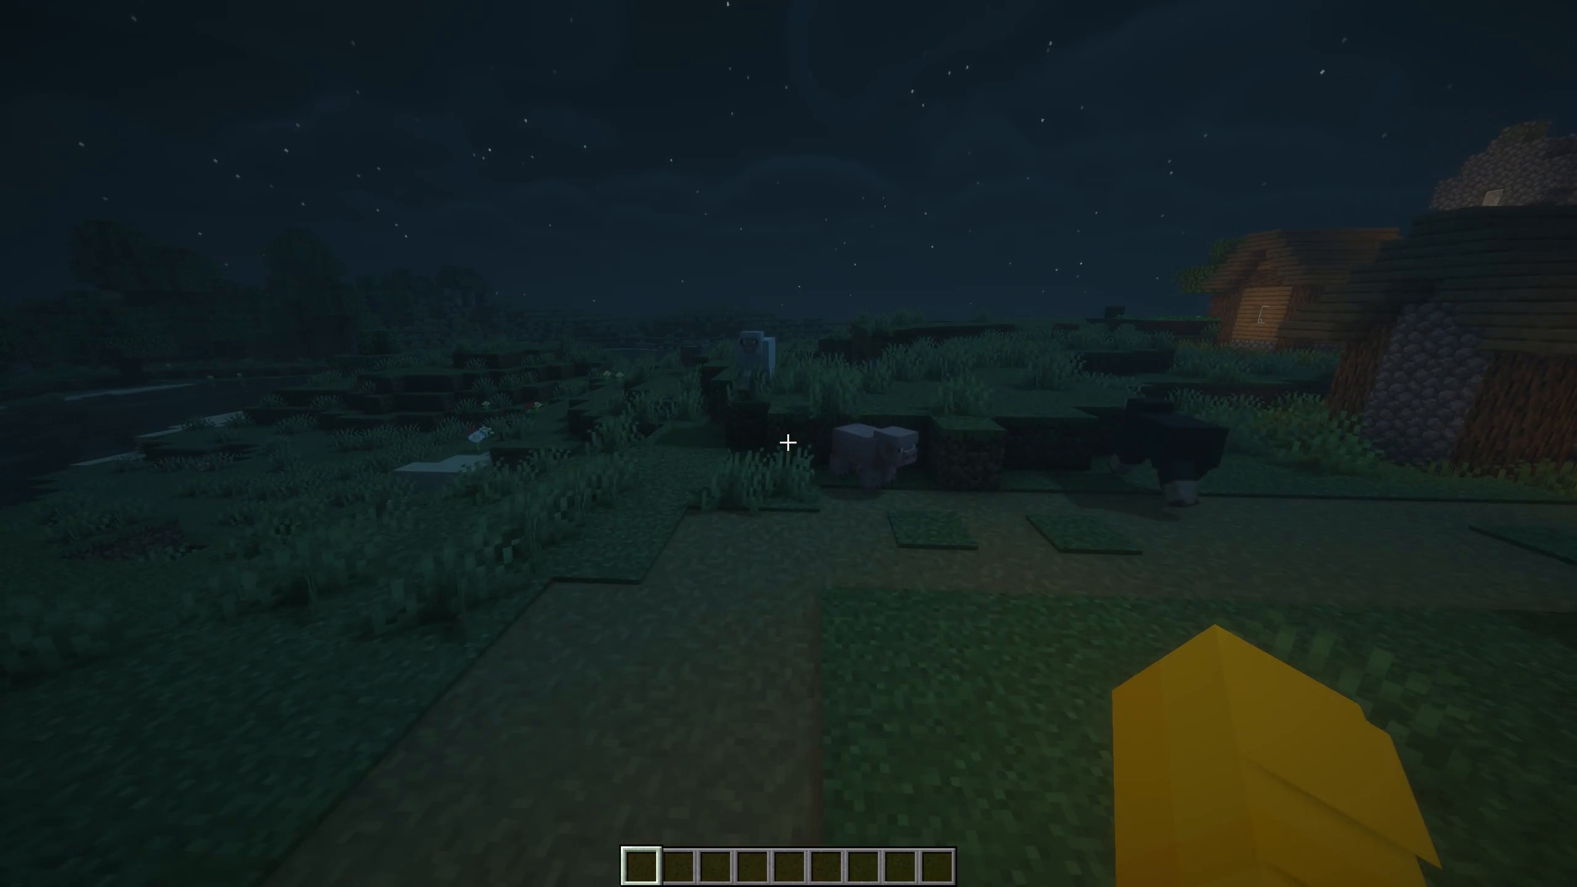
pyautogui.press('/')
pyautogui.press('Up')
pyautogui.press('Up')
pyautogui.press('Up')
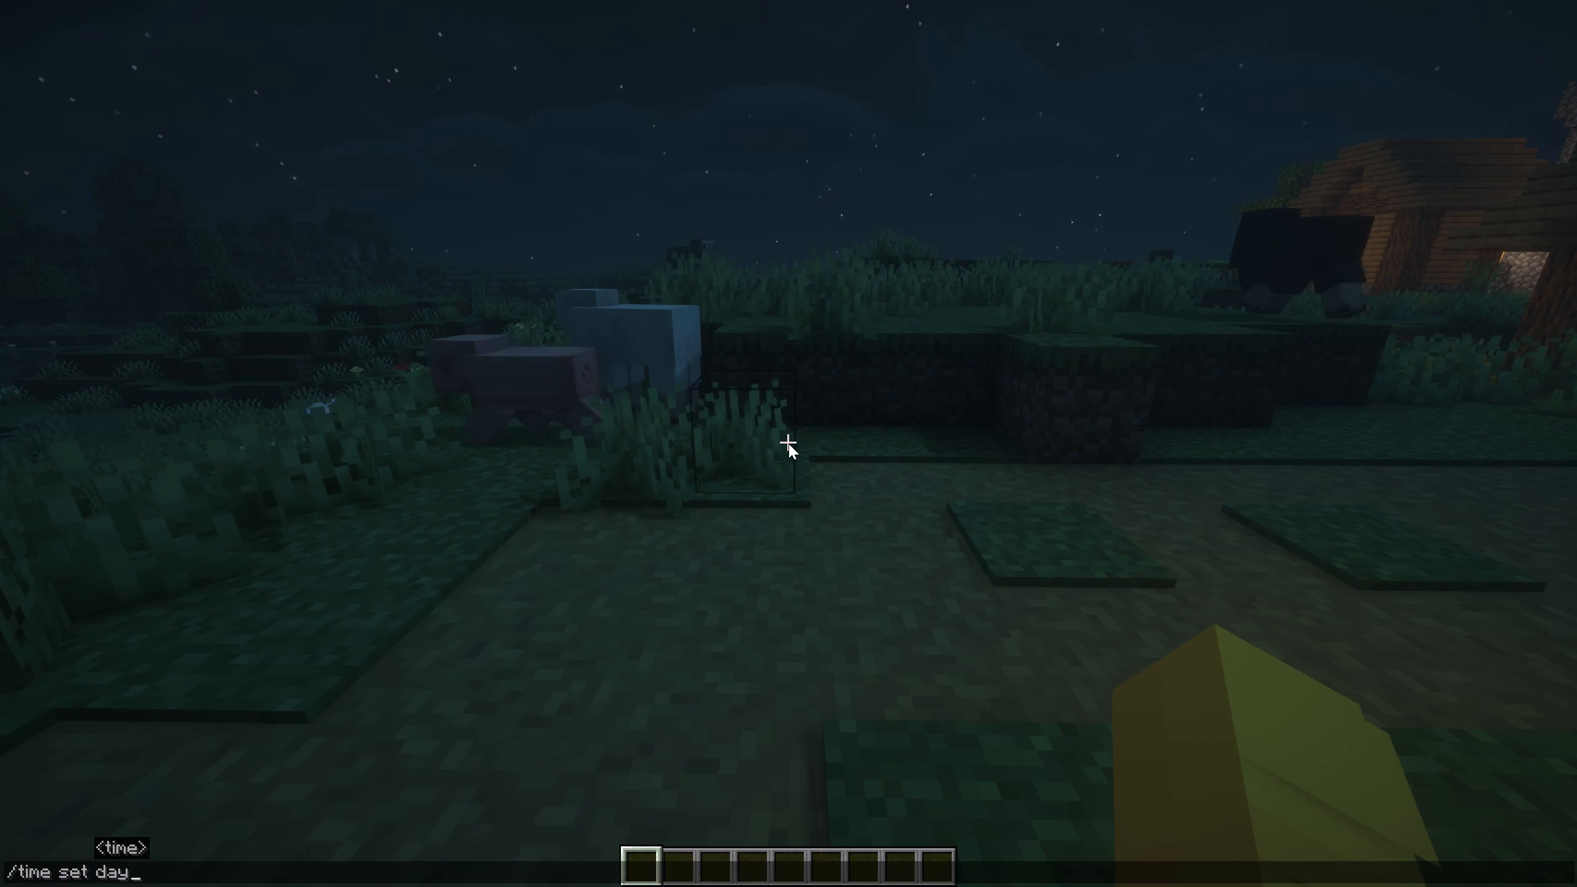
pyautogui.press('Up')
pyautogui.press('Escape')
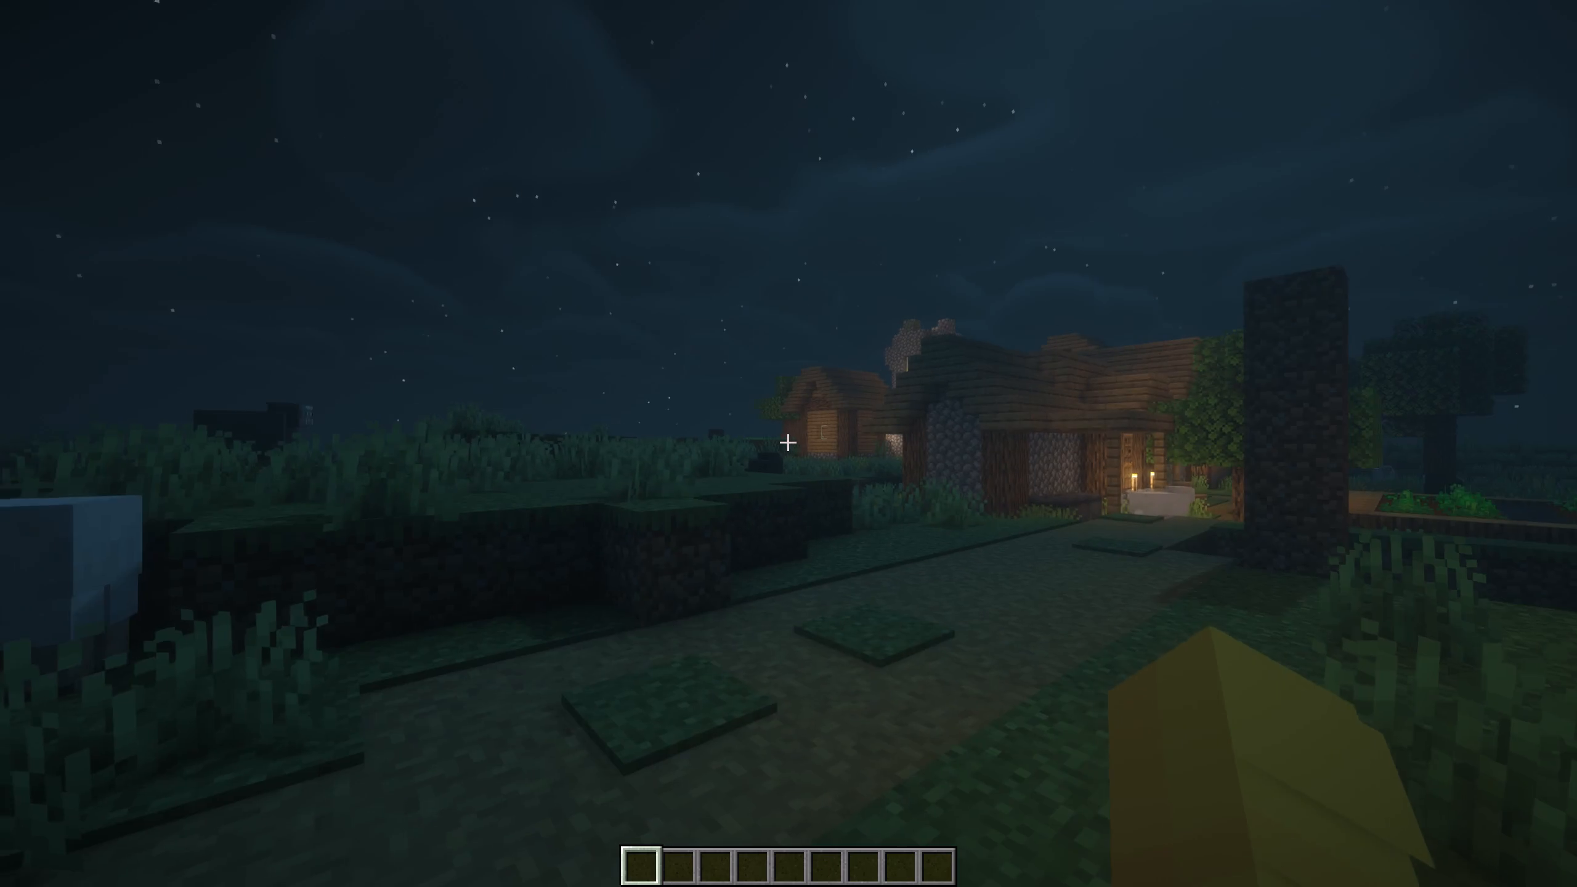
# Move to the field beside the crop bed and run the earlier /play command from the command history.
pyautogui.press('Up')
pyautogui.press('0')
pyautogui.press('Up')
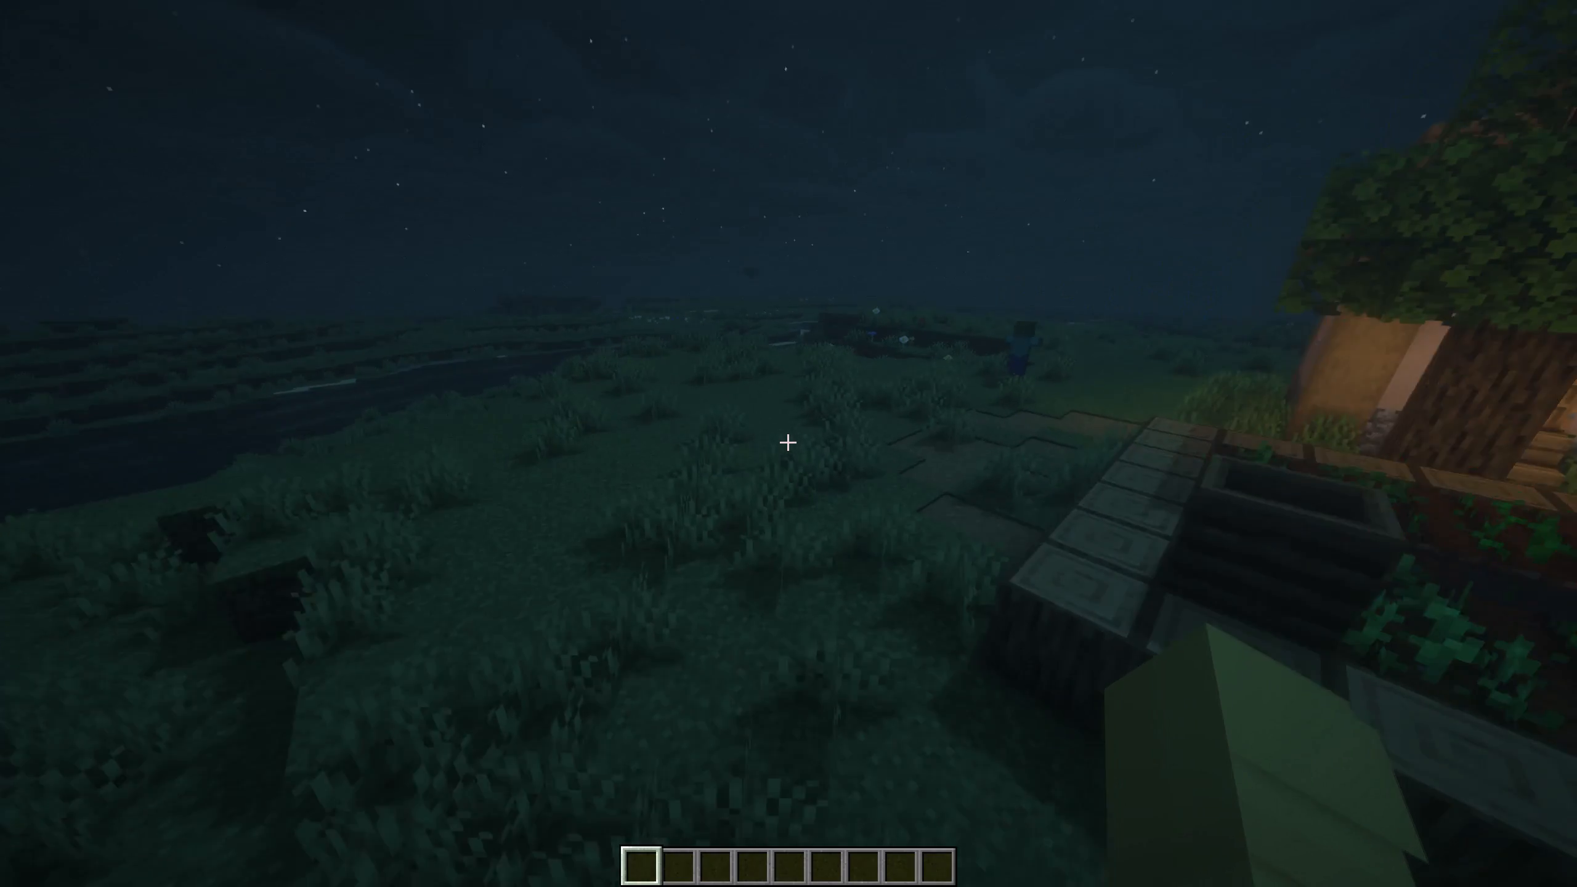
pyautogui.press('/')
pyautogui.press('Up')
pyautogui.press('Up')
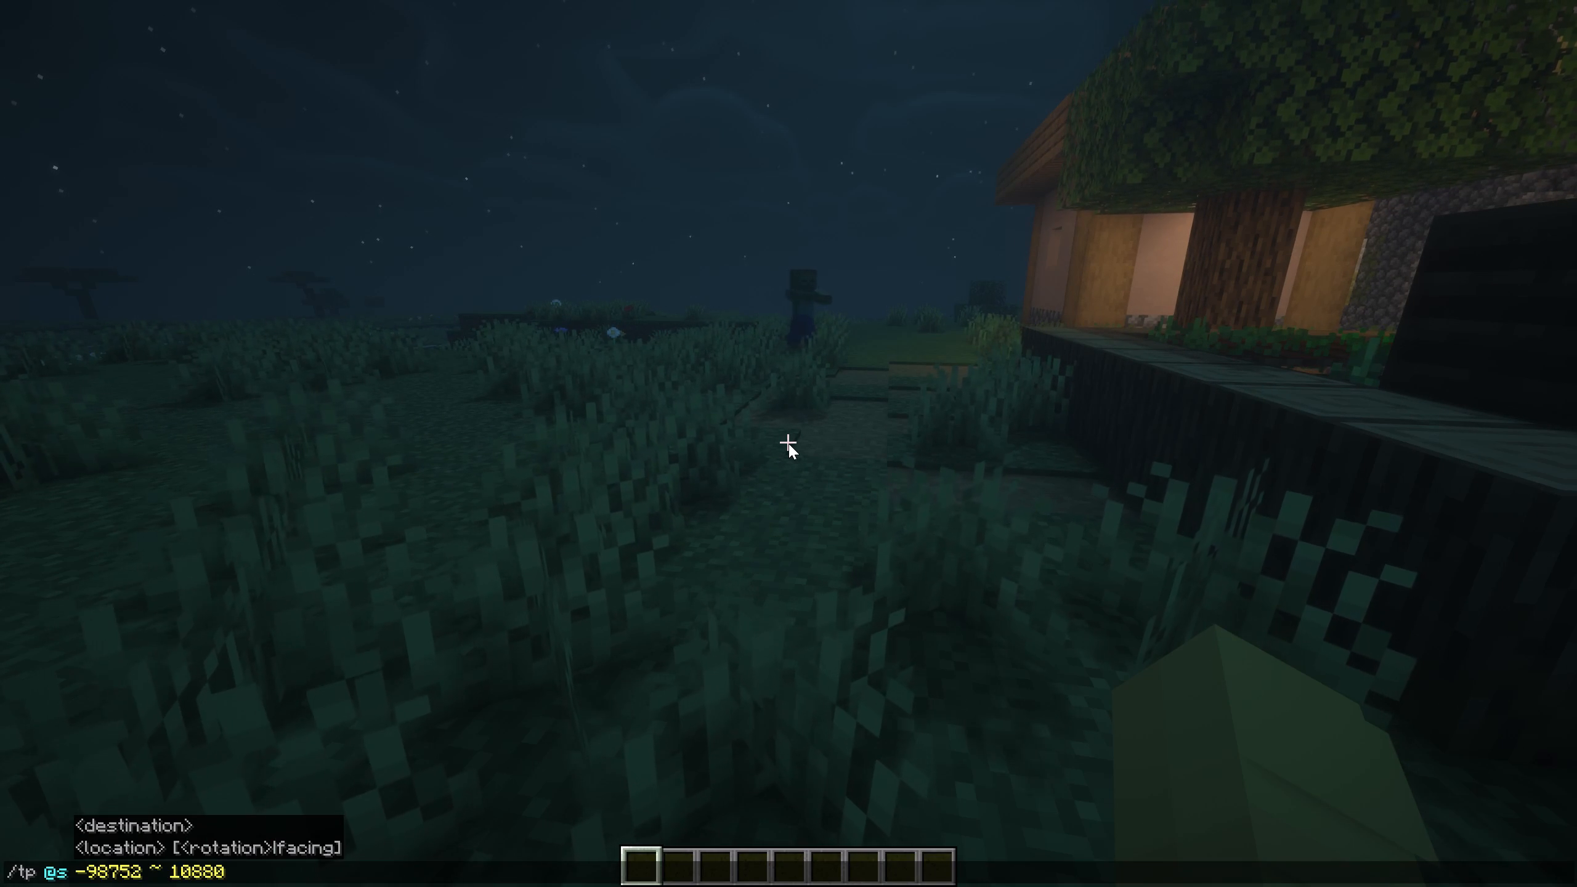
pyautogui.press('Down')
pyautogui.press('Down')
pyautogui.press('Up')
pyautogui.press('Up')
pyautogui.press('Up')
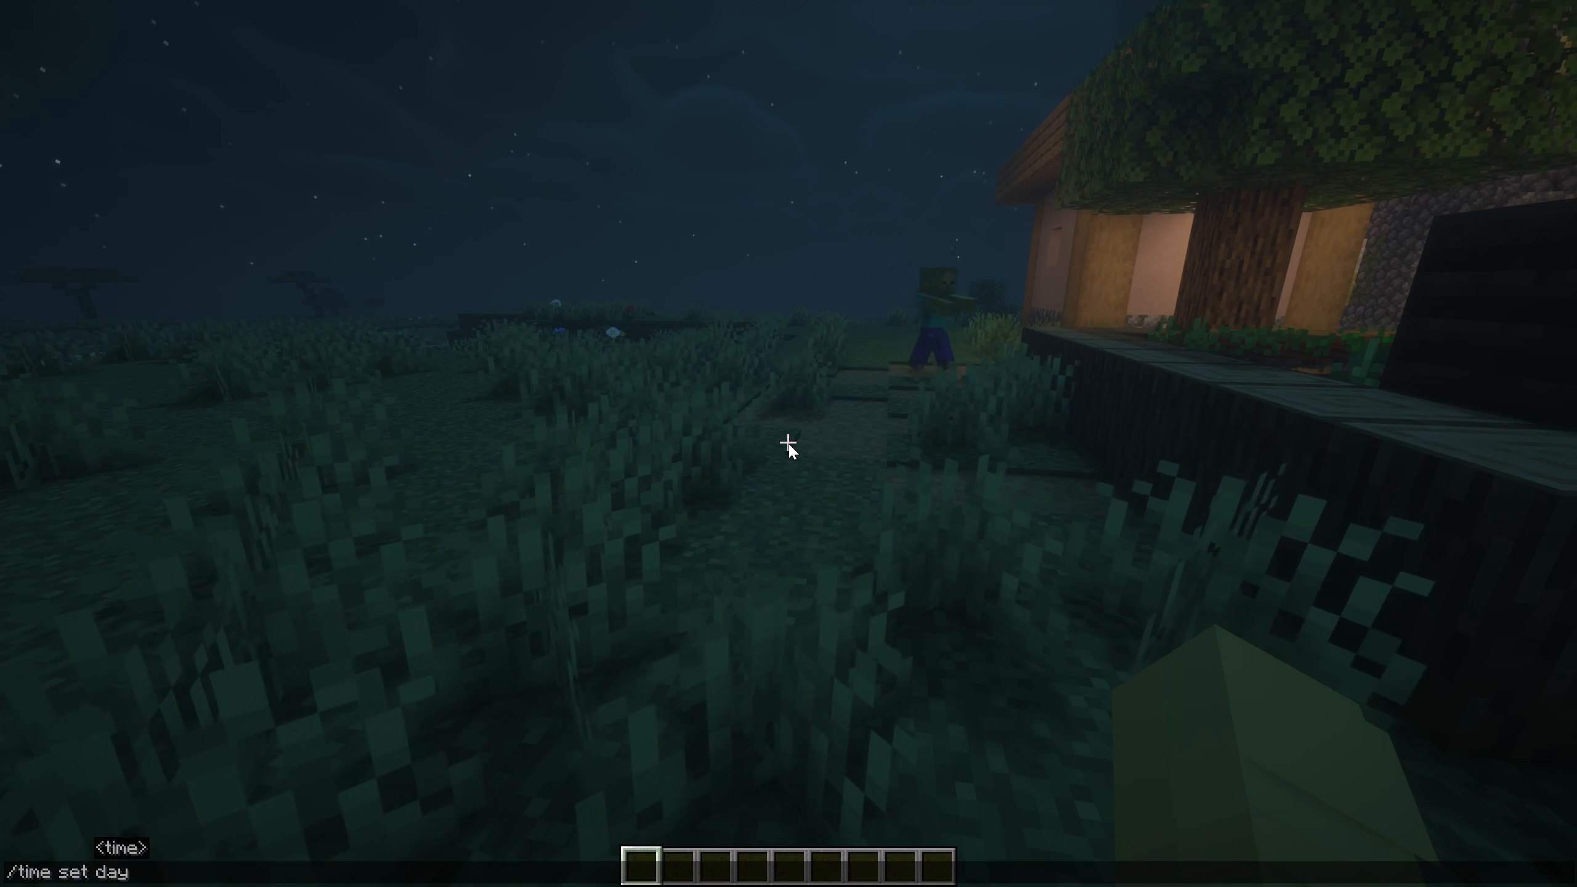
pyautogui.press('Up')
pyautogui.press('Up')
pyautogui.press('Down')
pyautogui.press('space')
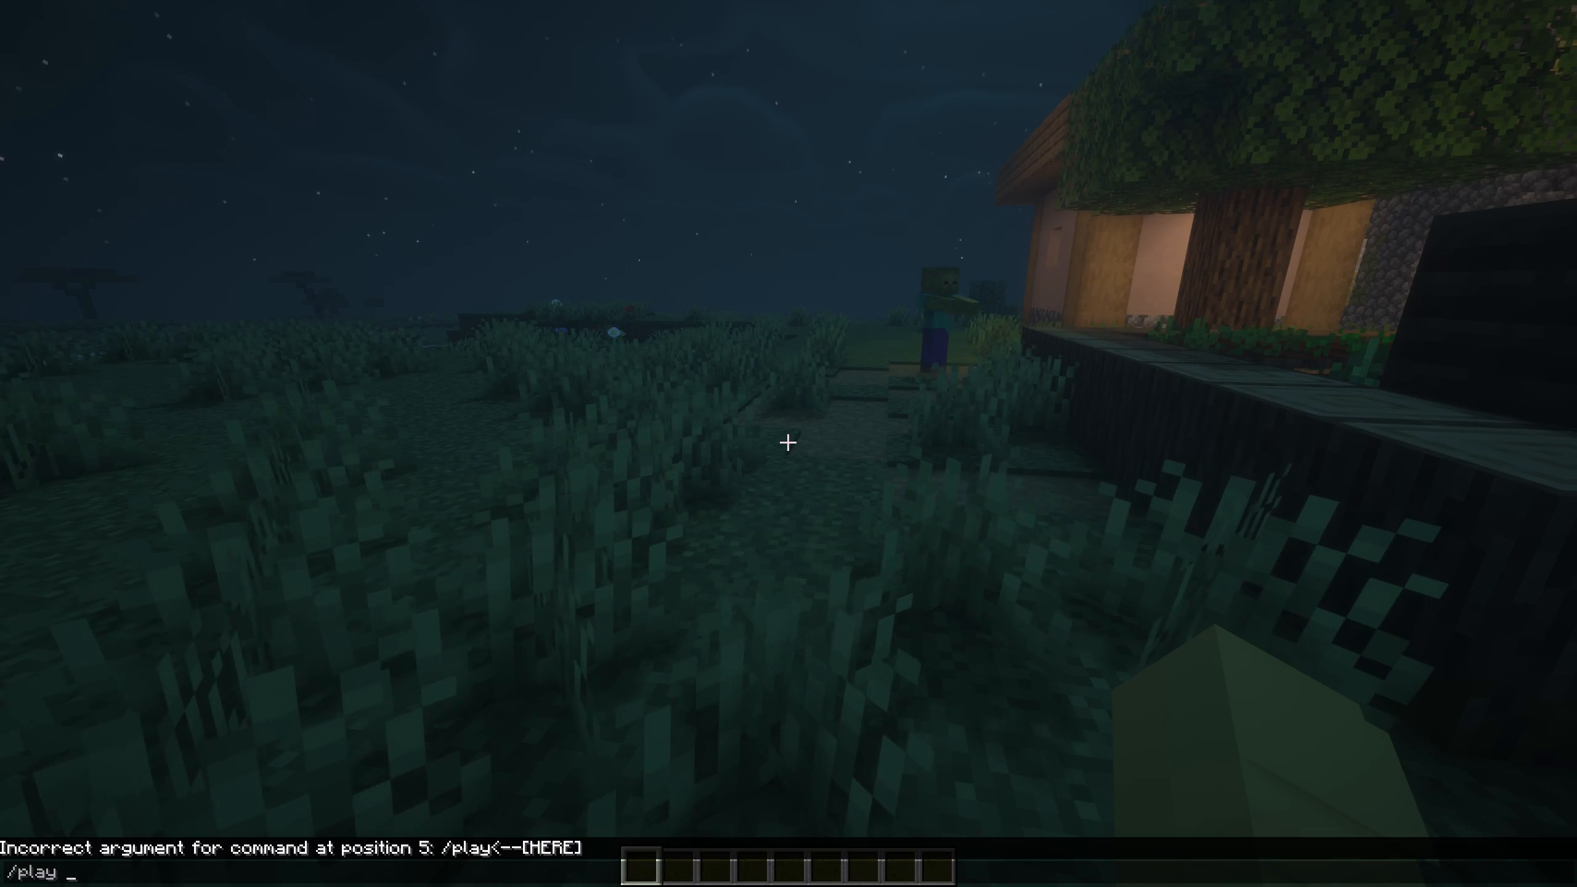
pyautogui.press('Return')
# Back away along the village's edge and rerun the most recent command.
pyautogui.press('Up')
pyautogui.press('Down')
pyautogui.press('Down')
pyautogui.press('Down')
pyautogui.press('Down')
pyautogui.press('Down')
pyautogui.press('Down')
pyautogui.press('Down')
pyautogui.press('Down')
pyautogui.press('Down')
pyautogui.press('Down')
pyautogui.press('Down')
pyautogui.press('Down')
pyautogui.press('Down')
pyautogui.press('Down')
pyautogui.press('Down')
pyautogui.press('Down')
pyautogui.press('Down')
pyautogui.press('Down')
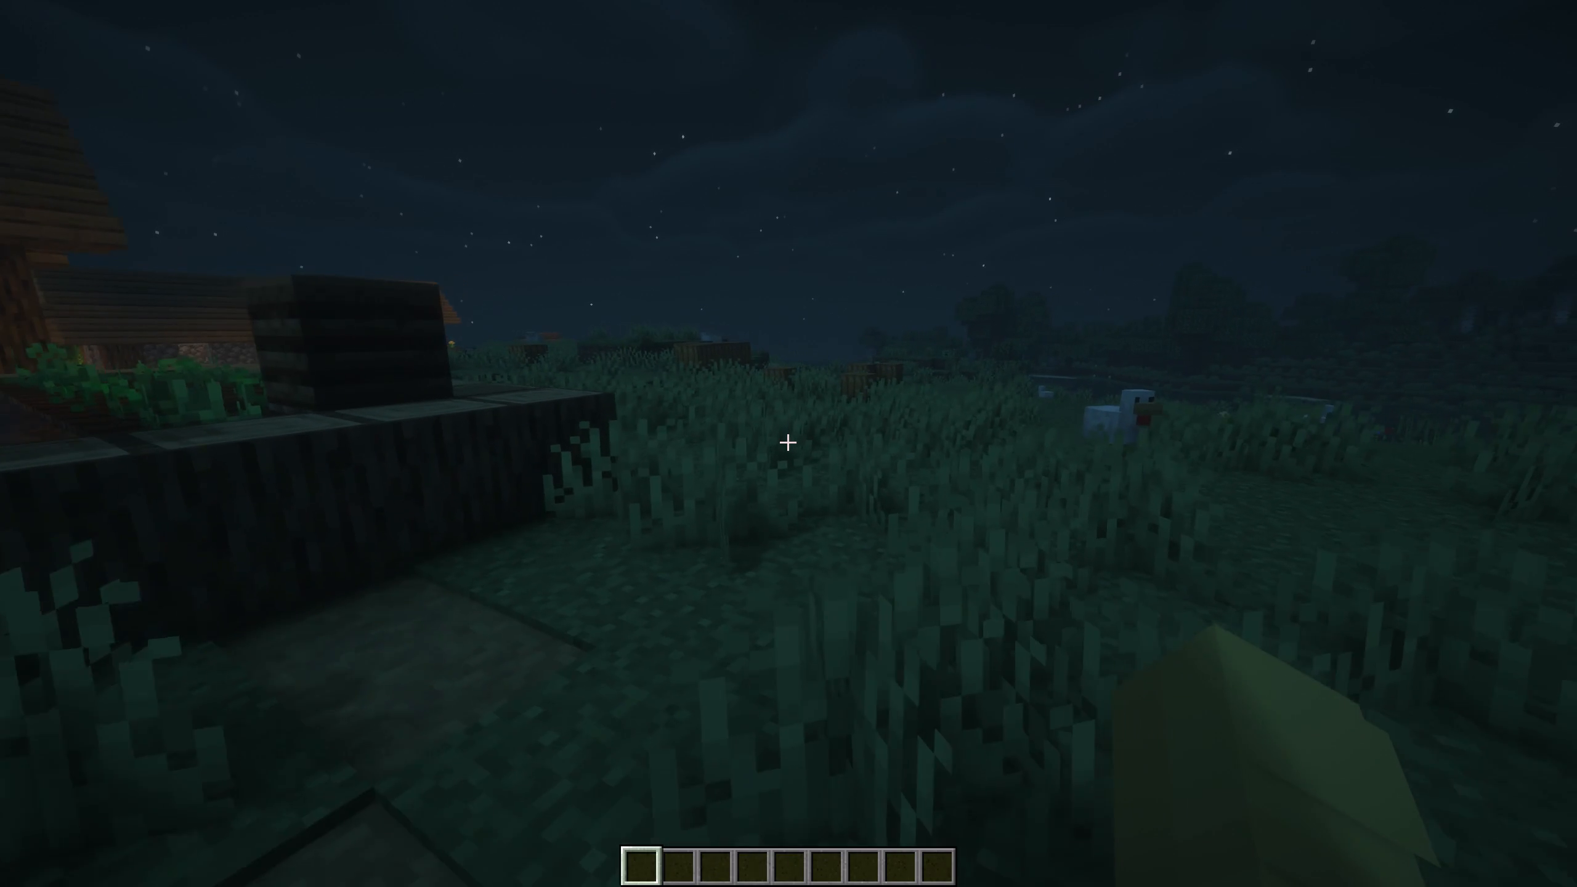
pyautogui.press('/')
pyautogui.press('Up')
pyautogui.press('Return')
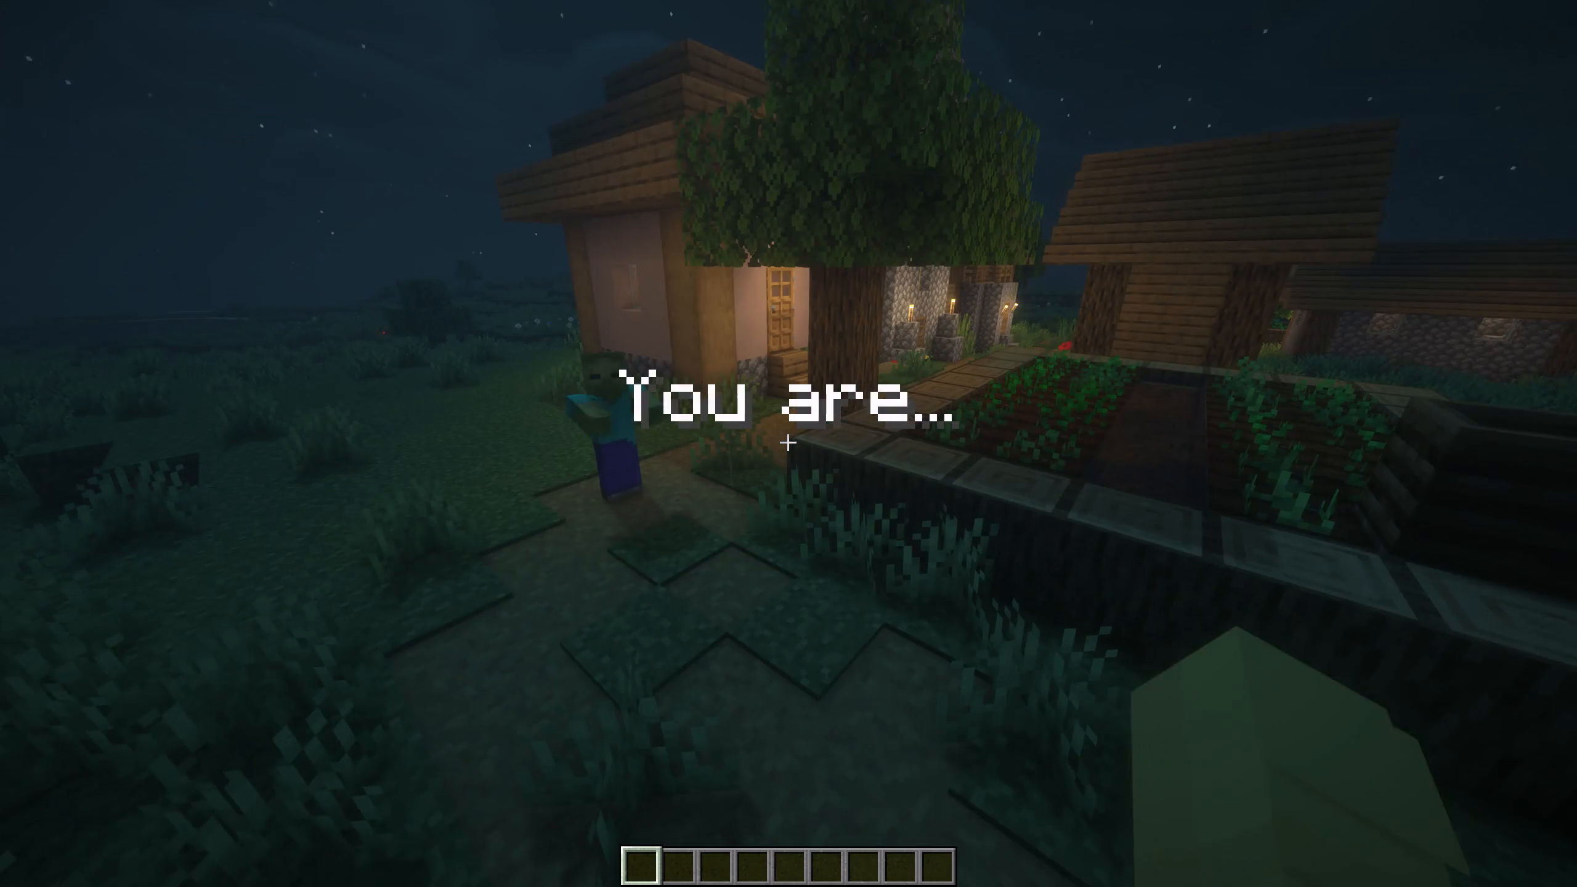
# Take a screenshot of the darkened scene with the HUD hidden, and bring the HUD back.
pyautogui.press('F1')
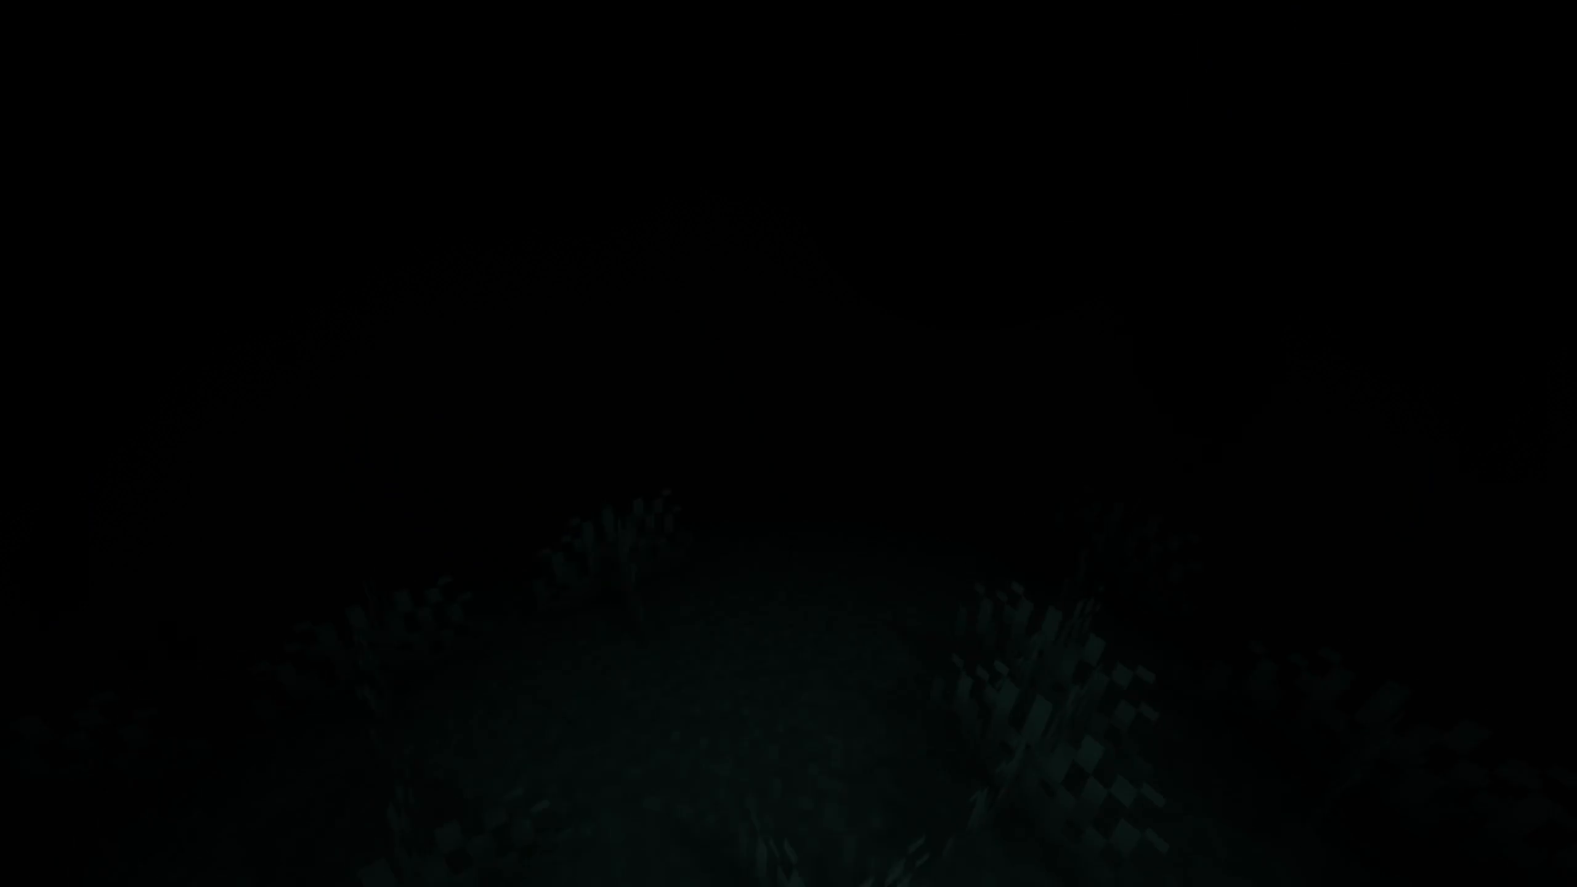
pyautogui.press('Down')
pyautogui.press('Down')
pyautogui.press('Down')
pyautogui.press('Down')
pyautogui.press('Down')
pyautogui.press('Down')
pyautogui.press('Down')
pyautogui.press('Down')
pyautogui.press('Down')
pyautogui.press('Down')
pyautogui.press('Down')
pyautogui.press('Down')
pyautogui.press('Down')
pyautogui.press('Down')
pyautogui.press('Down')
pyautogui.press('Down')
pyautogui.press('Down')
pyautogui.press('F2')
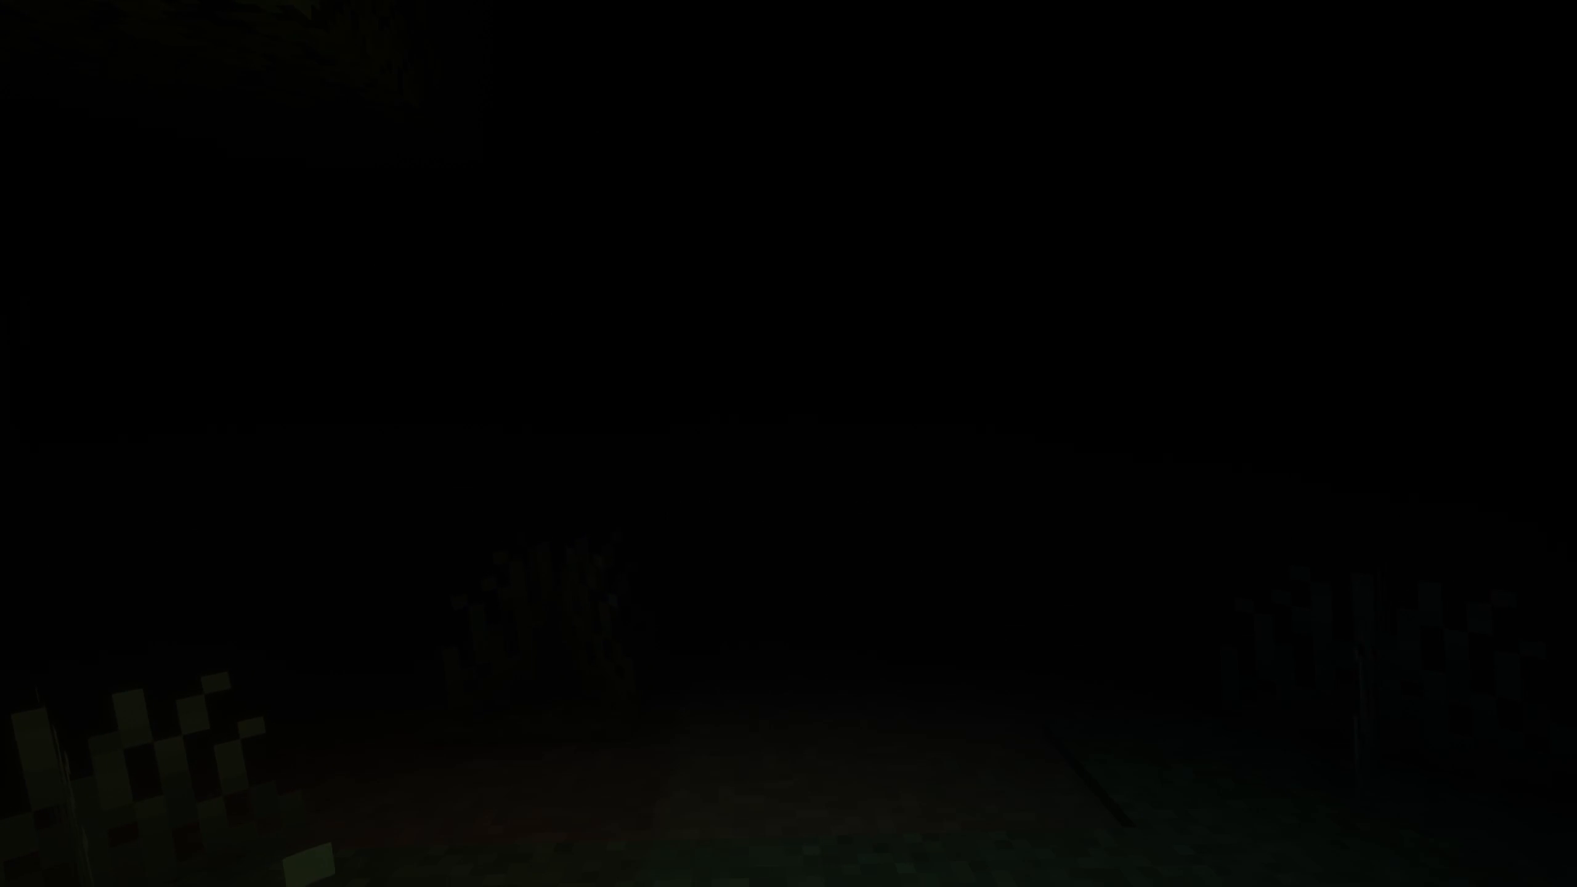
pyautogui.press('F1')
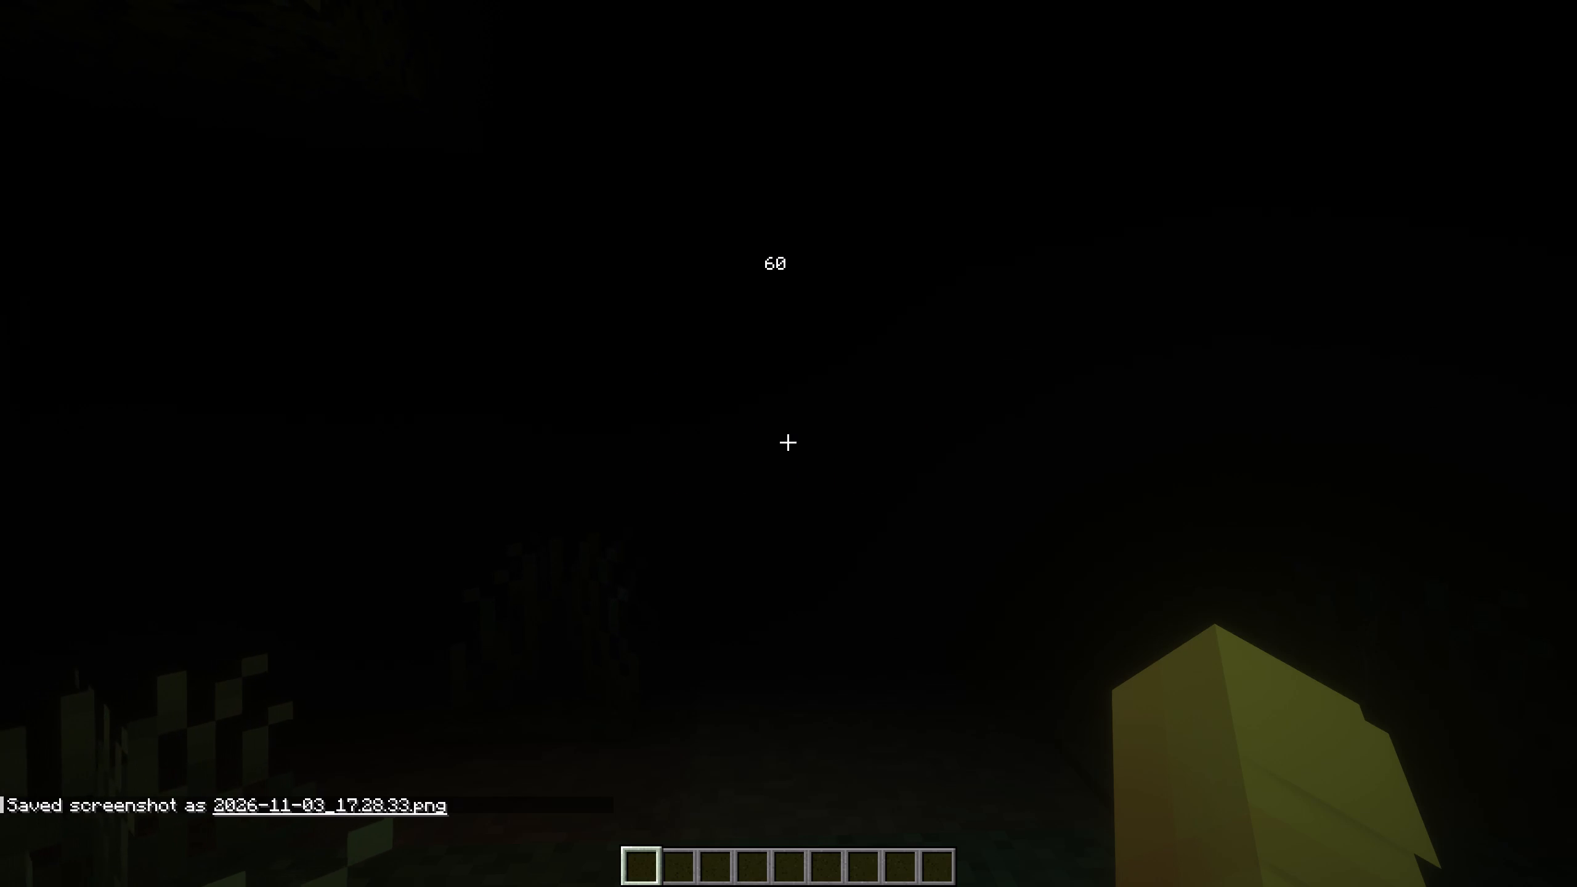
# Clear the chat so the saved-screenshot message is gone.
pyautogui.press('F3')
pyautogui.press('d')
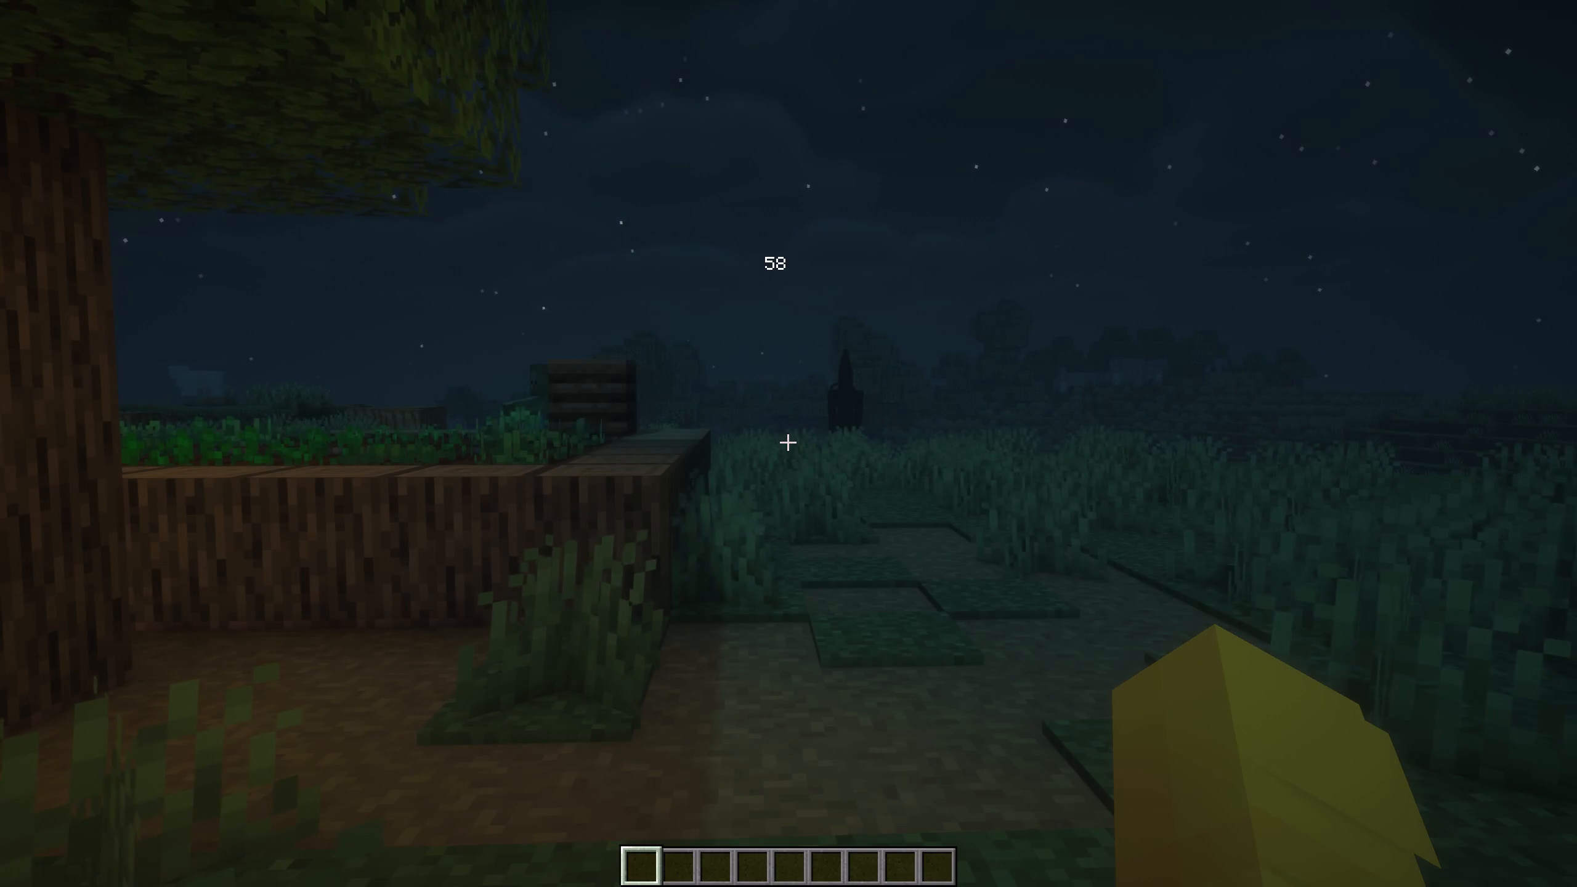
# Fly to the tall black figure in the field and view it from several sides with the HUD hidden.
pyautogui.press('Up')
pyautogui.press('Up')
pyautogui.press('Up')
pyautogui.press('Up')
pyautogui.press('Up')
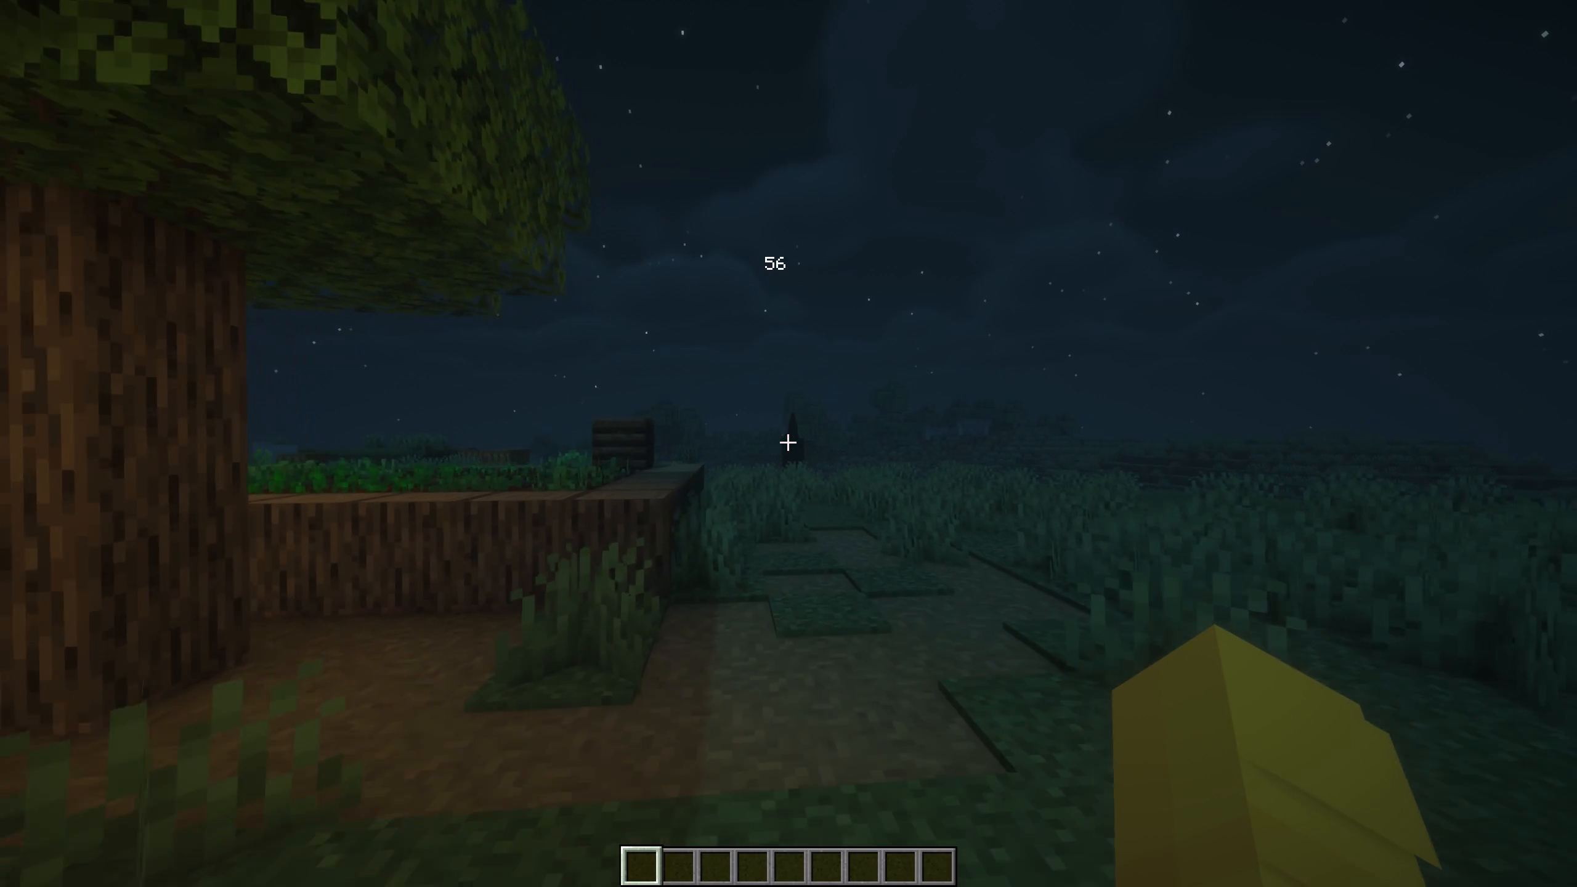
pyautogui.press('0')
pyautogui.press('Left')
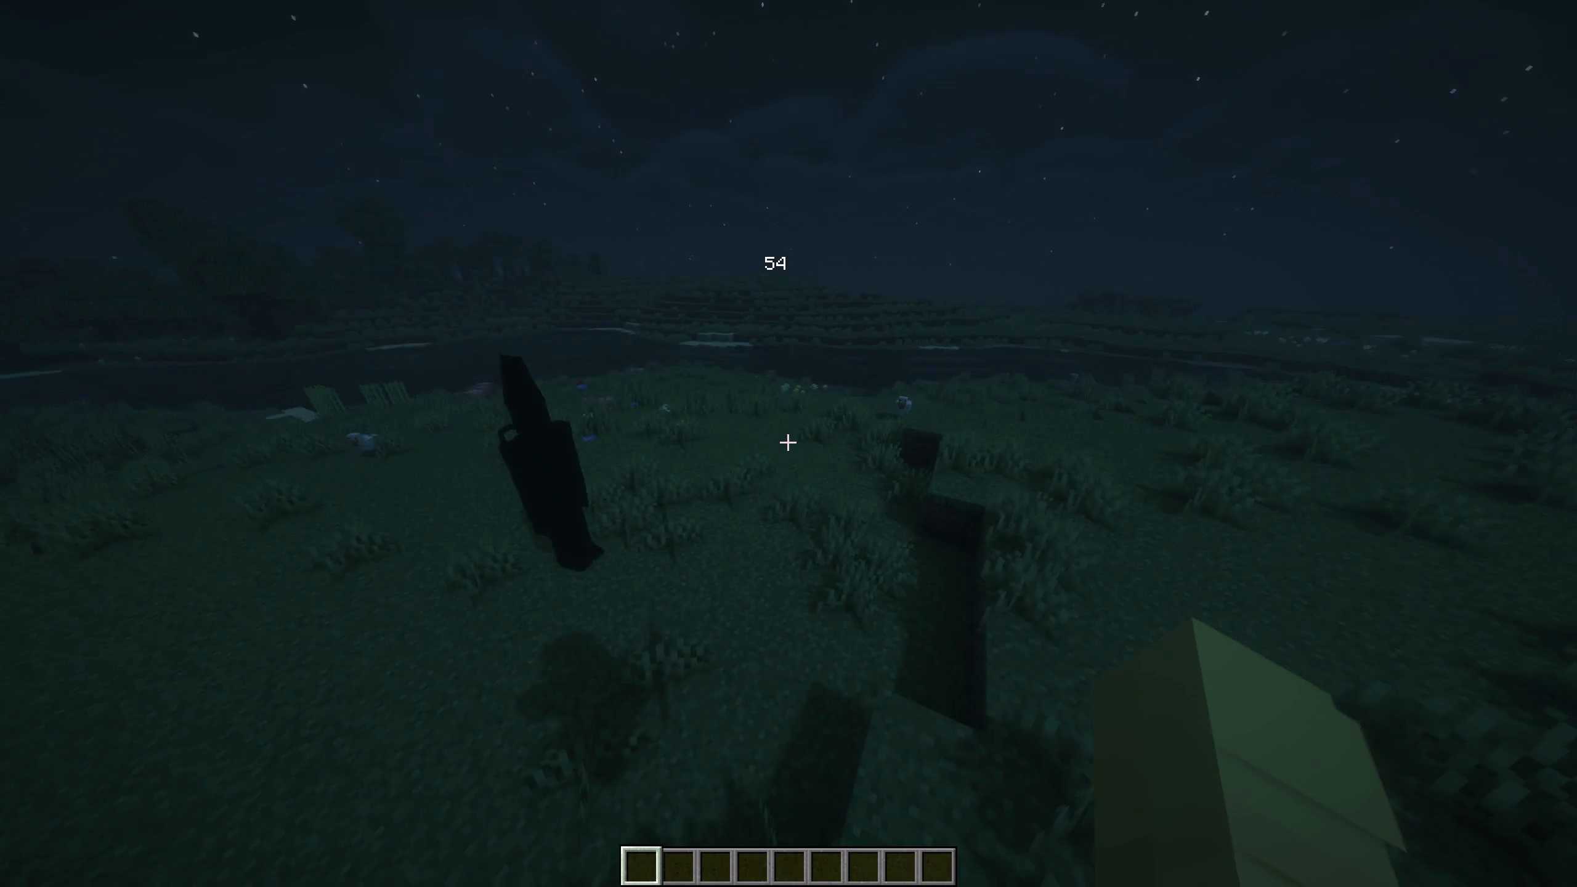
pyautogui.press('F1')
pyautogui.press('Up')
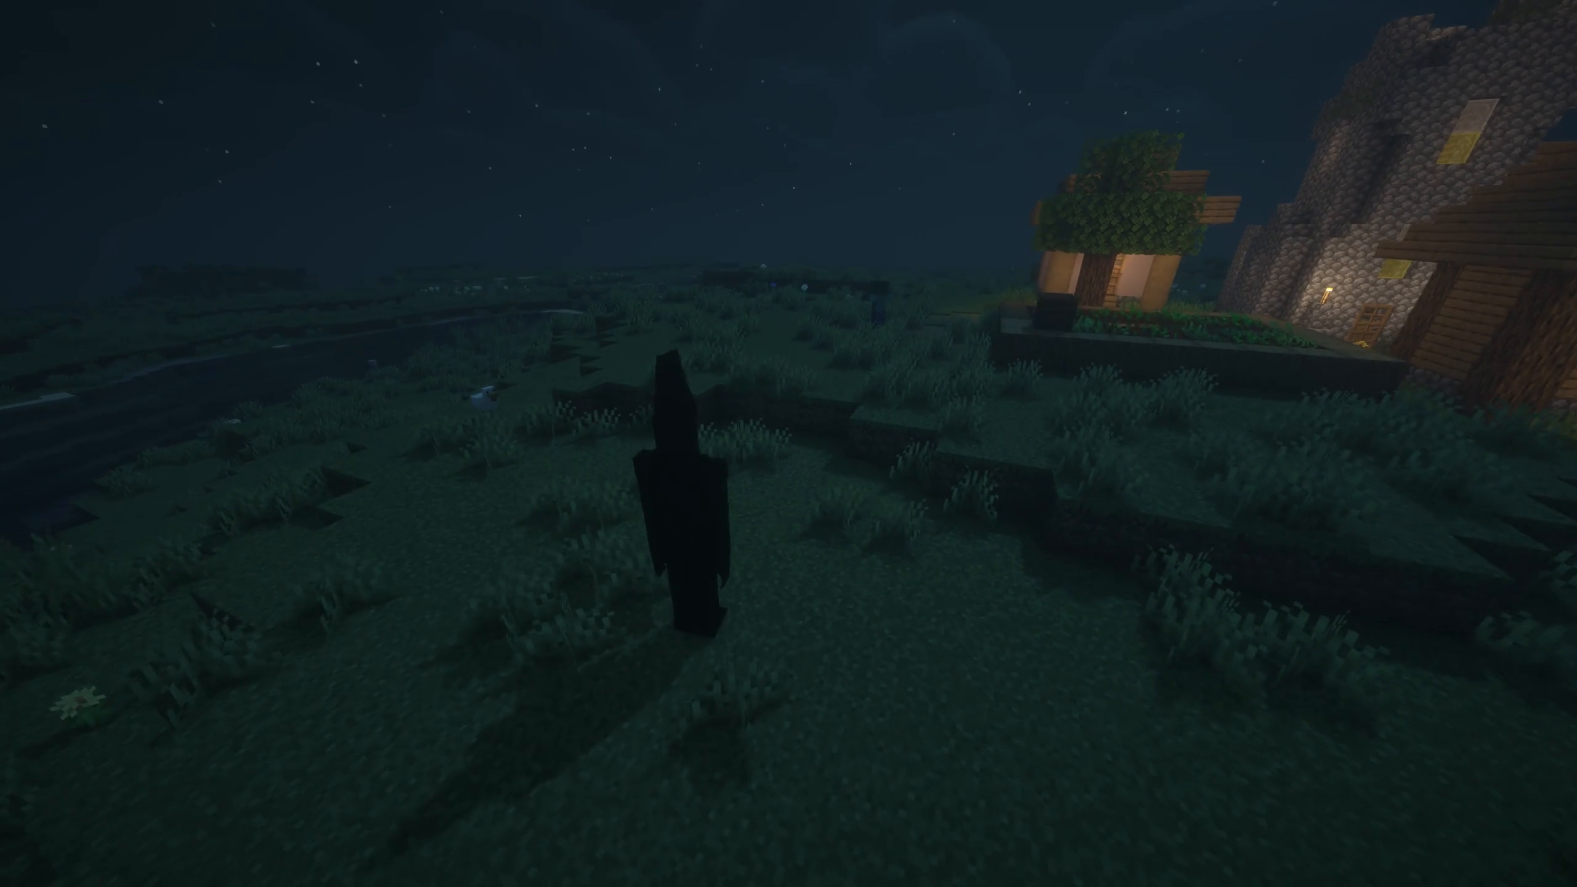
pyautogui.press('Right')
pyautogui.press('Up')
pyautogui.press('Up')
pyautogui.press('Right')
pyautogui.press('Up')
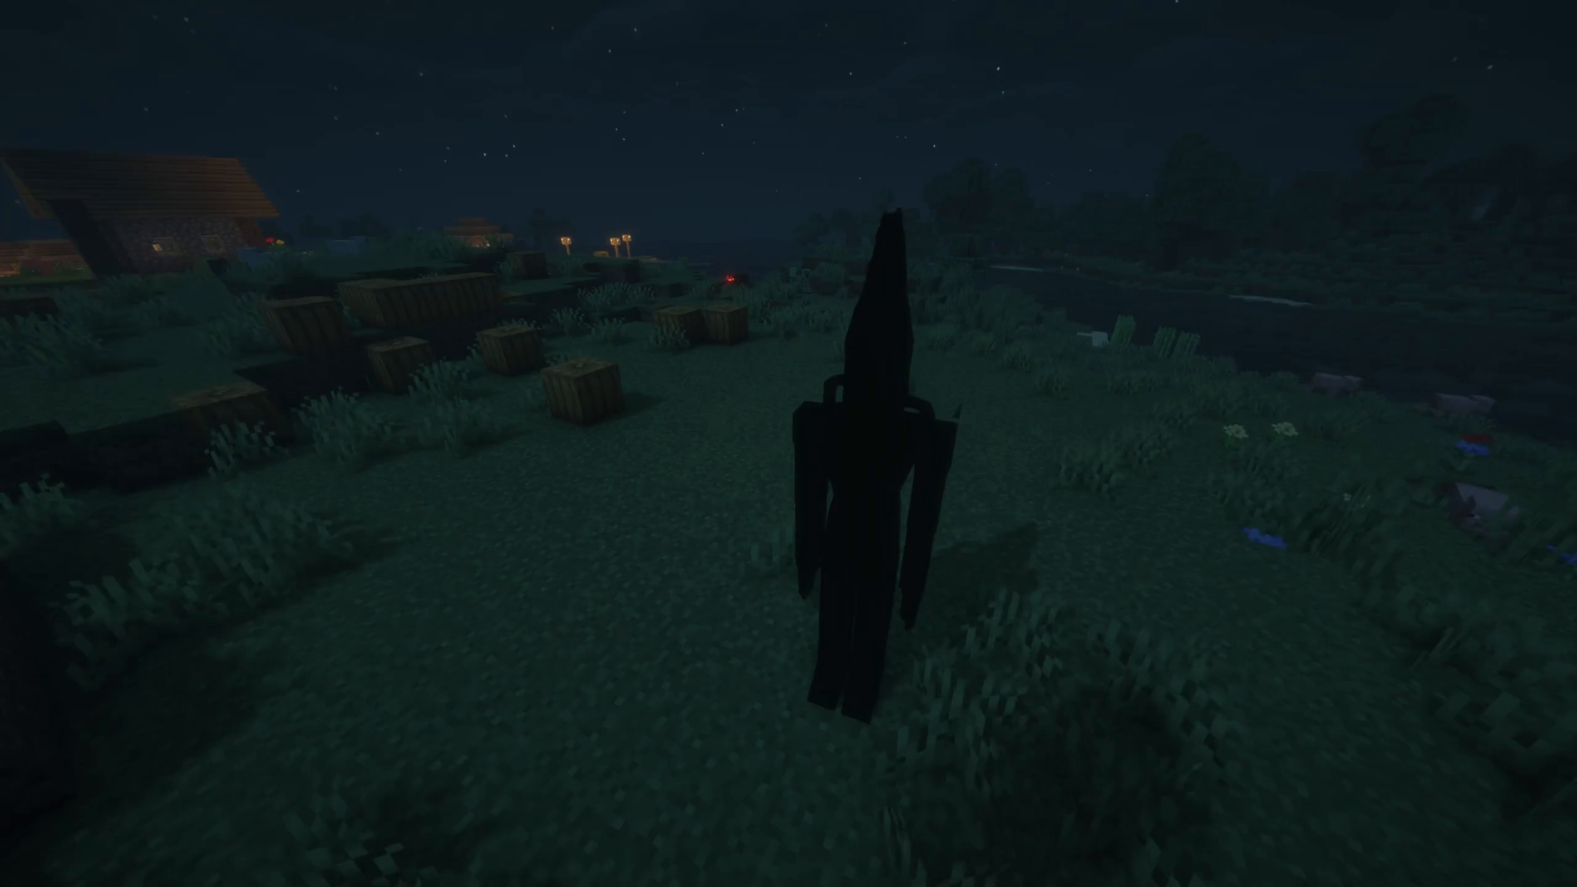
pyautogui.press('Down')
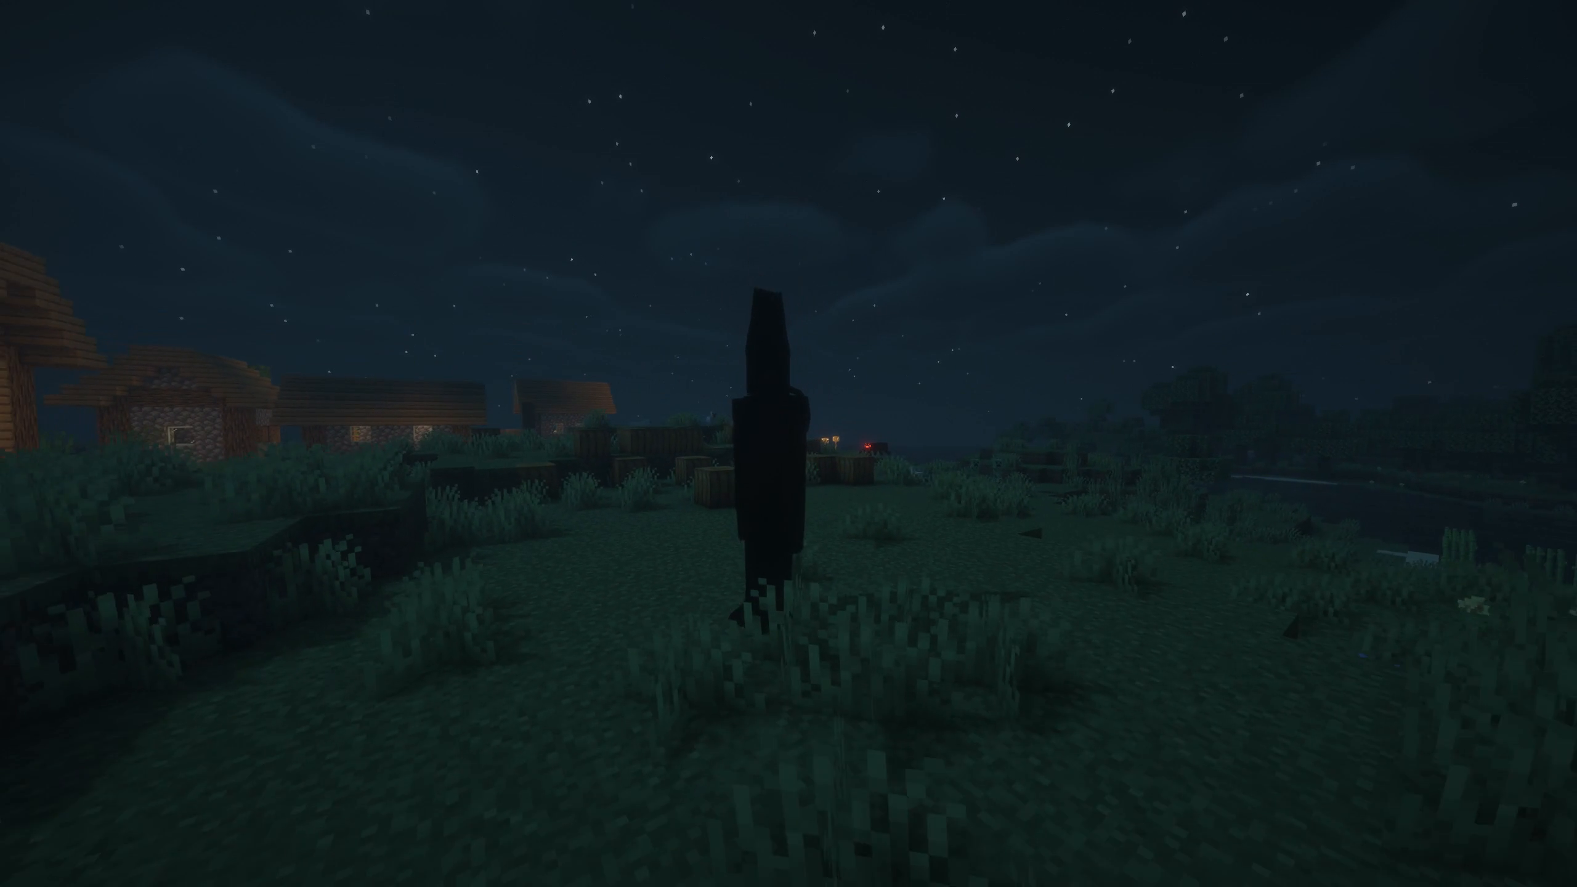
pyautogui.press('Up')
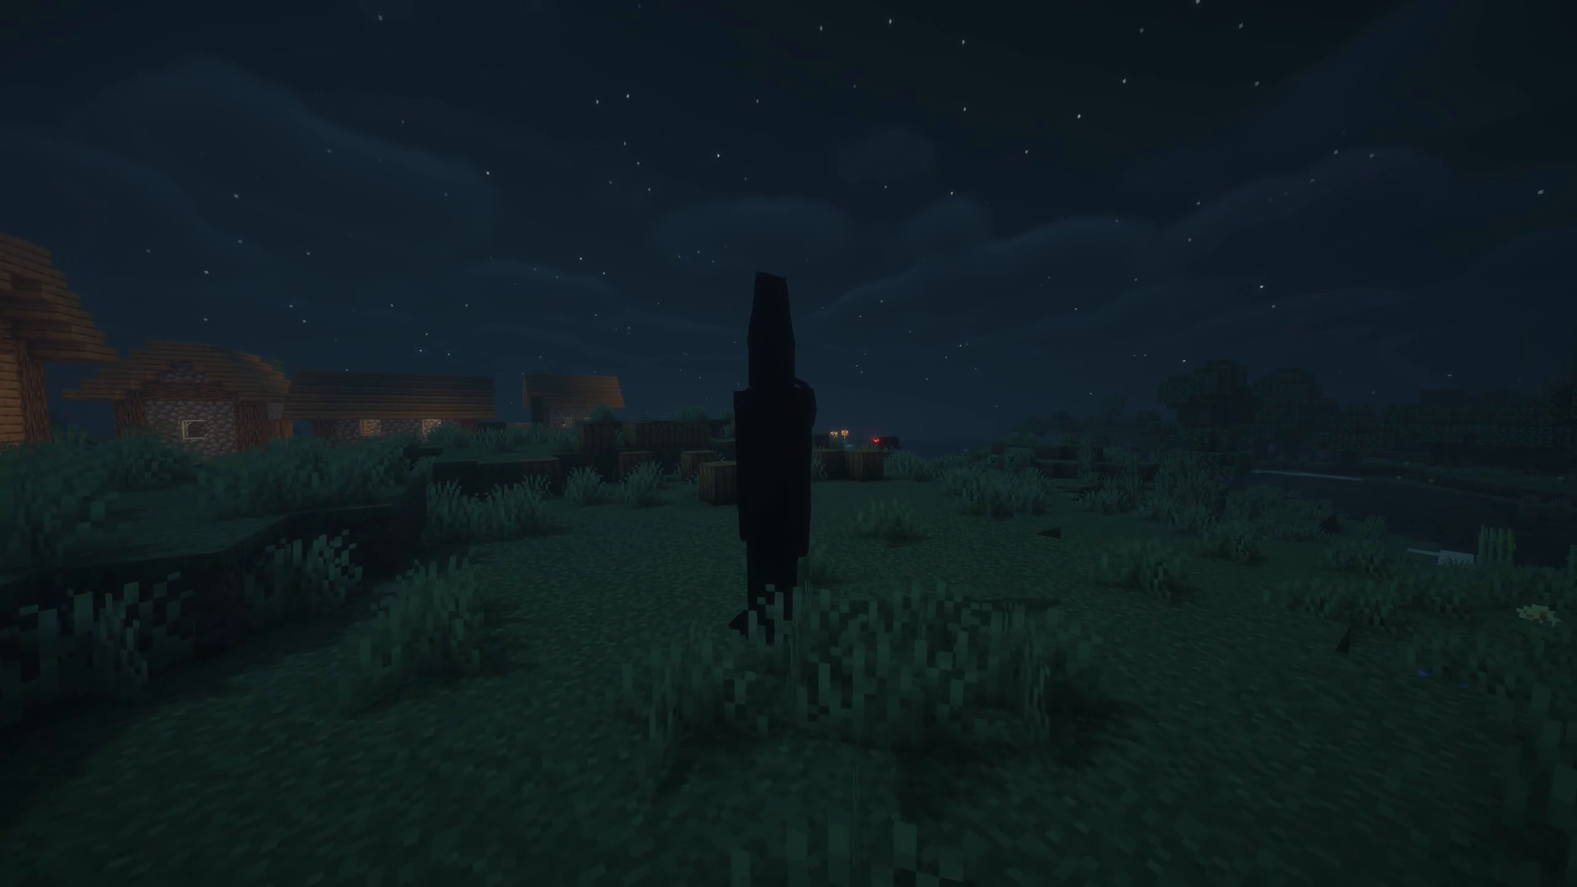
pyautogui.press('Up')
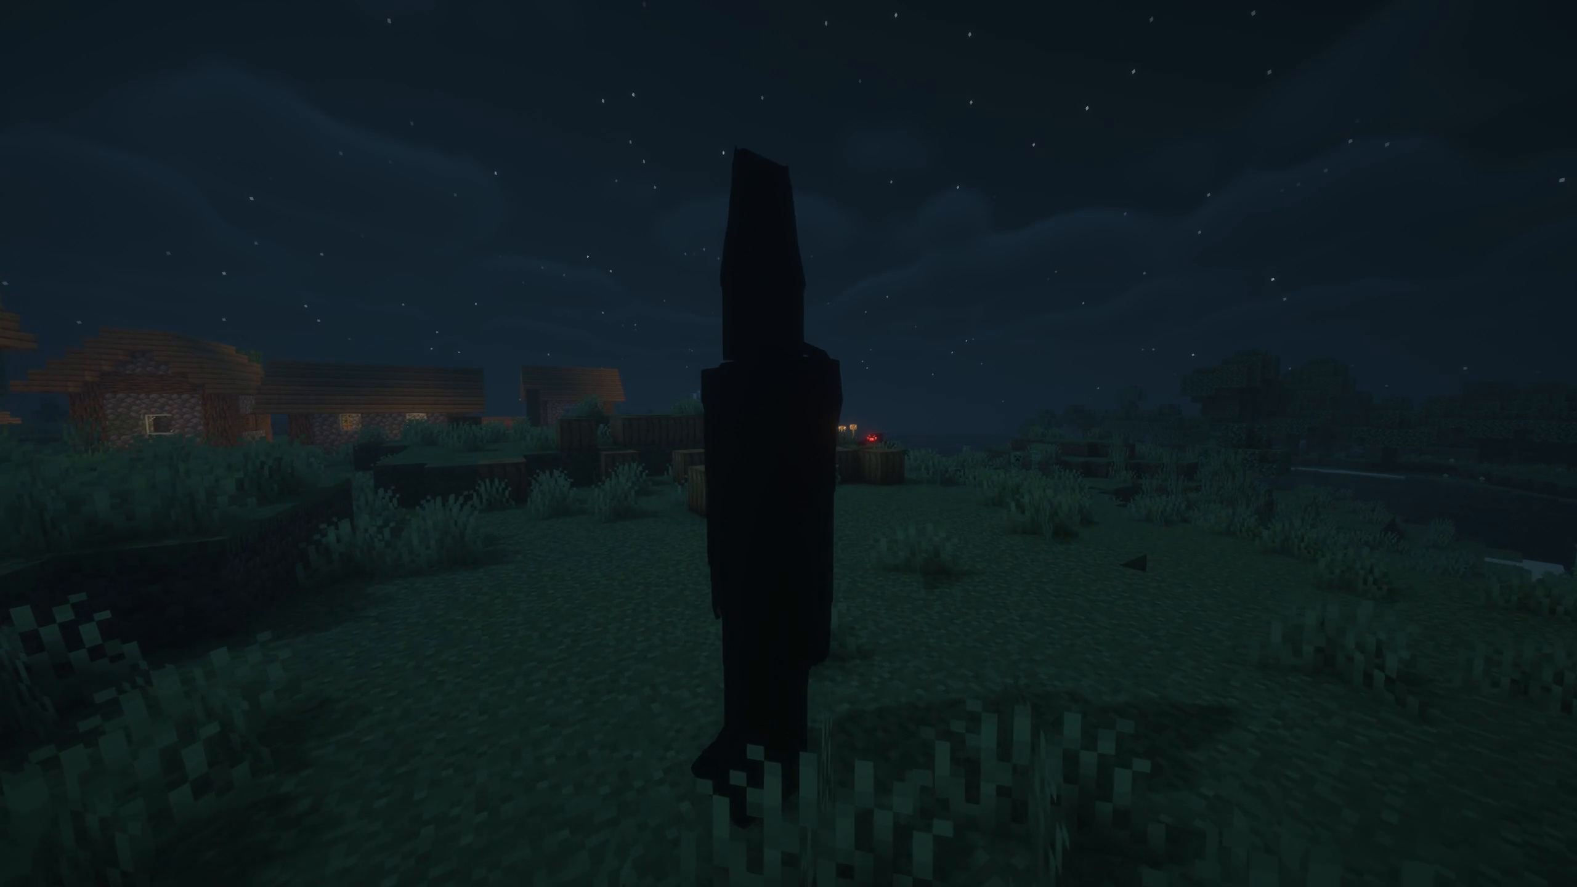
pyautogui.press('F1')
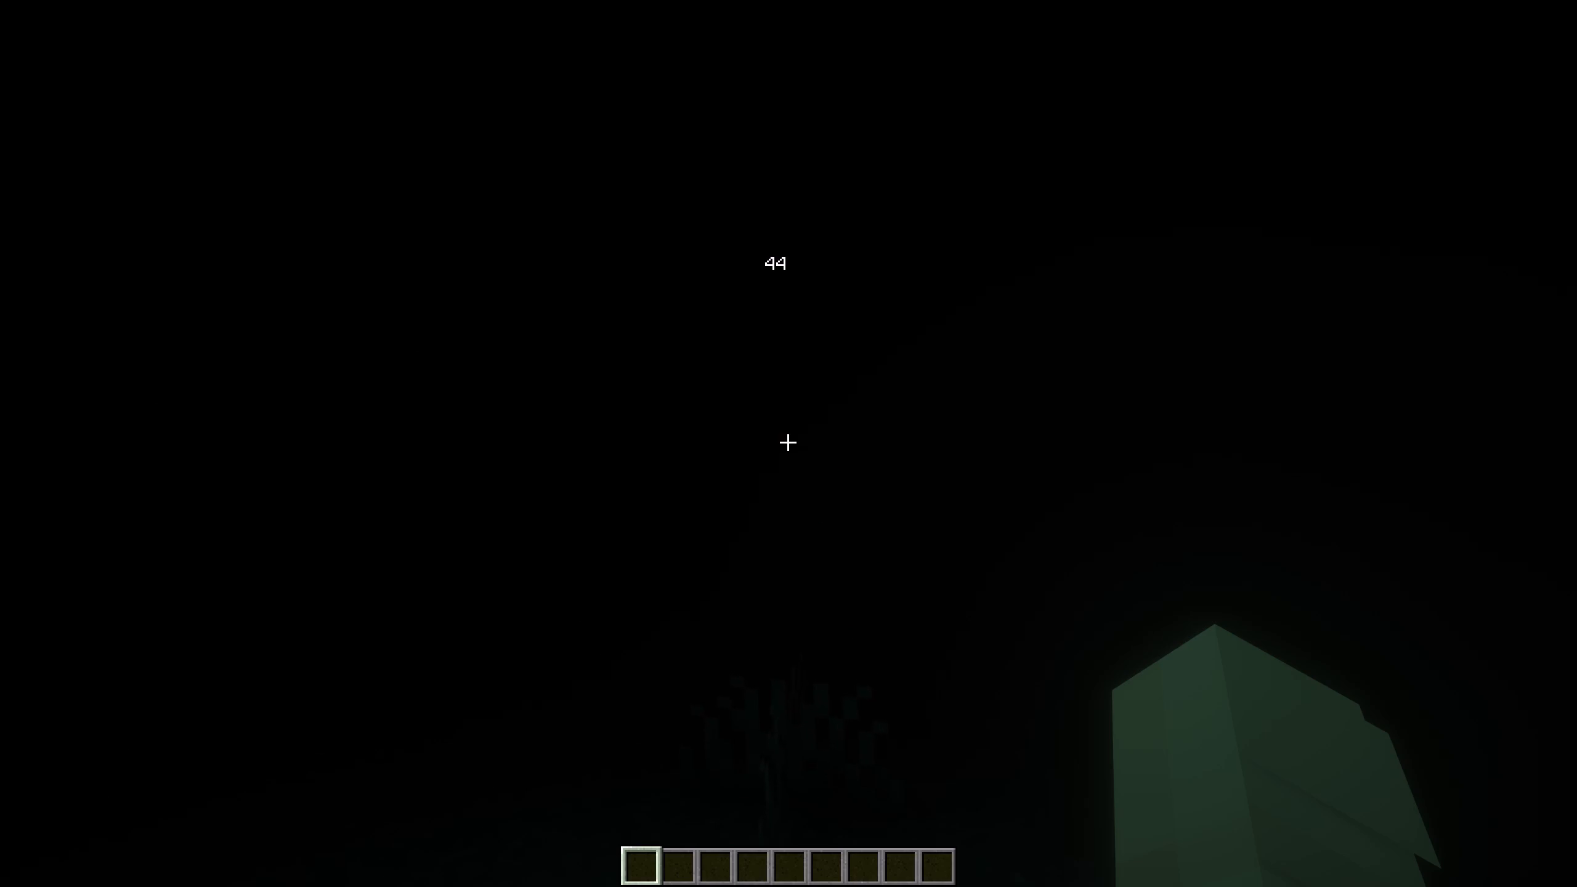
# View the darkened scene with the HUD hidden, and bring the HUD back.
pyautogui.press('F1')
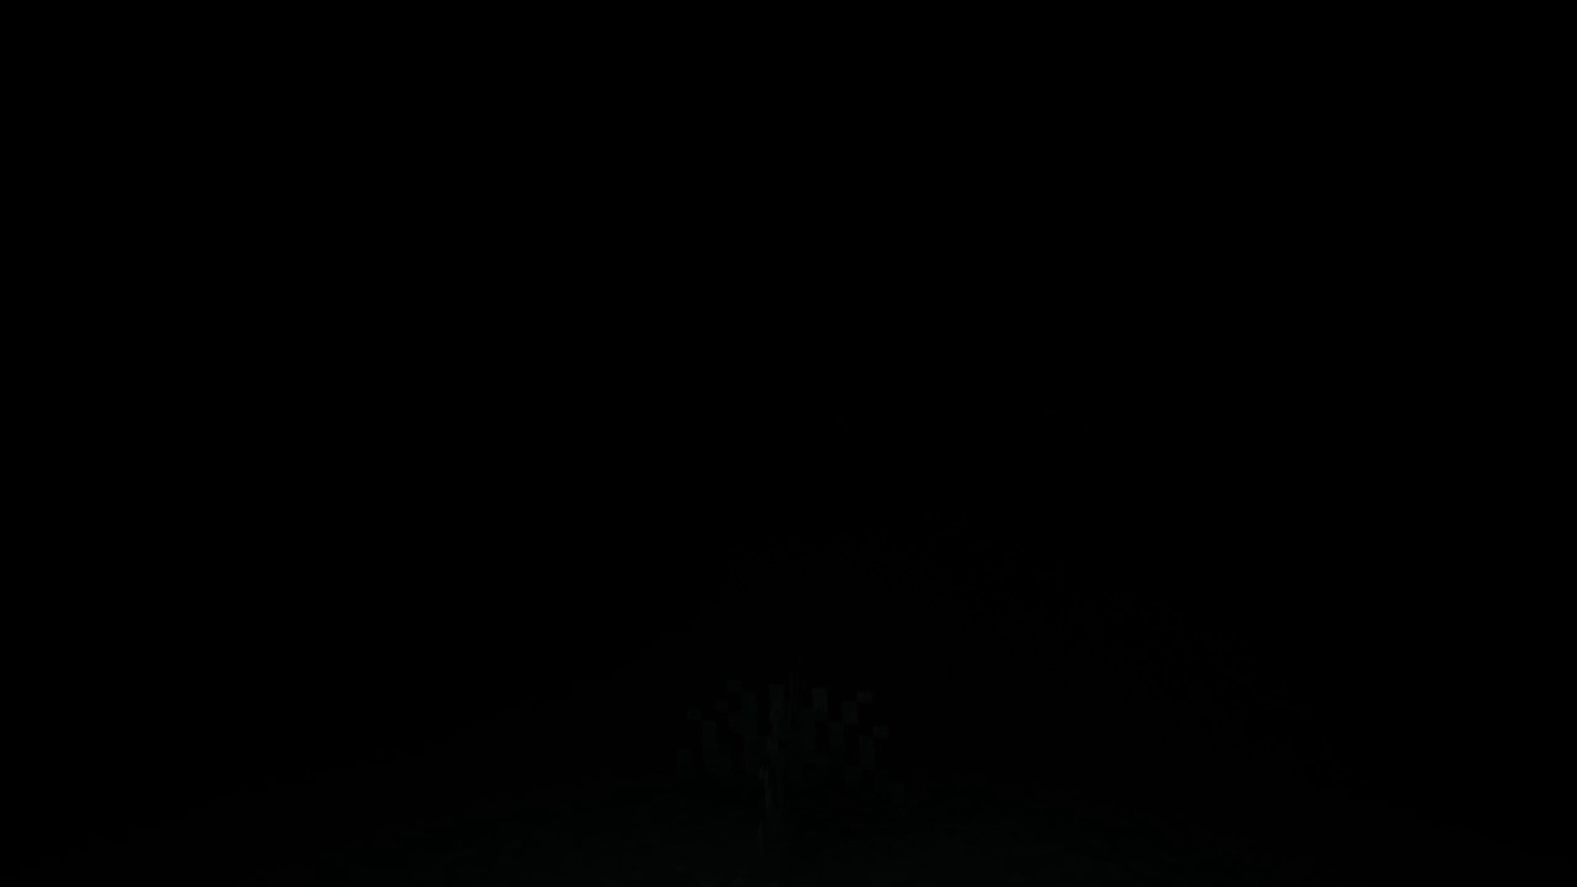
pyautogui.press('F1')
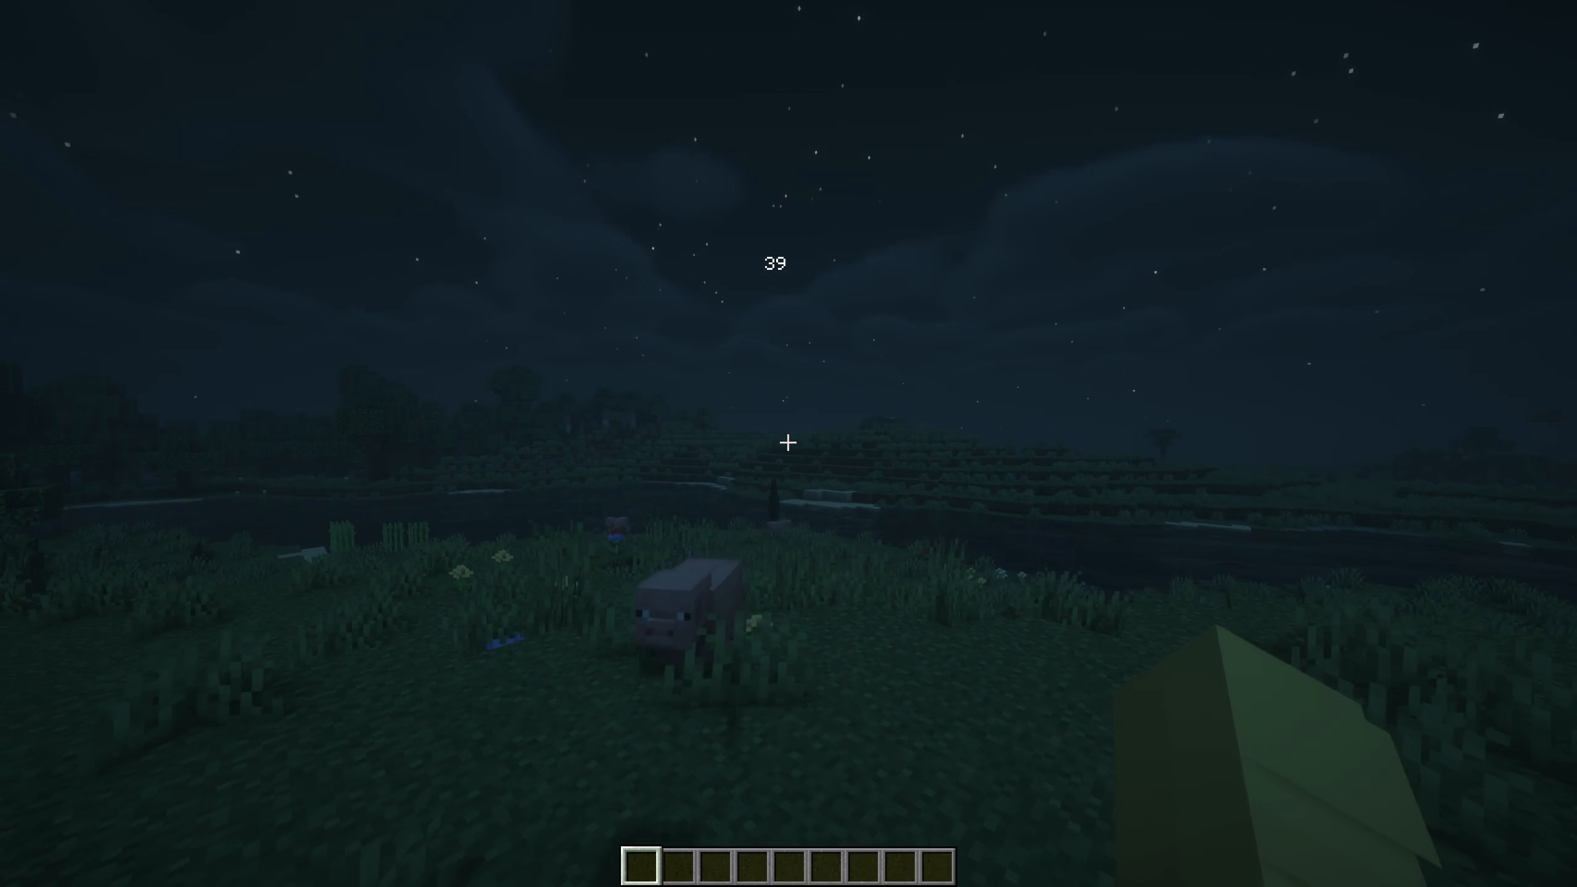
# Walk up to the tall black figure at the water's edge with the HUD hidden and strike at it.
pyautogui.press('Up')
pyautogui.press('Up')
pyautogui.press('Up')
pyautogui.press('Up')
pyautogui.press('Up')
pyautogui.press('Up')
pyautogui.press('Up')
pyautogui.press('Up')
pyautogui.press('Up')
pyautogui.press('Up')
pyautogui.press('Up')
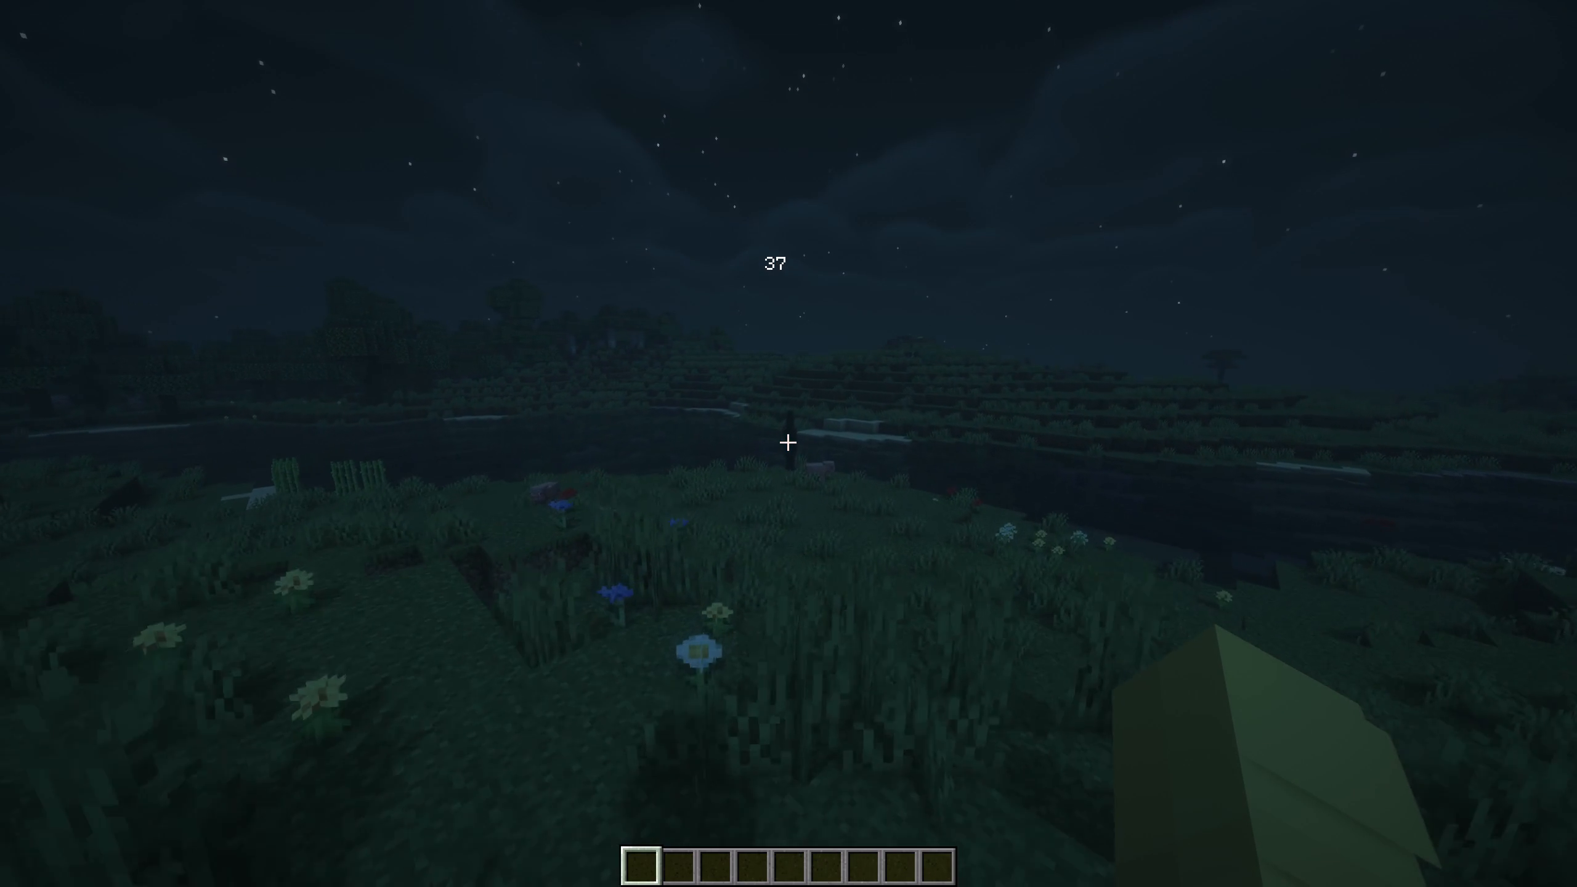
pyautogui.press('F1')
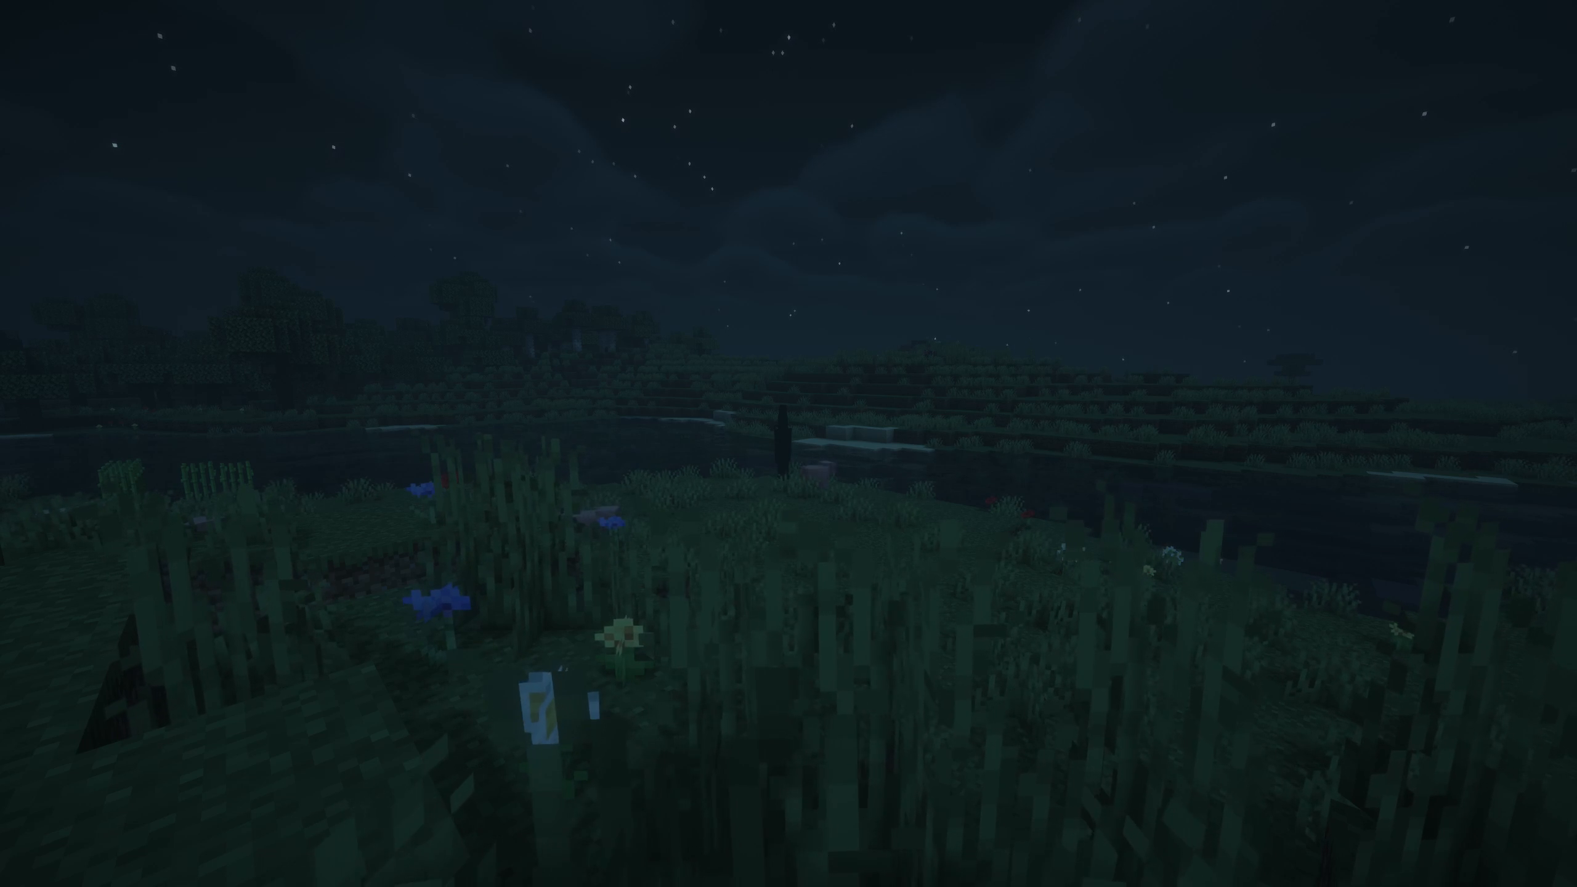
pyautogui.hotkey('ctrl', 'Up')
pyautogui.hotkey('ctrl', 'Up')
pyautogui.hotkey('ctrl', 'Up')
pyautogui.hotkey('ctrl', 'Up')
pyautogui.hotkey('ctrl', 'Up')
pyautogui.hotkey('ctrl', 'Up')
pyautogui.hotkey('ctrl', 'Up')
pyautogui.hotkey('ctrl', 'Up')
pyautogui.hotkey('ctrl', 'Up')
pyautogui.hotkey('ctrl', 'Up')
pyautogui.hotkey('ctrl', 'Up')
pyautogui.hotkey('ctrl', 'Up')
pyautogui.hotkey('ctrl', 'Up')
pyautogui.hotkey('ctrl', 'Up')
pyautogui.hotkey('ctrl', 'Up')
pyautogui.hotkey('ctrl', 'Up')
pyautogui.hotkey('ctrl', 'Up')
pyautogui.hotkey('ctrl', 'Up')
pyautogui.hotkey('ctrl', 'Up')
pyautogui.hotkey('ctrl', 'Up')
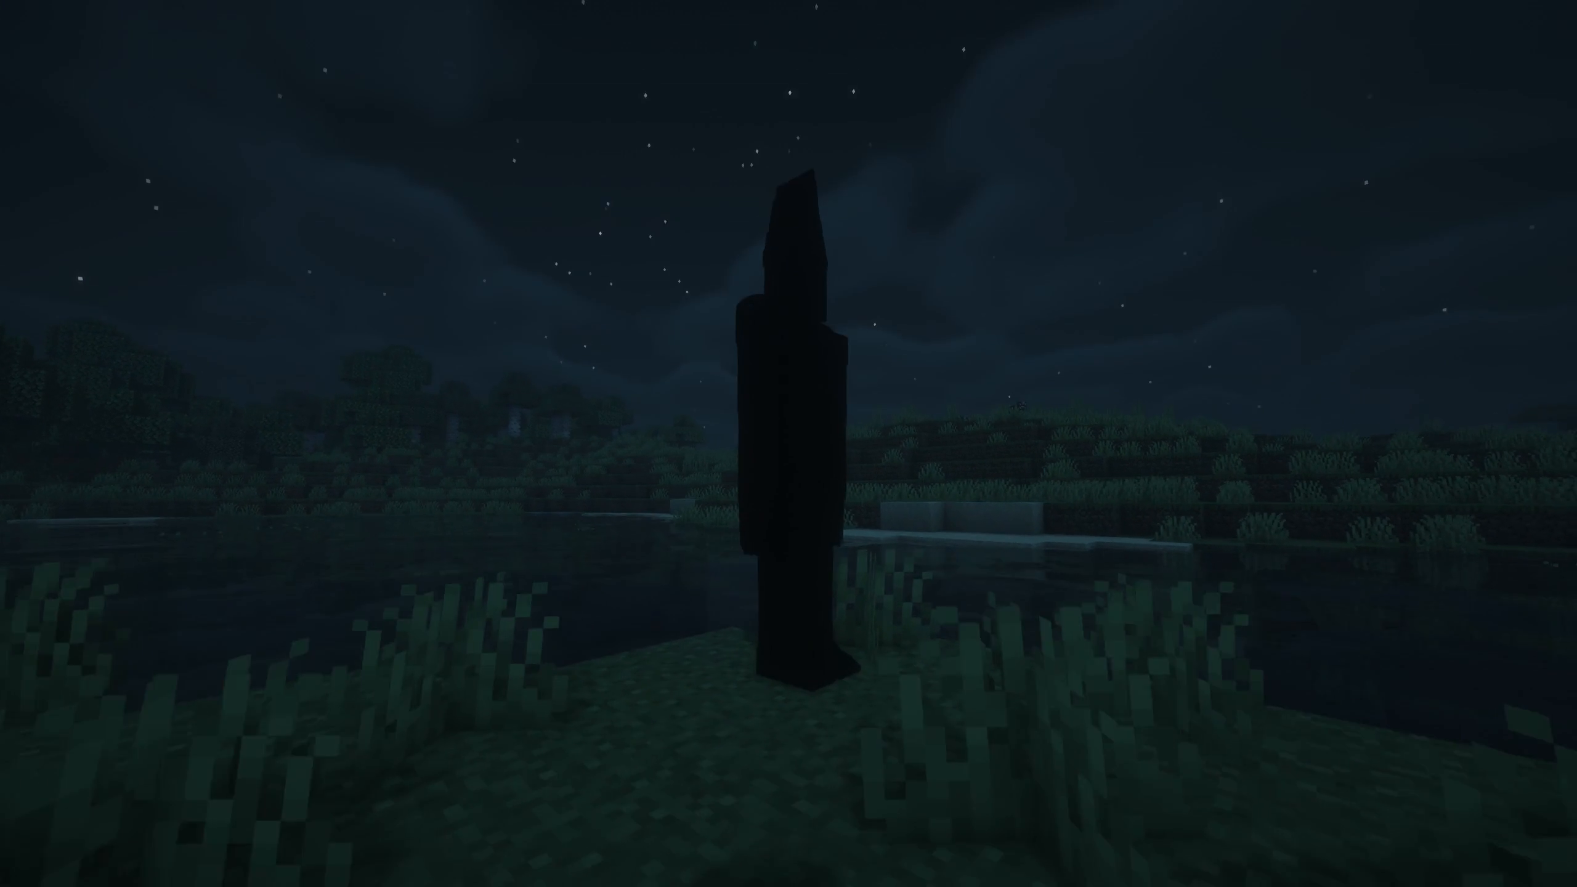
pyautogui.keyDown('ctrl'); pyautogui.click(788, 443); pyautogui.keyUp('ctrl')
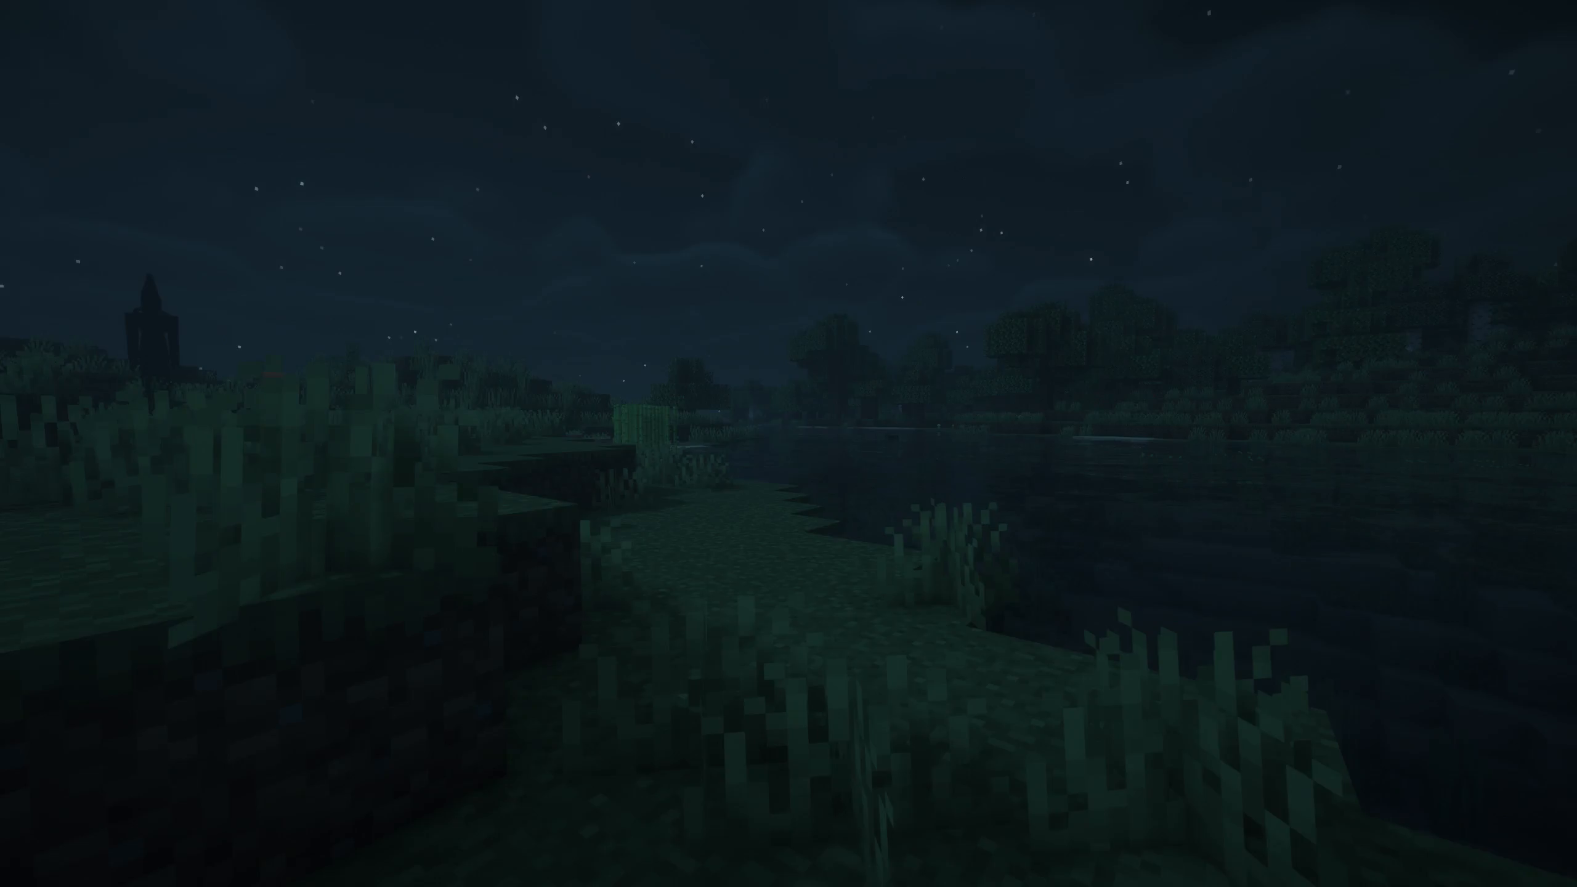
# Walk on along the grassy riverbank and switch the game mode.
pyautogui.press('Up')
pyautogui.press('Up')
pyautogui.press('Up')
pyautogui.press('Up')
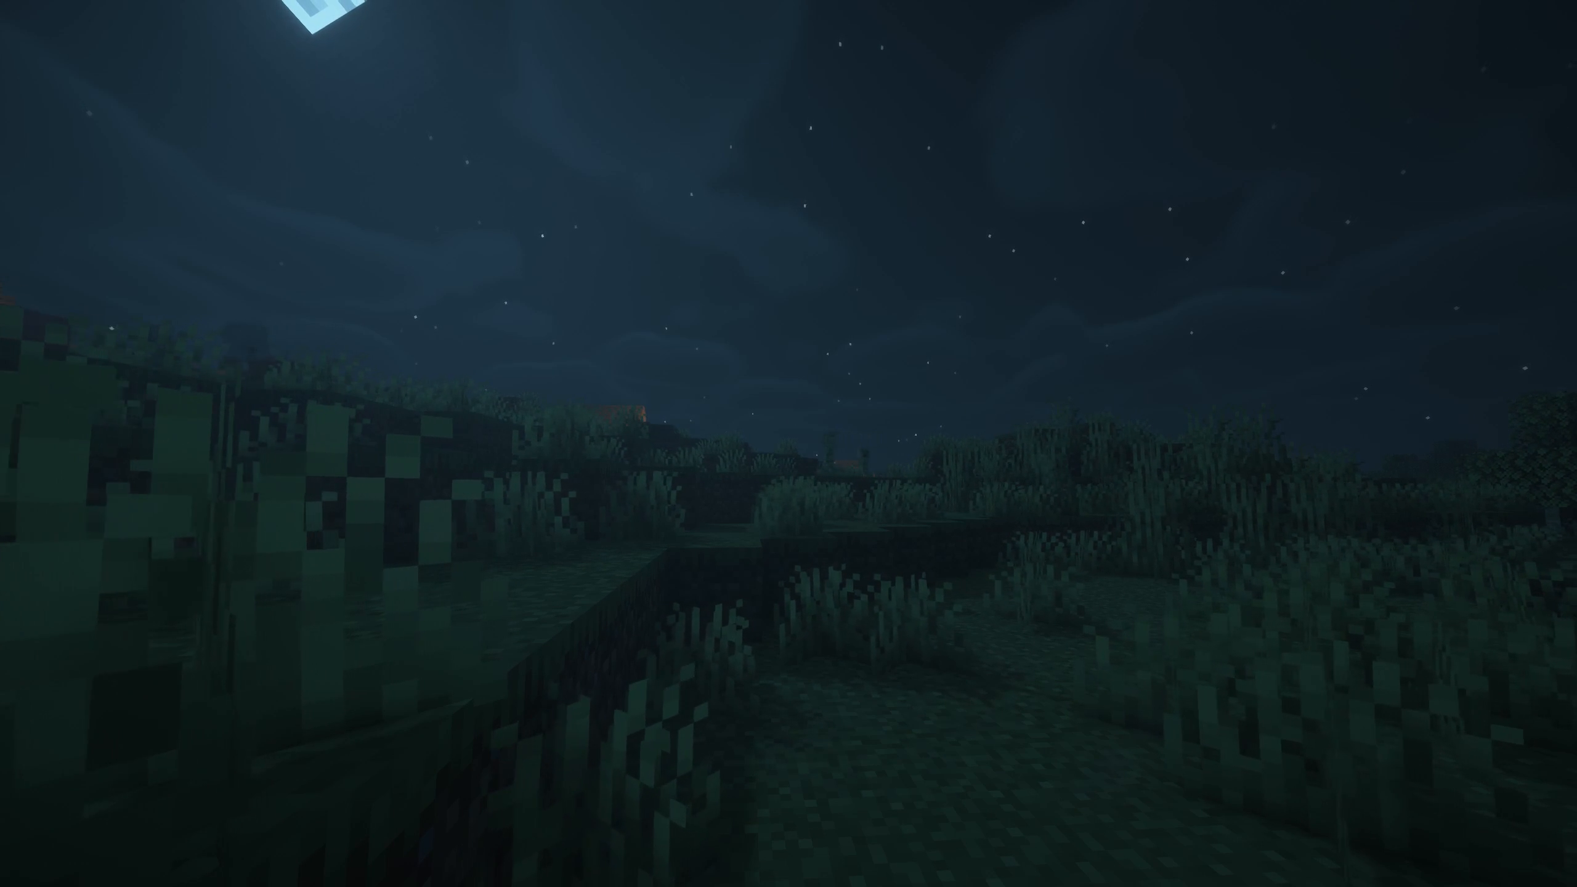
pyautogui.press('F3')
pyautogui.press('F4')
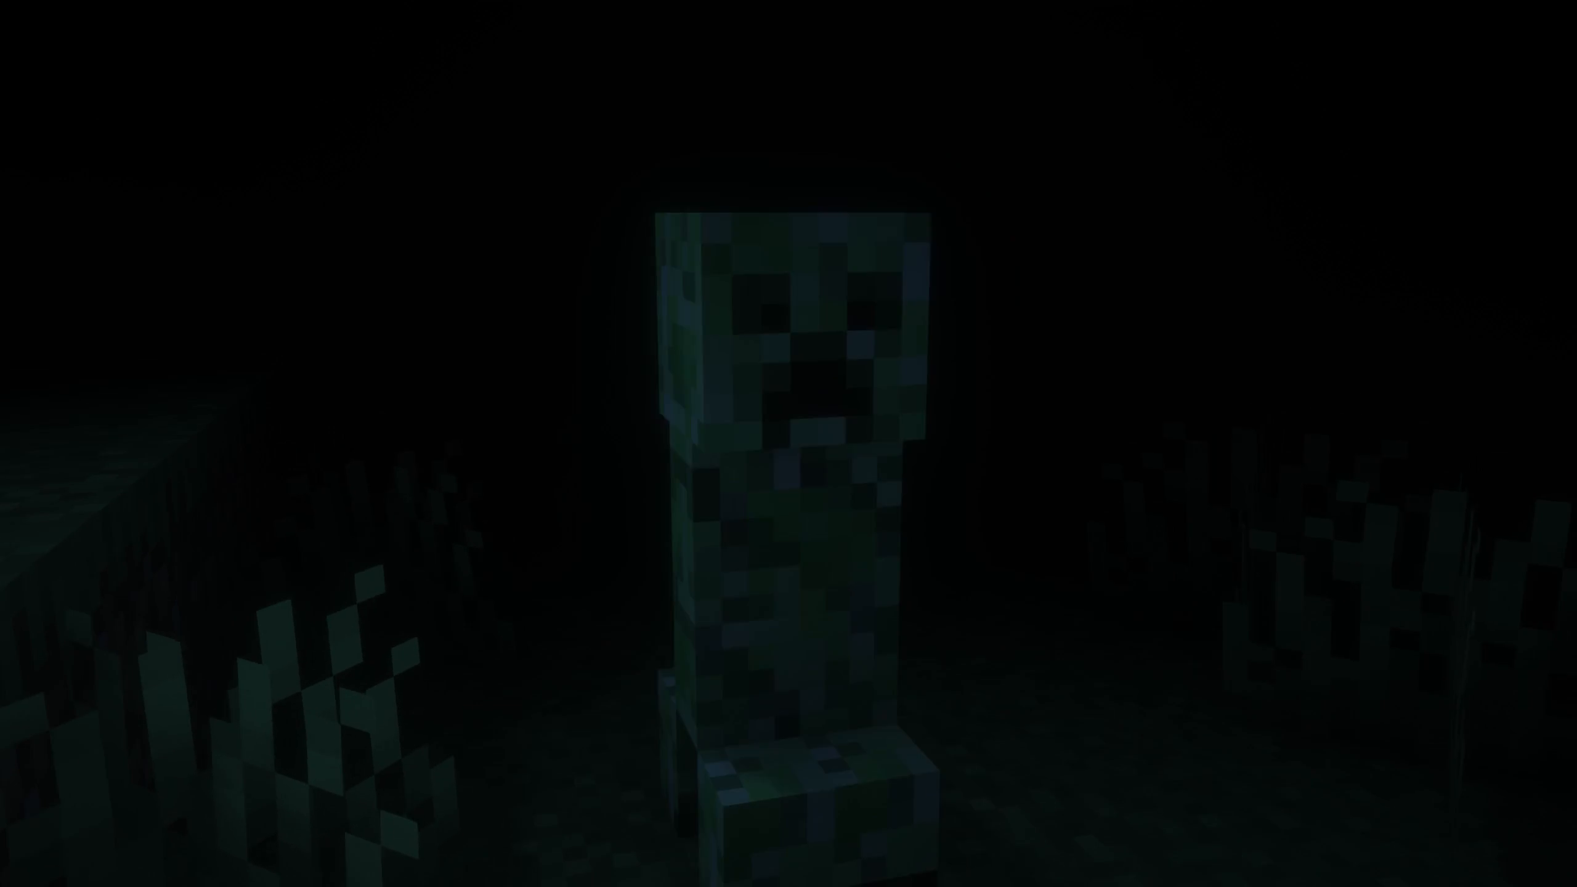
# Strike at the creeper in the dark and keep backing away from it.
pyautogui.doubleClick(788, 443)
pyautogui.press('Right')
pyautogui.click(788, 443)
pyautogui.press('Down')
pyautogui.press('Down')
pyautogui.press('Down')
pyautogui.press('Down')
pyautogui.press('Down')
pyautogui.press('Down')
pyautogui.press('Down')
pyautogui.press('Down')
pyautogui.press('Down')
pyautogui.press('Down')
pyautogui.press('Down')
pyautogui.press('Down')
pyautogui.press('Down')
pyautogui.tripleClick(788, 443)
pyautogui.press('Down')
pyautogui.press('Down')
pyautogui.press('Down')
pyautogui.press('Down')
pyautogui.press('Down')
pyautogui.press('Down')
pyautogui.press('Down')
pyautogui.press('Down')
pyautogui.press('Down')
pyautogui.press('Down')
pyautogui.press('Down')
pyautogui.press('Down')
pyautogui.press('Down')
pyautogui.press('Down')
pyautogui.press('Down')
pyautogui.press('Down')
pyautogui.press('Down')
pyautogui.press('Down')
pyautogui.press('Down')
pyautogui.press('Down')
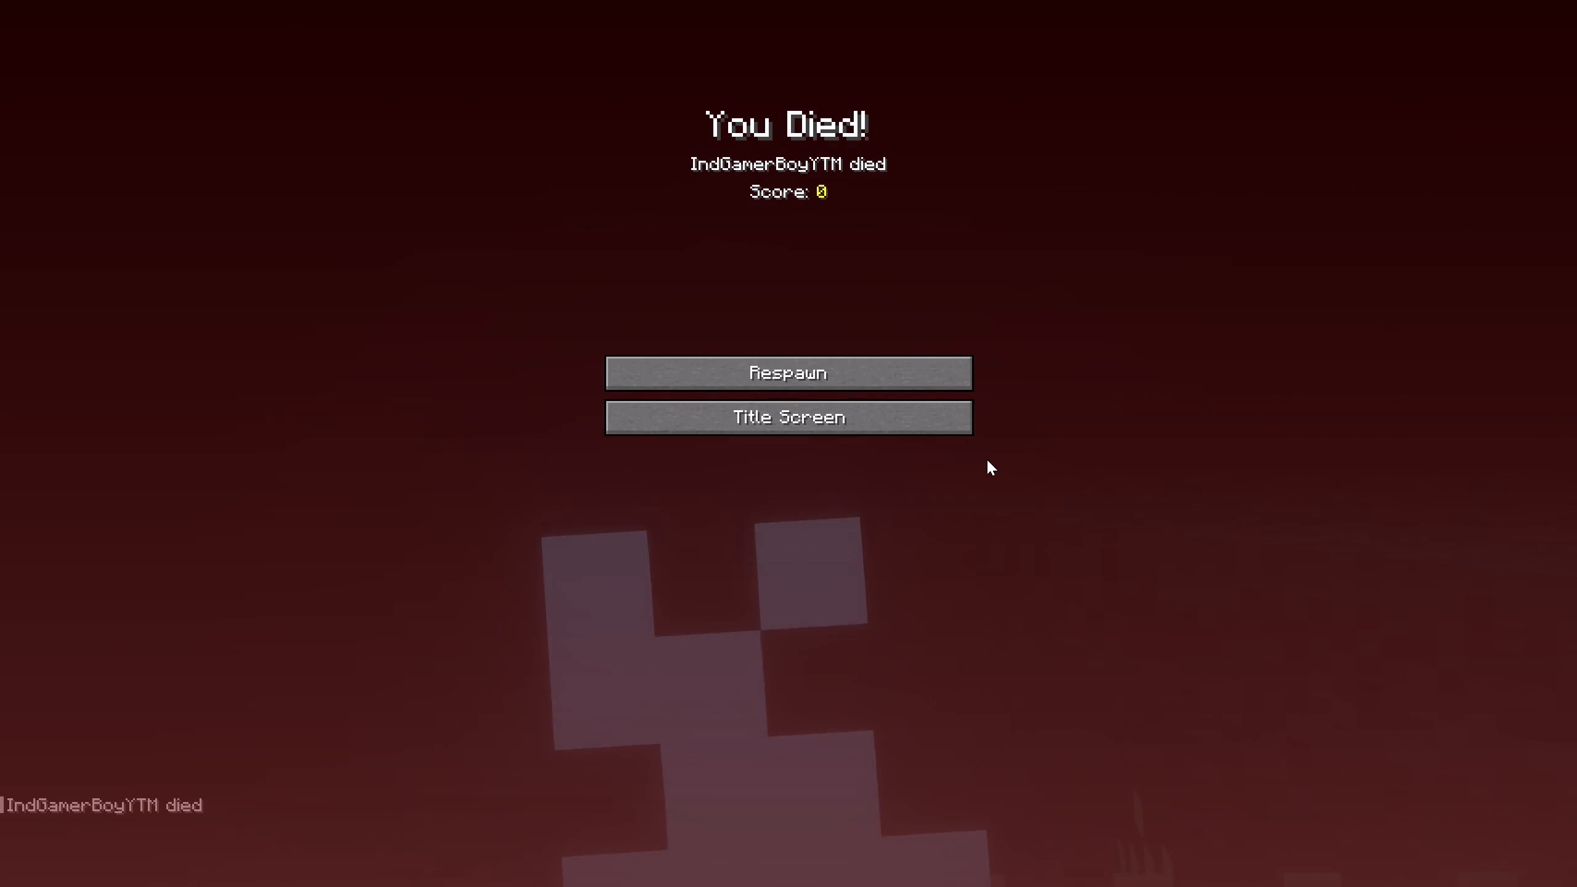
# Respawn the player character.
pyautogui.moveTo(934, 379); pyautogui.dragTo(788, 443)
# Switch to OBS Studio and stop the recording.
pyautogui.hotkey('alt', 'Tab')
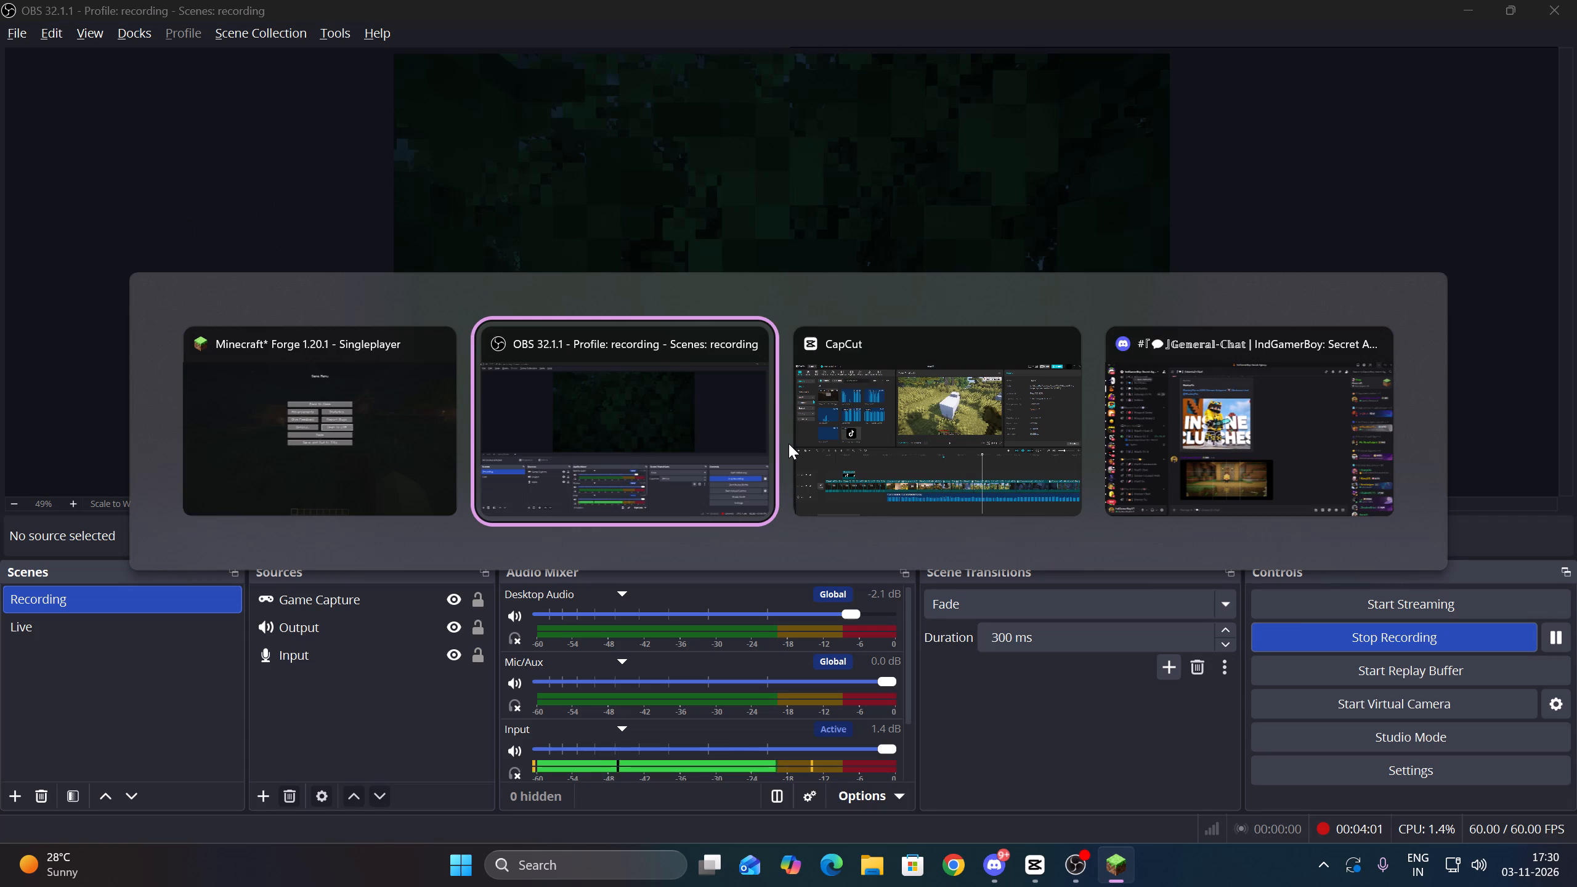
pyautogui.click(1361, 633)
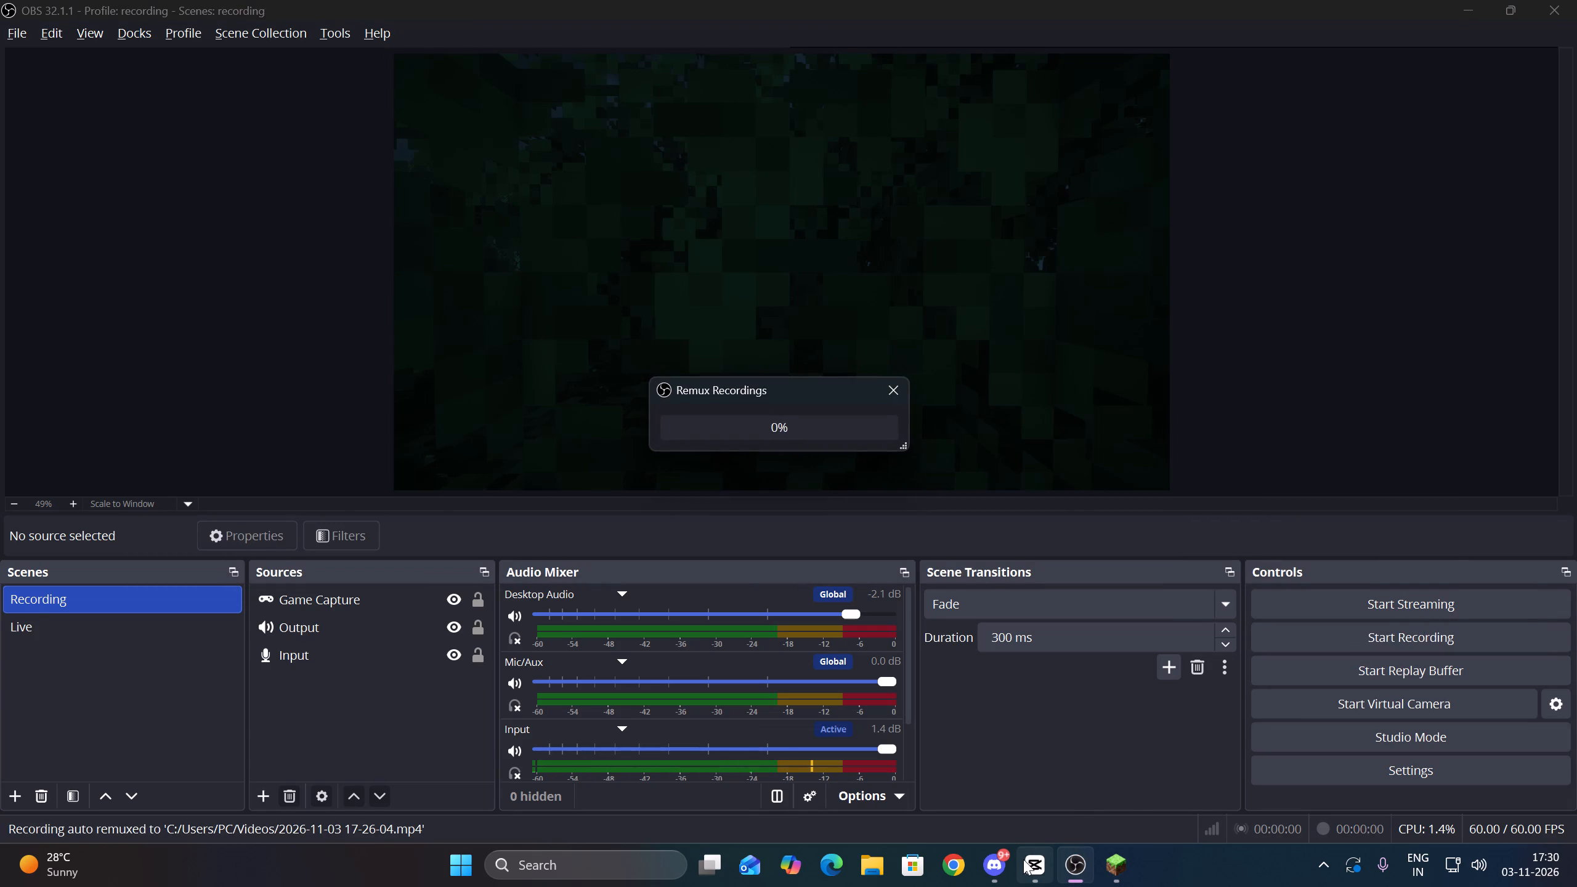
# Switch to CapCut, return to the timeline's start and delete the TikTok logo overlay from its upper track.
pyautogui.click(1023, 859)
pyautogui.click(594, 593)
pyautogui.moveTo(594, 593); pyautogui.dragTo(91, 571)
pyautogui.click(298, 602)
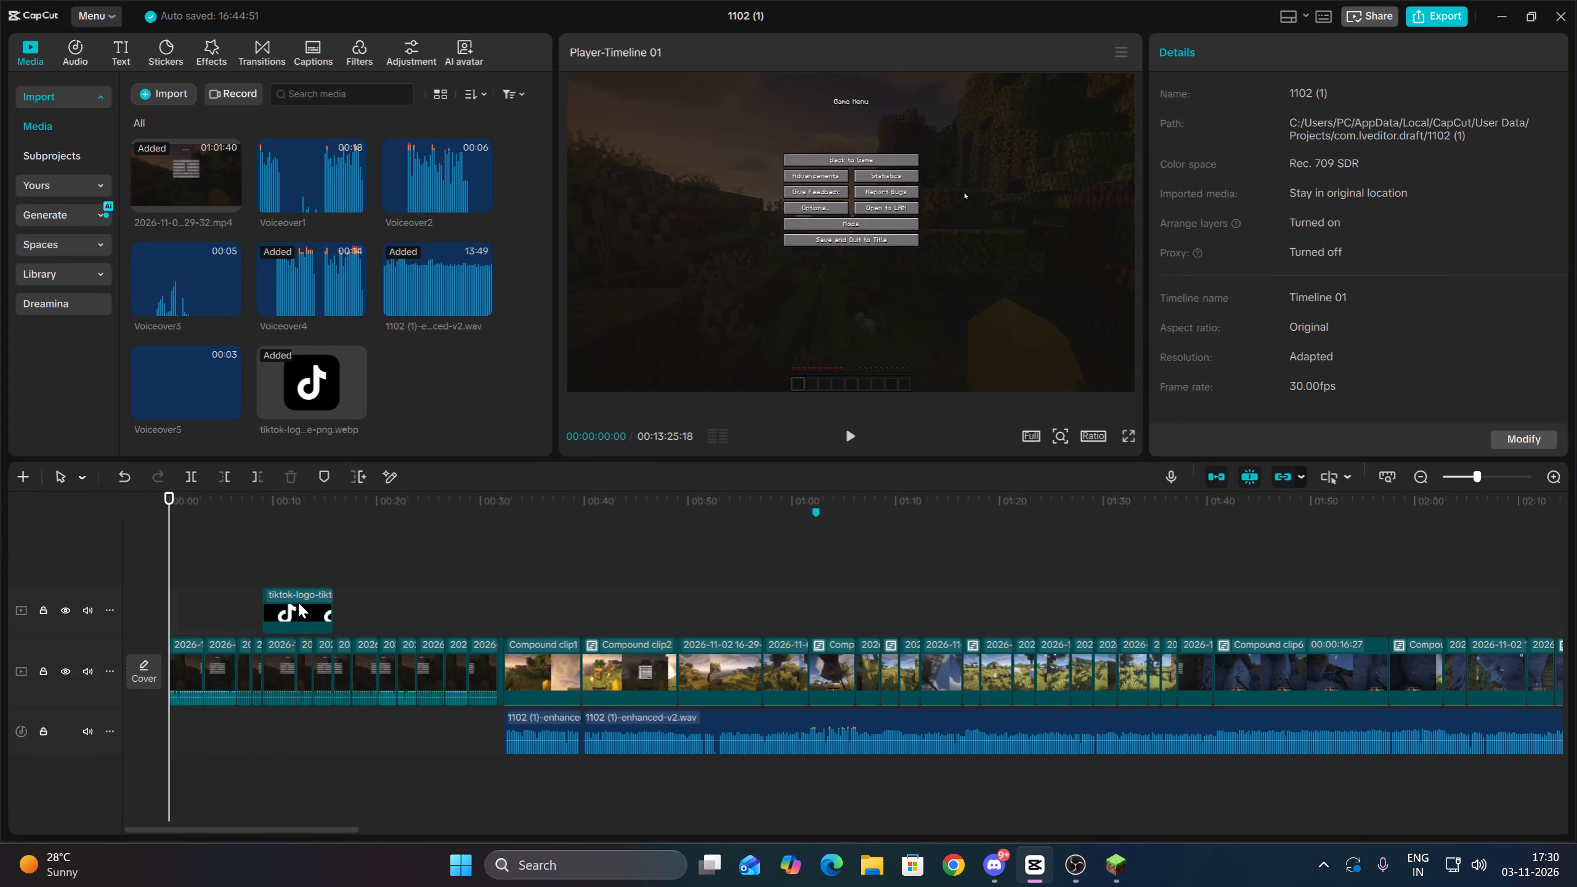
pyautogui.press('Delete')
# Import the 2026-11-03 recordings from the Videos folder, except 2026-11-03T17_09_34 and 2026-11-03T17_12_36.
pyautogui.click(157, 103)
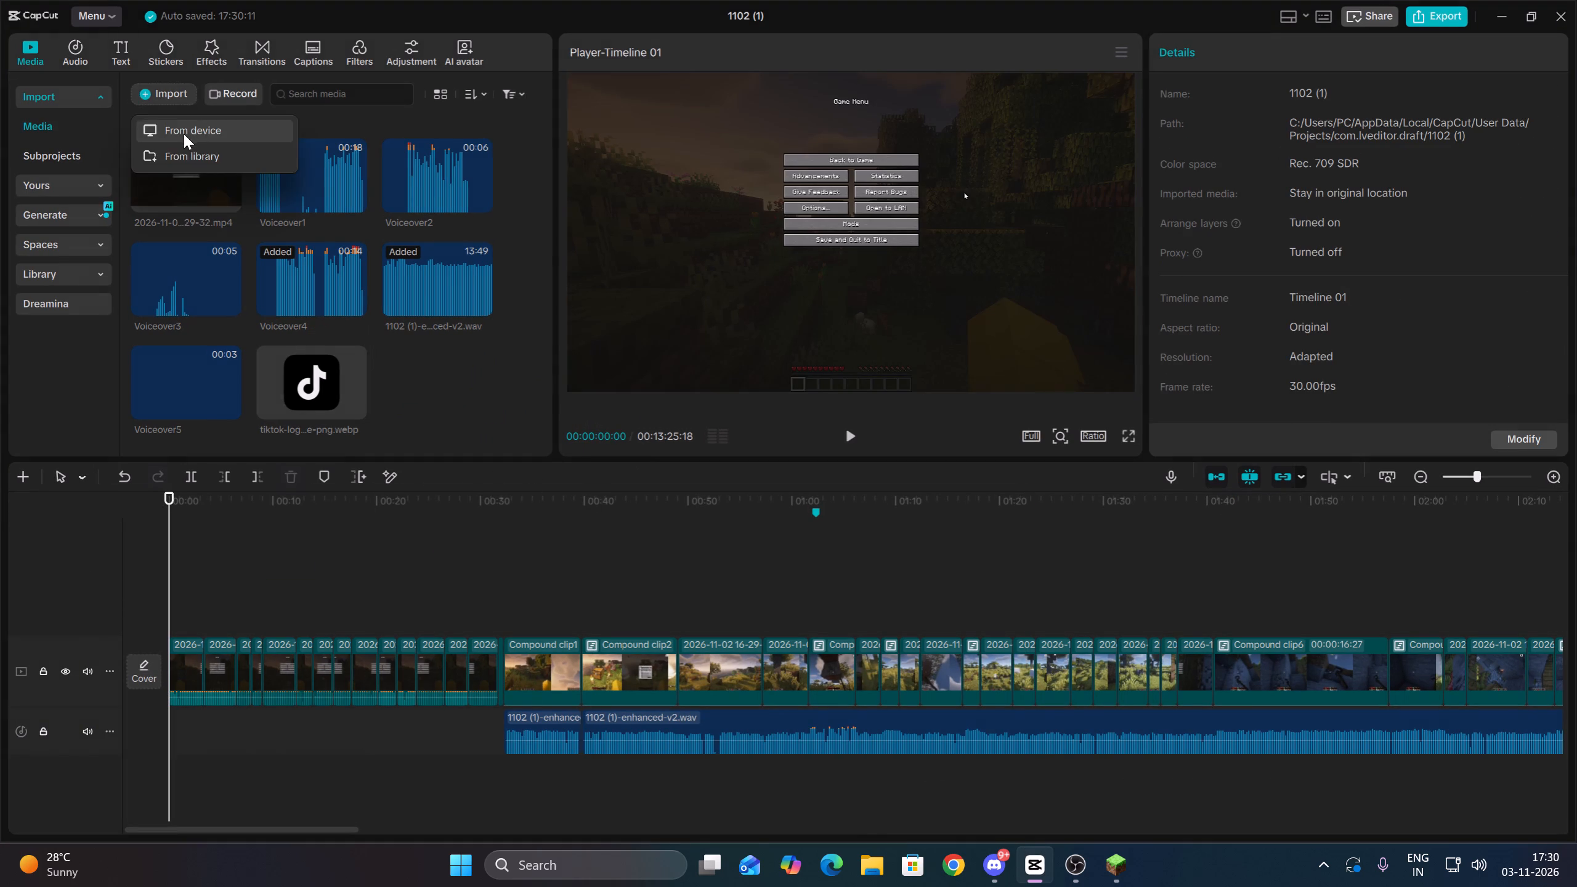
pyautogui.click(184, 134)
pyautogui.scroll(-4, 507, 333)
pyautogui.click(63, 335)
pyautogui.scroll(-4, 740, 370)
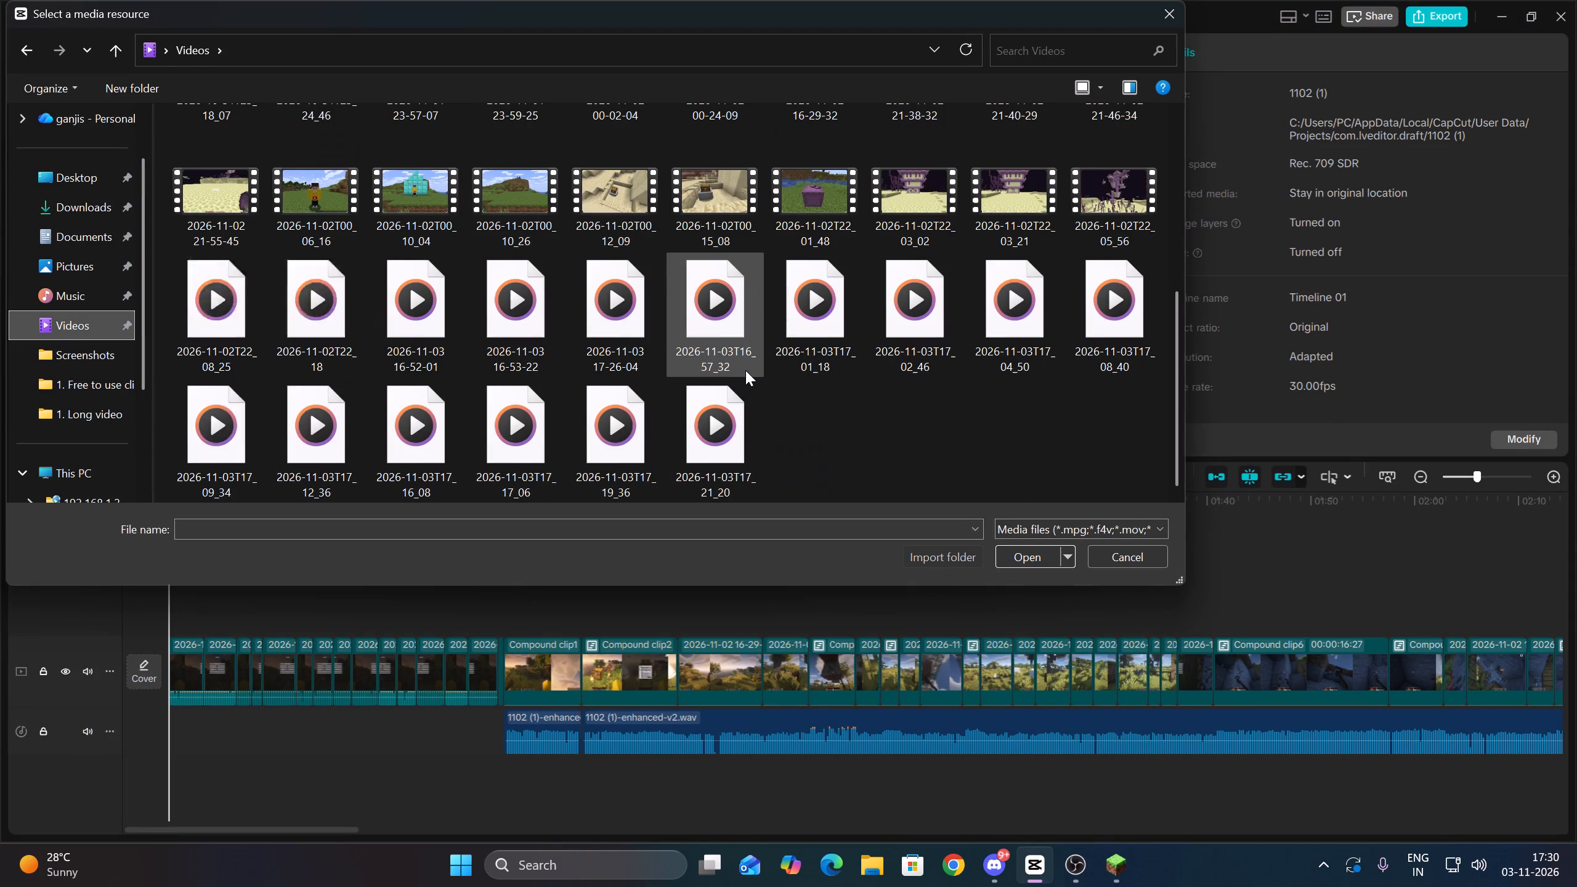
pyautogui.scroll(-5, 745, 370)
pyautogui.moveTo(1125, 437); pyautogui.dragTo(424, 320)
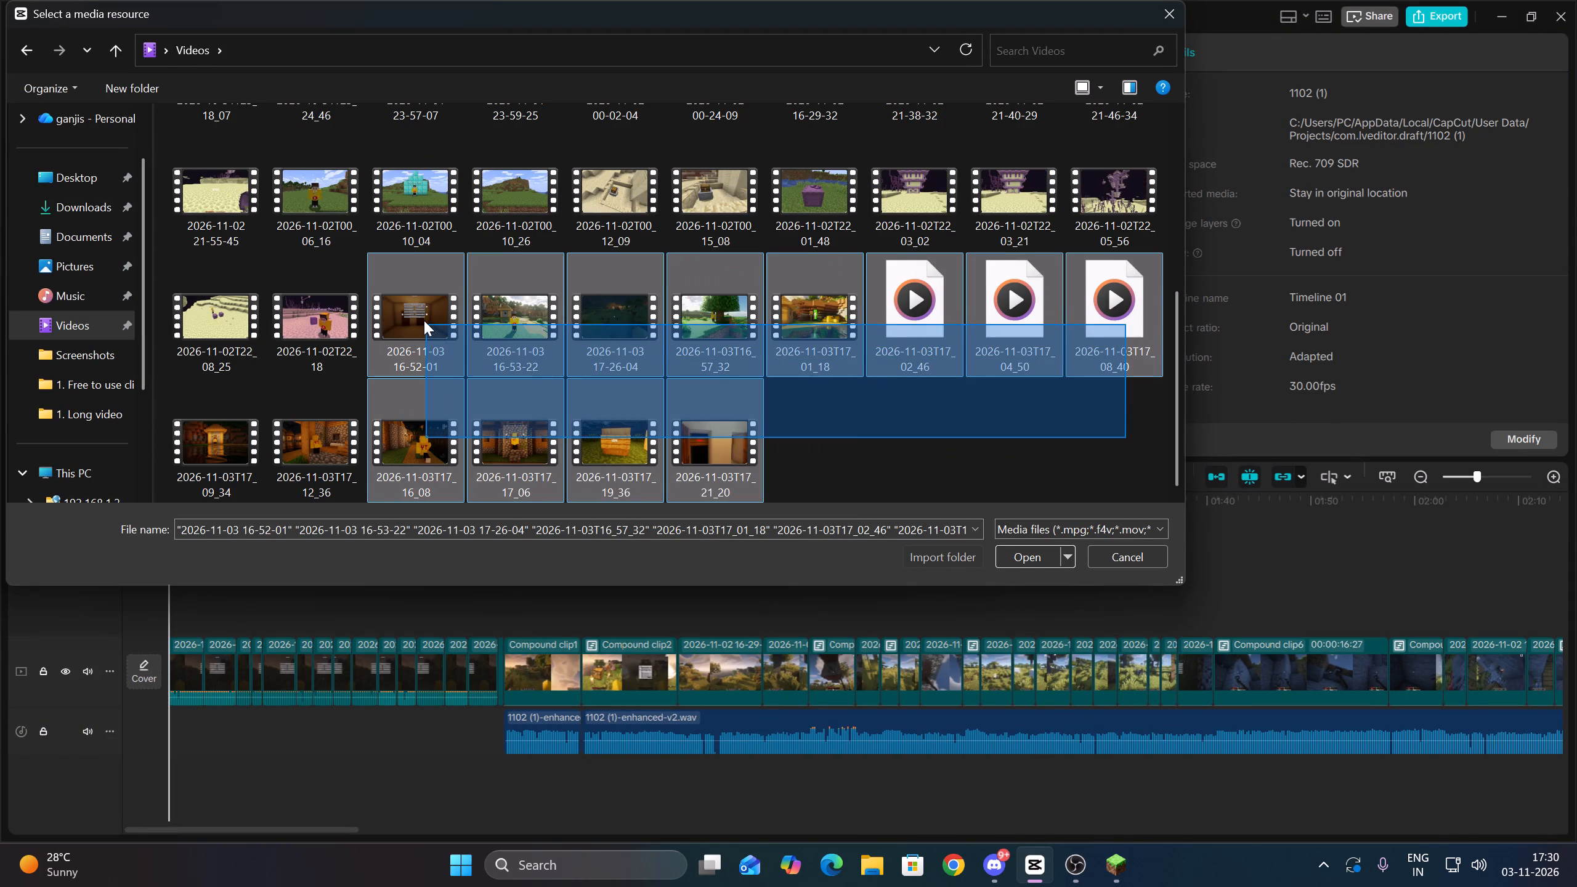
pyautogui.moveTo(424, 320); pyautogui.dragTo(414, 301)
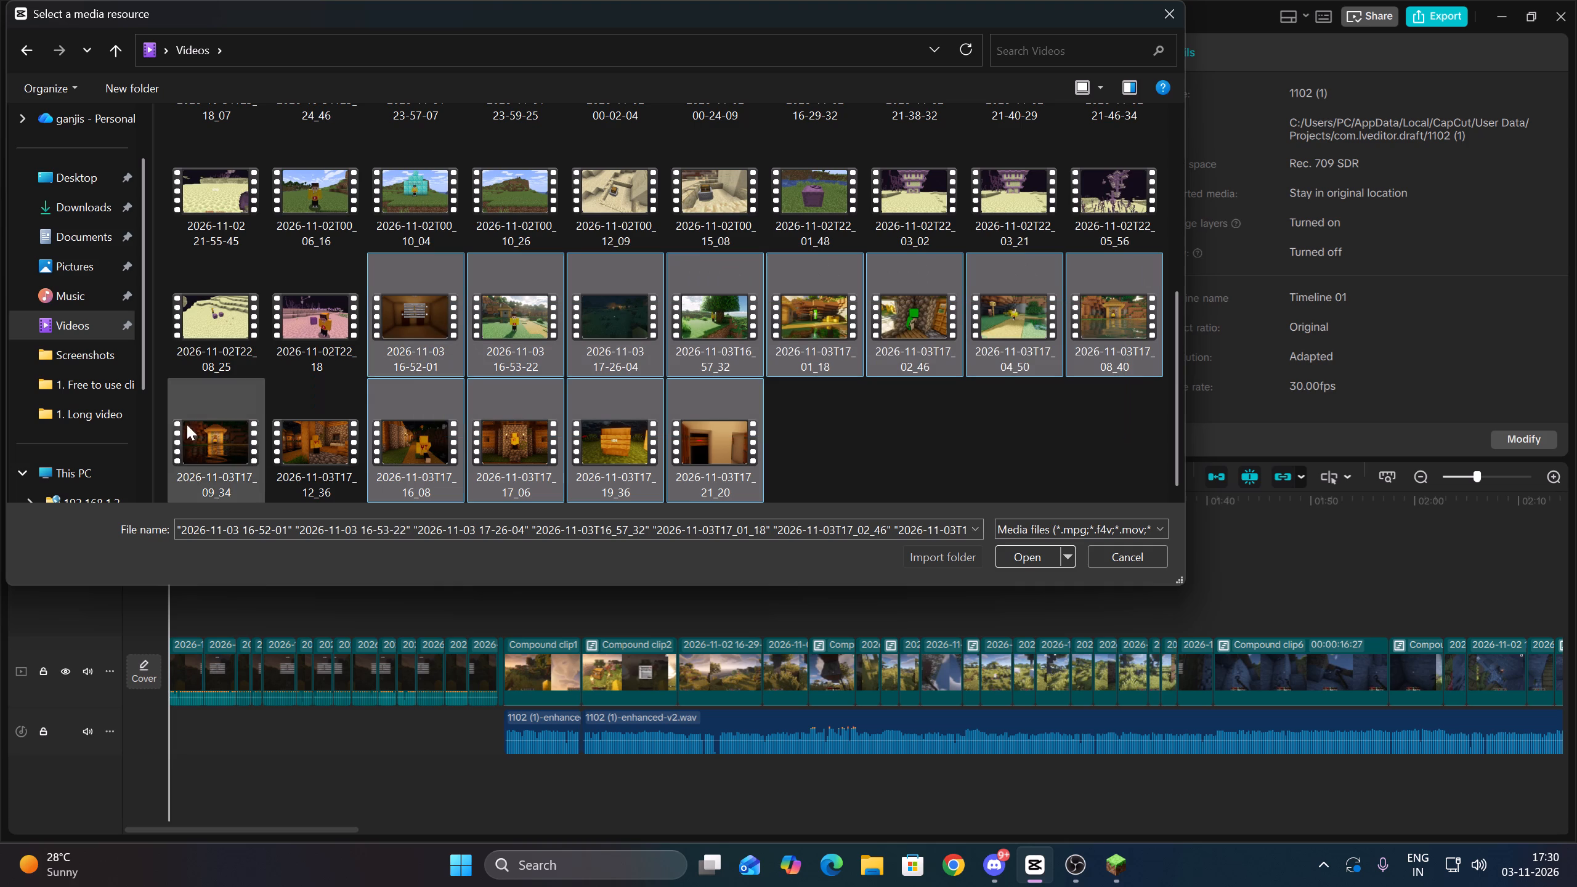
pyautogui.click(1027, 557)
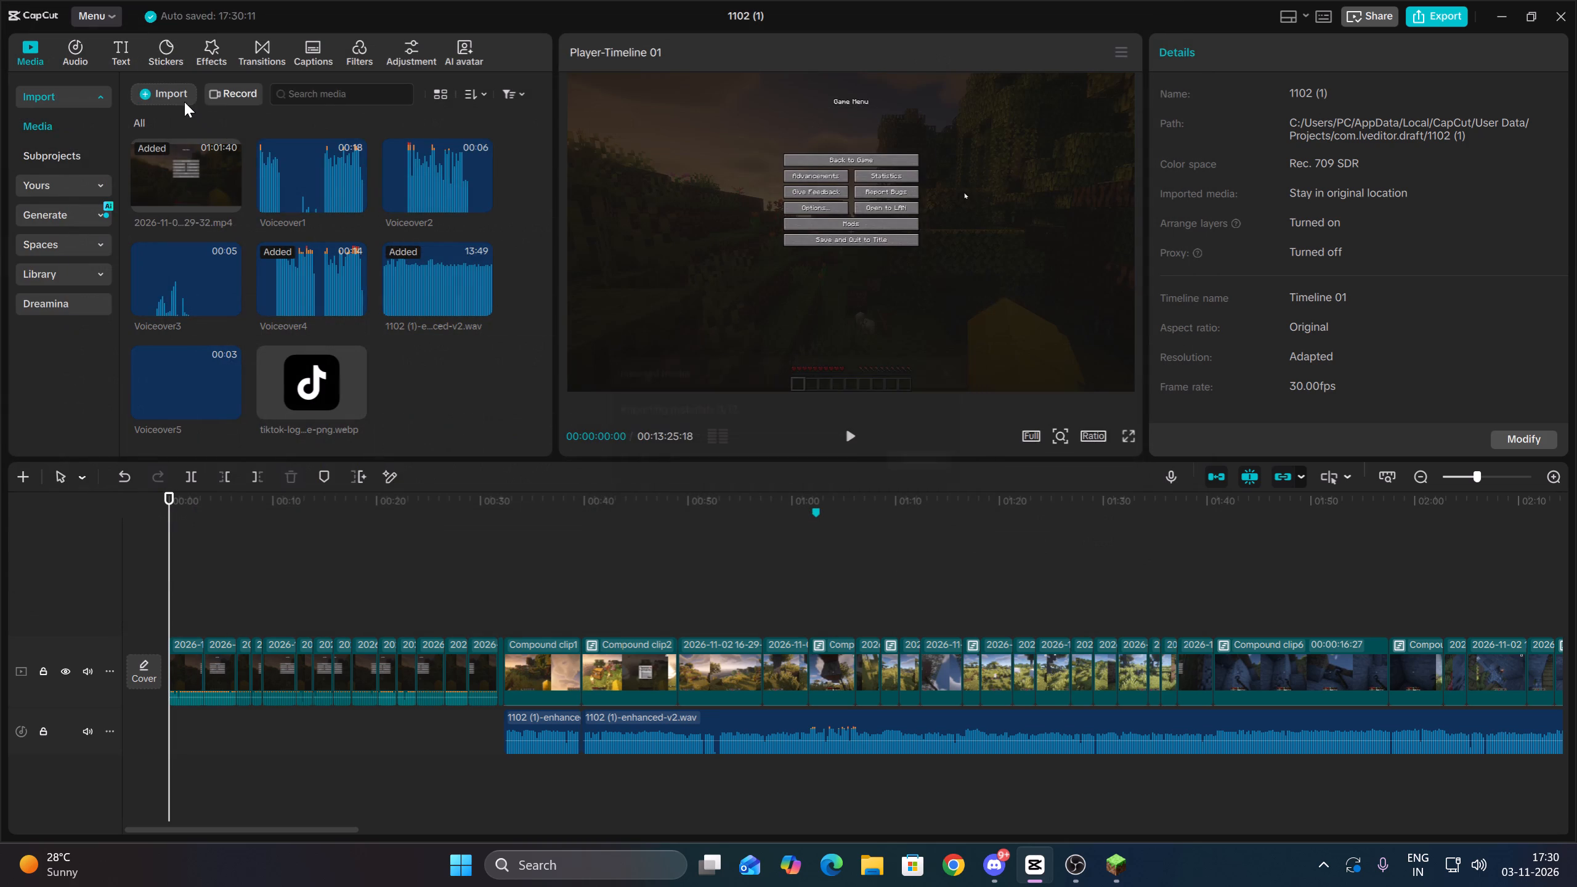
# Import the recording 2026-11-03T17_12_36 from the Videos folder.
pyautogui.click(184, 101)
pyautogui.click(167, 96)
pyautogui.click(178, 92)
pyautogui.click(196, 126)
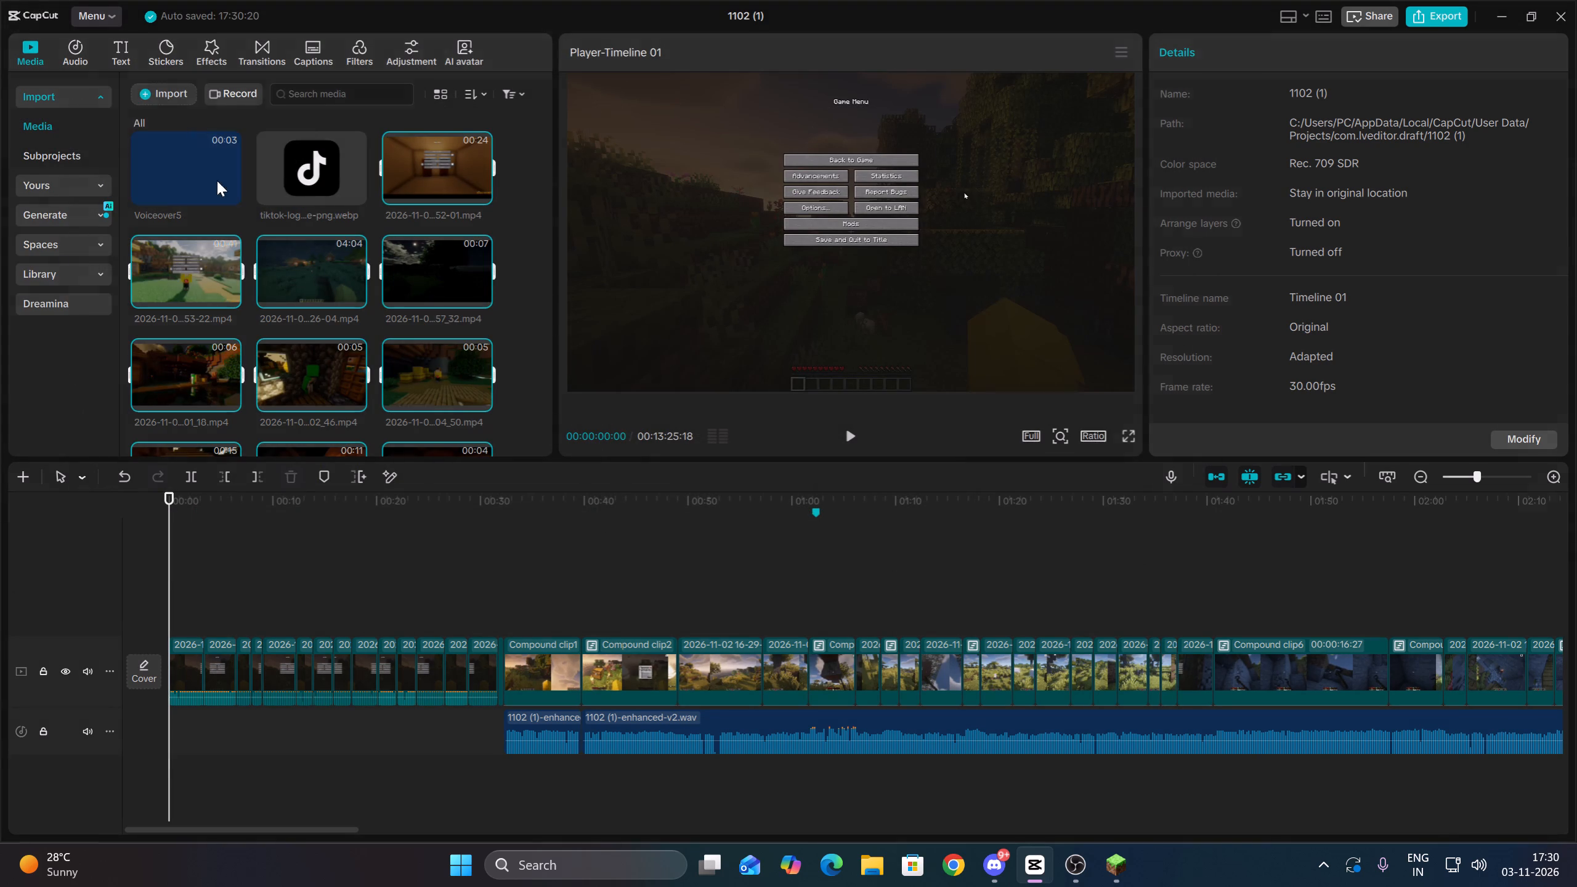
pyautogui.scroll(-7, 450, 375)
pyautogui.click(332, 458)
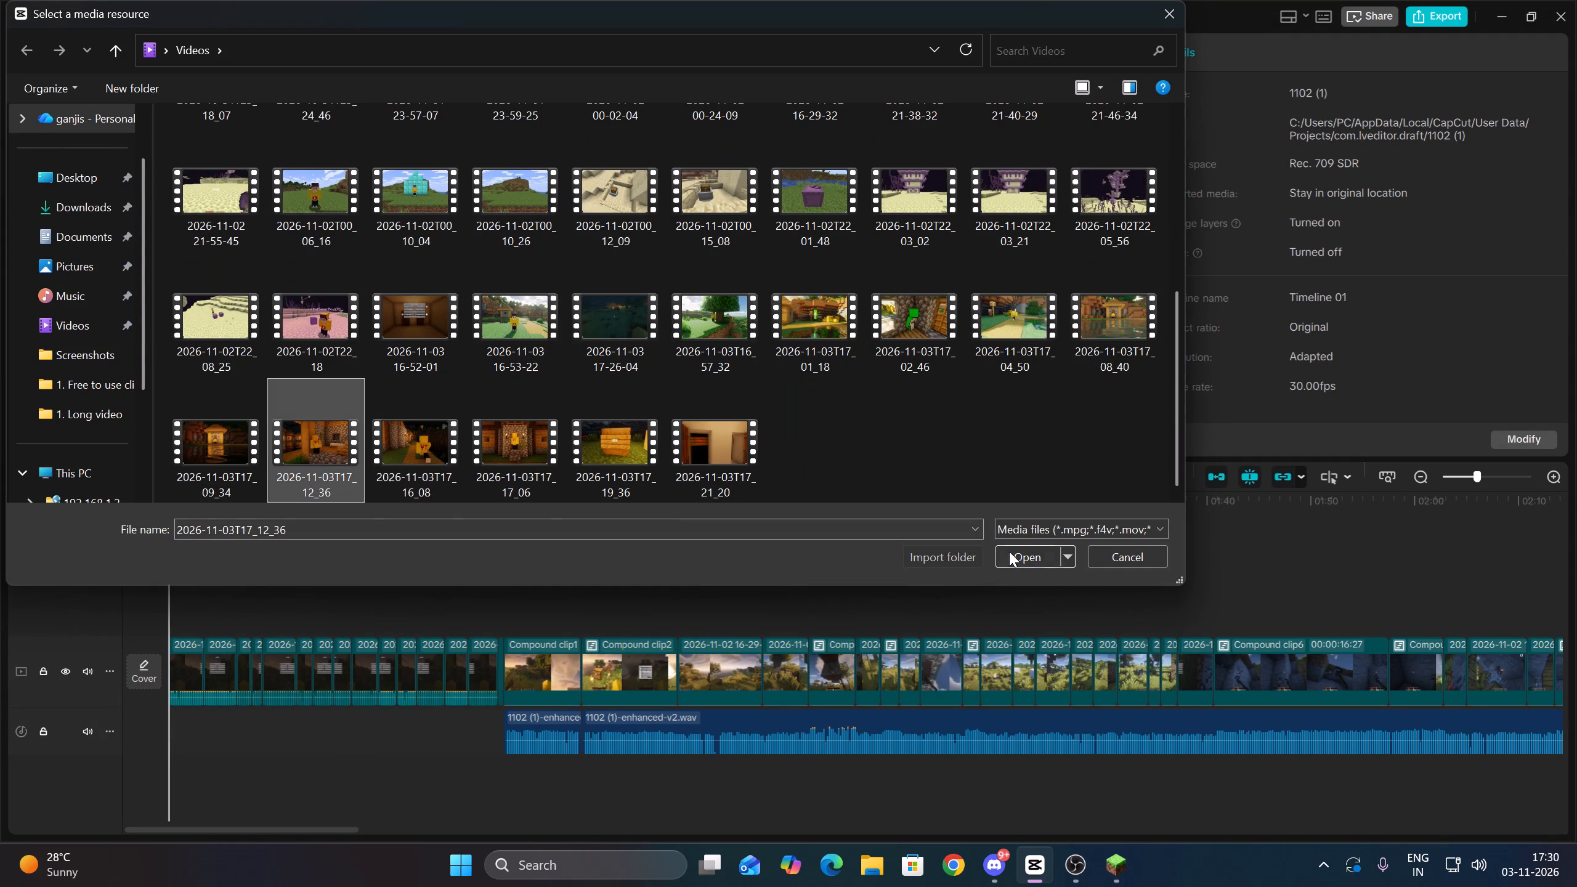
pyautogui.click(1009, 551)
# Import the recording 2026-11-03T17_09_34 from the Videos folder.
pyautogui.click(175, 100)
pyautogui.click(184, 128)
pyautogui.scroll(-5, 386, 368)
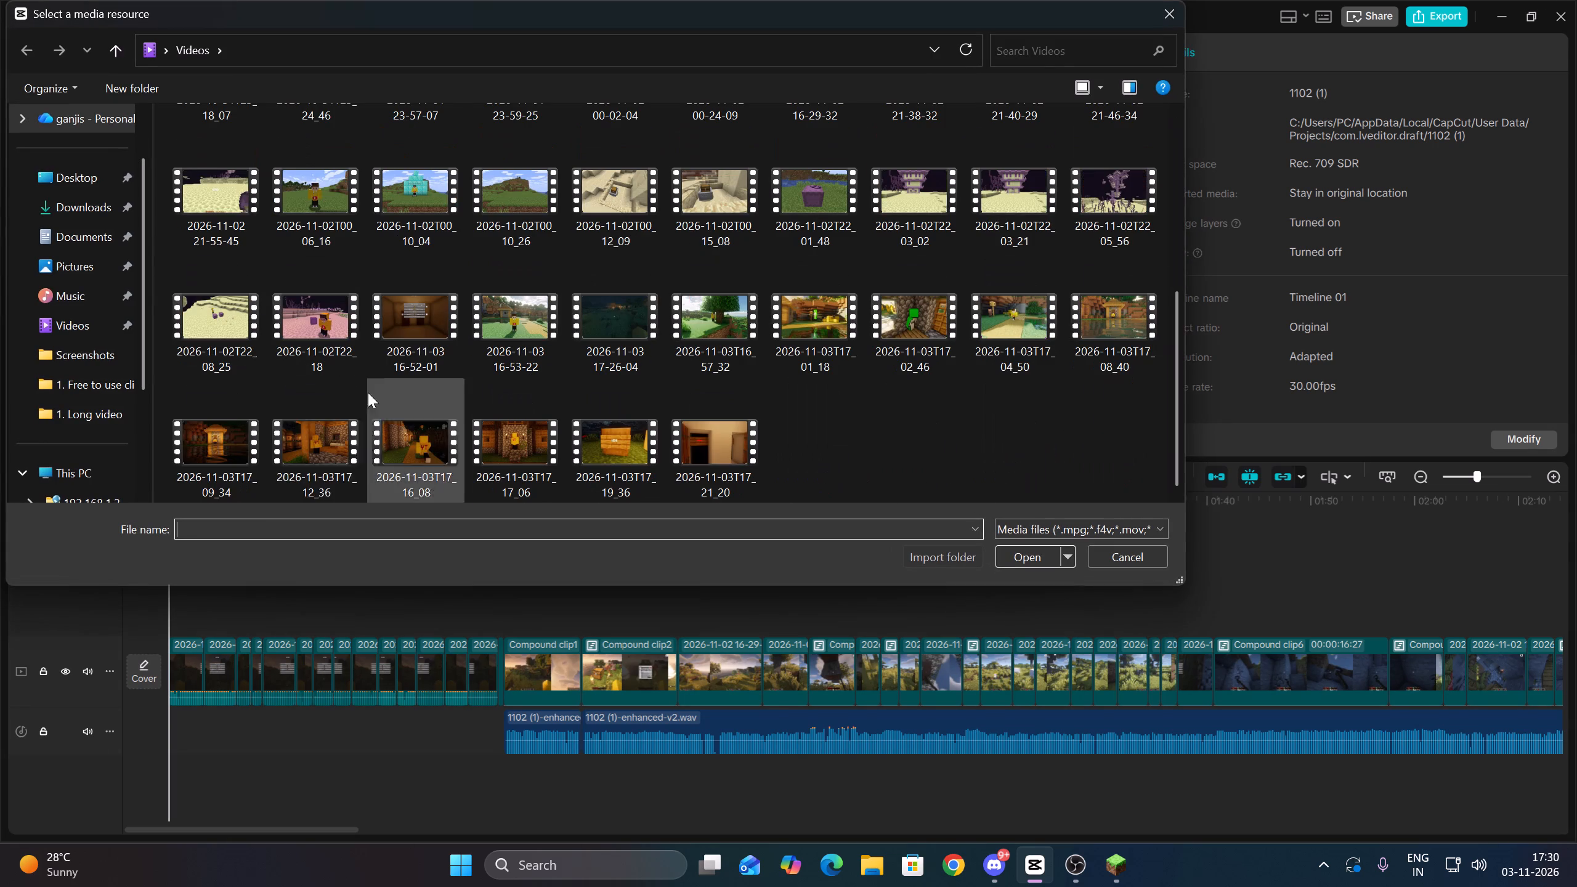
pyautogui.scroll(-2, 368, 392)
pyautogui.click(219, 433)
pyautogui.click(1017, 553)
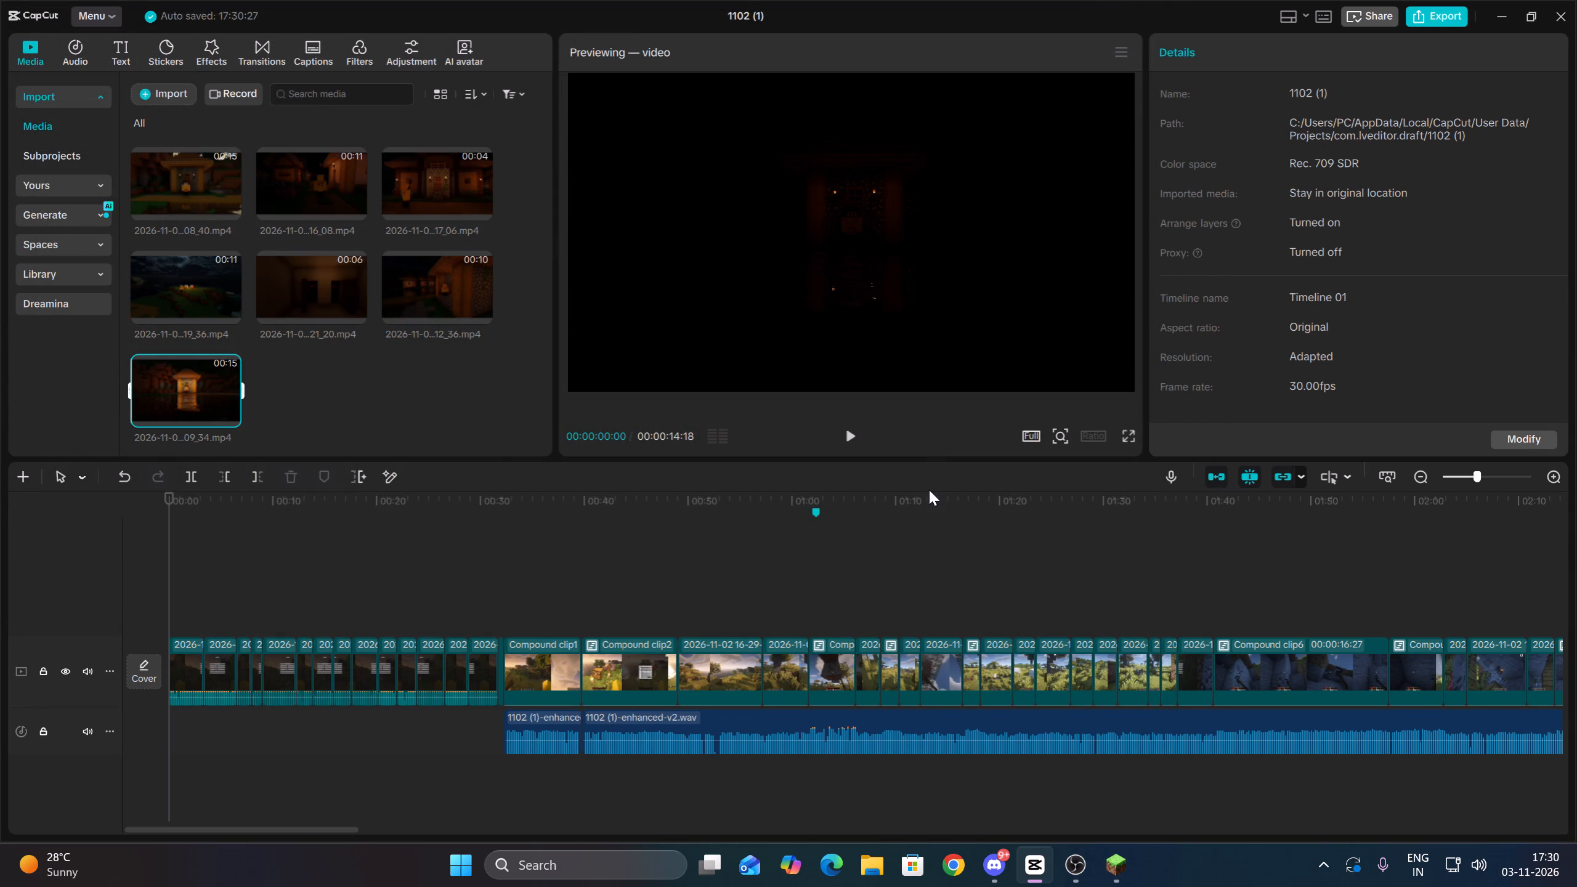
# Enlarge the media library area and look over the imported clips.
pyautogui.moveTo(498, 460); pyautogui.dragTo(552, 618)
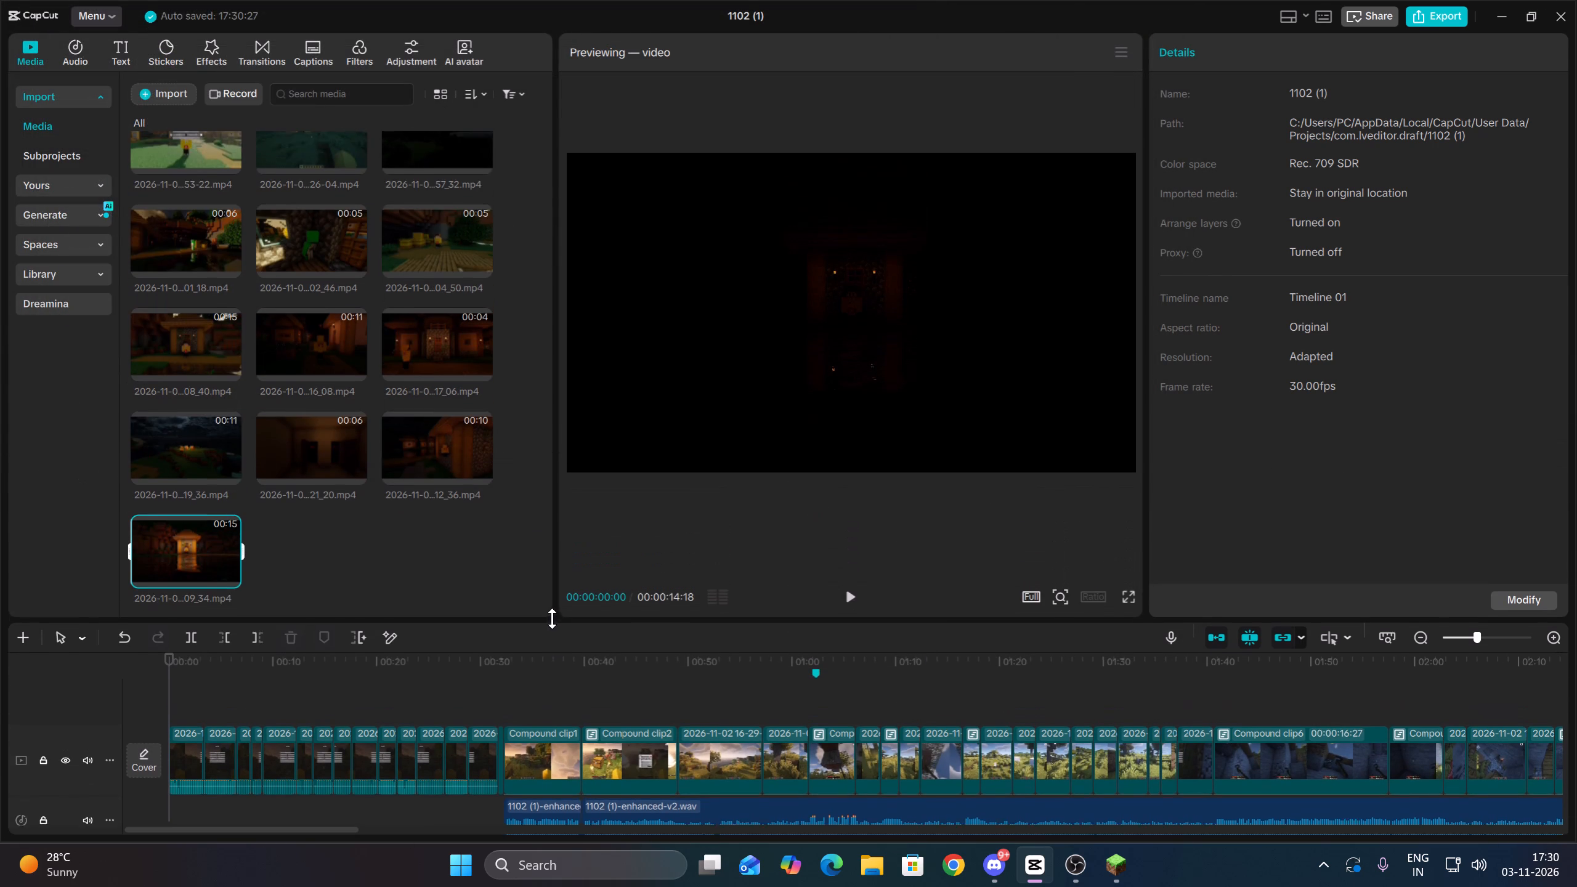
pyautogui.moveTo(552, 618); pyautogui.dragTo(542, 651)
pyautogui.scroll(3, 456, 481)
pyautogui.scroll(-6, 456, 480)
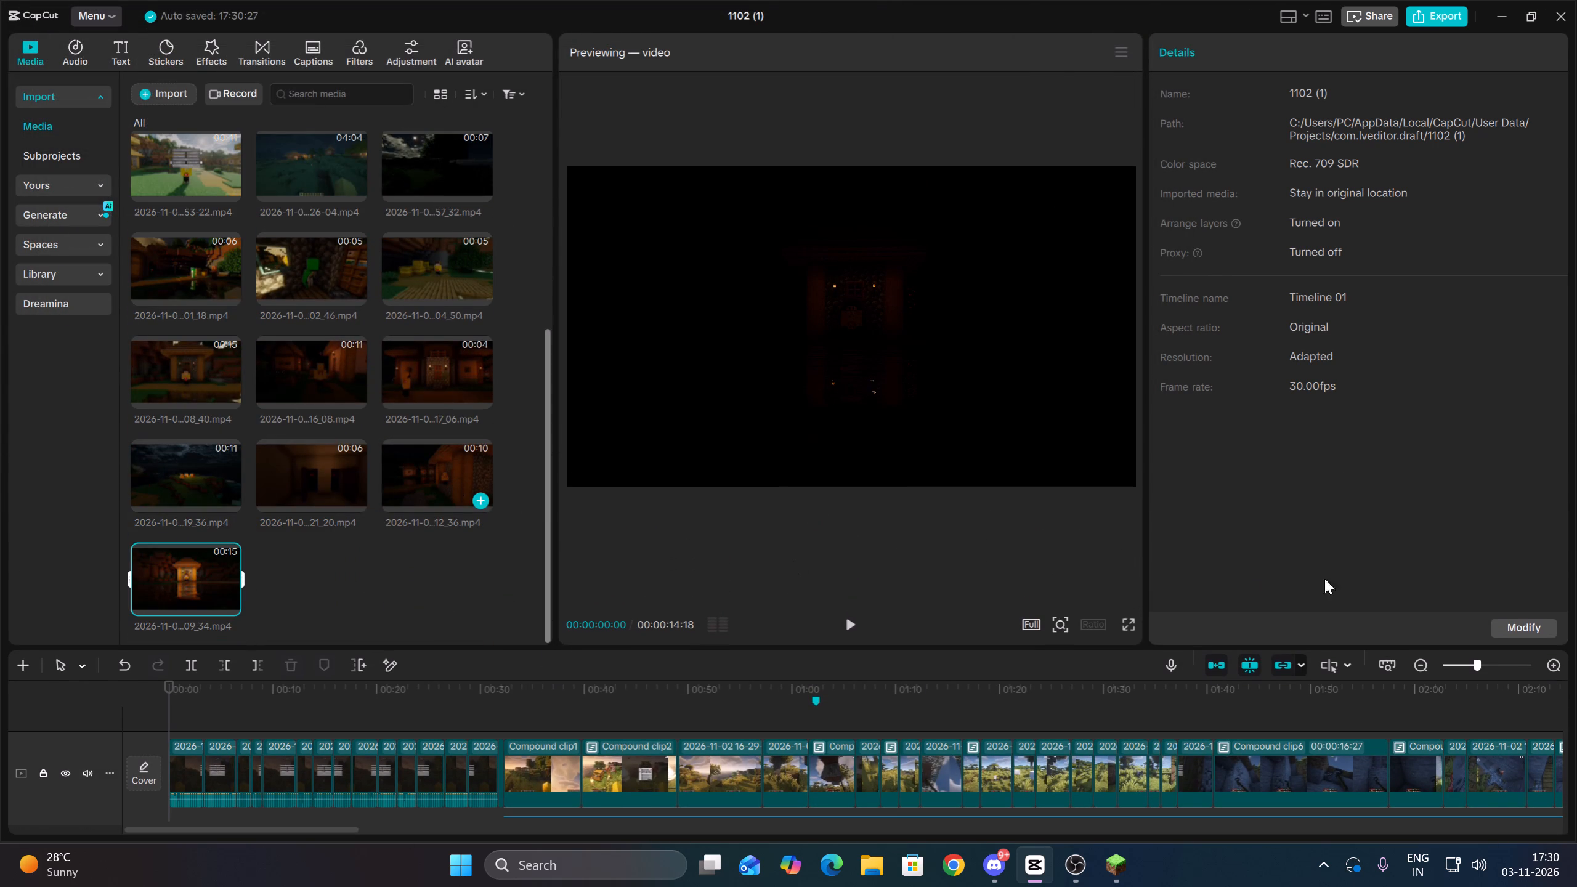
# Play the opening of the timeline at a closer zoom and return the playhead to the start.
pyautogui.doubleClick(1557, 662)
pyautogui.moveTo(1555, 662); pyautogui.dragTo(1546, 662)
pyautogui.press('space')
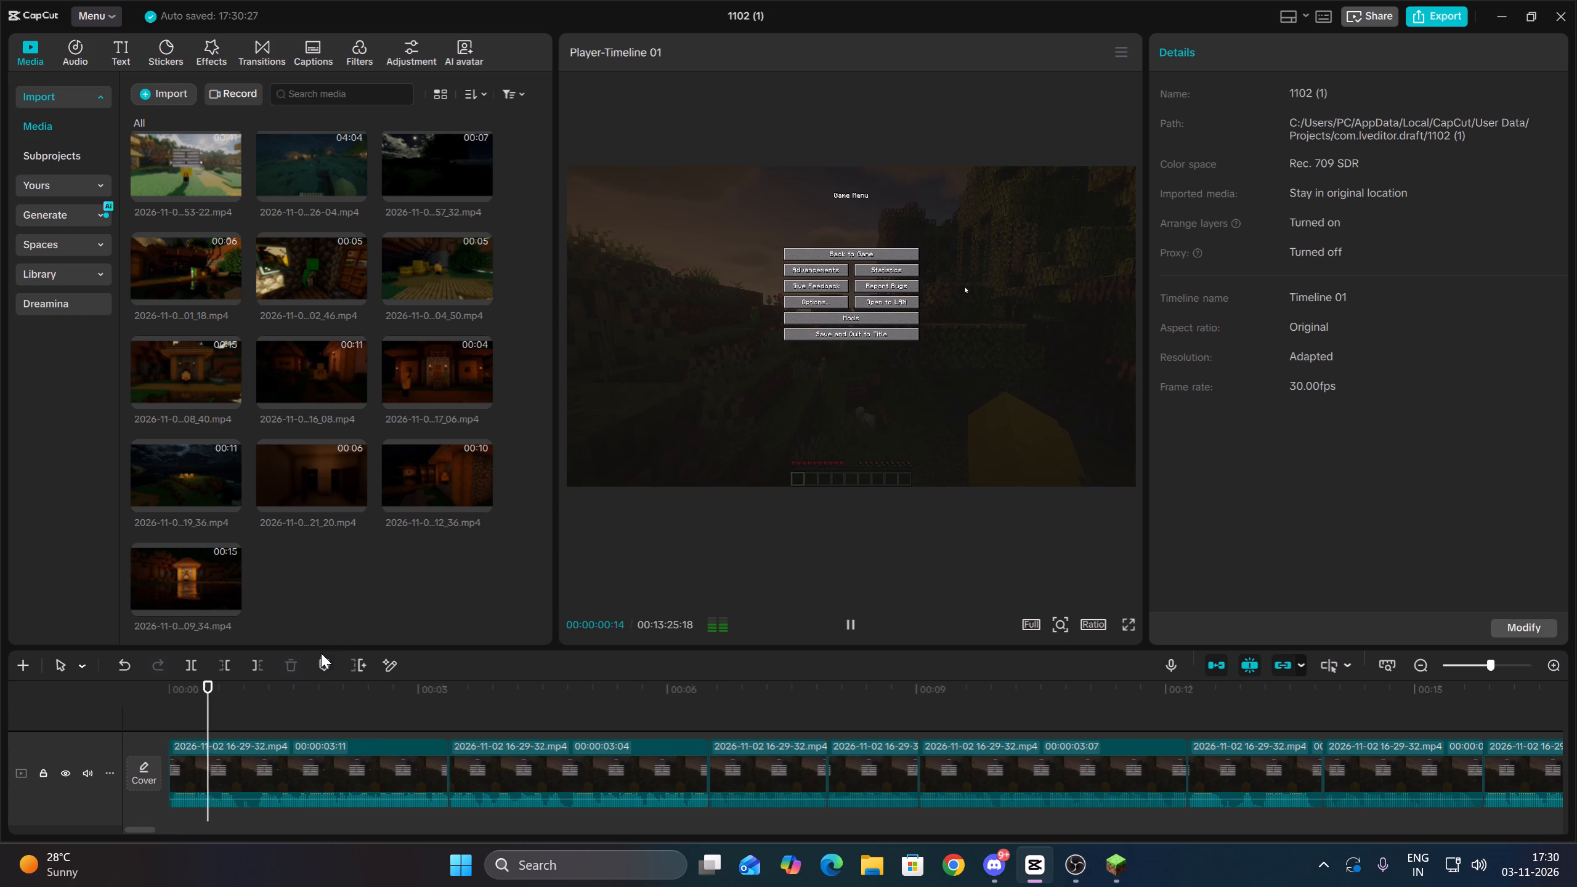
pyautogui.press('space')
pyautogui.press('Up')
pyautogui.click(222, 698)
pyautogui.press('Up')
pyautogui.press('Up')
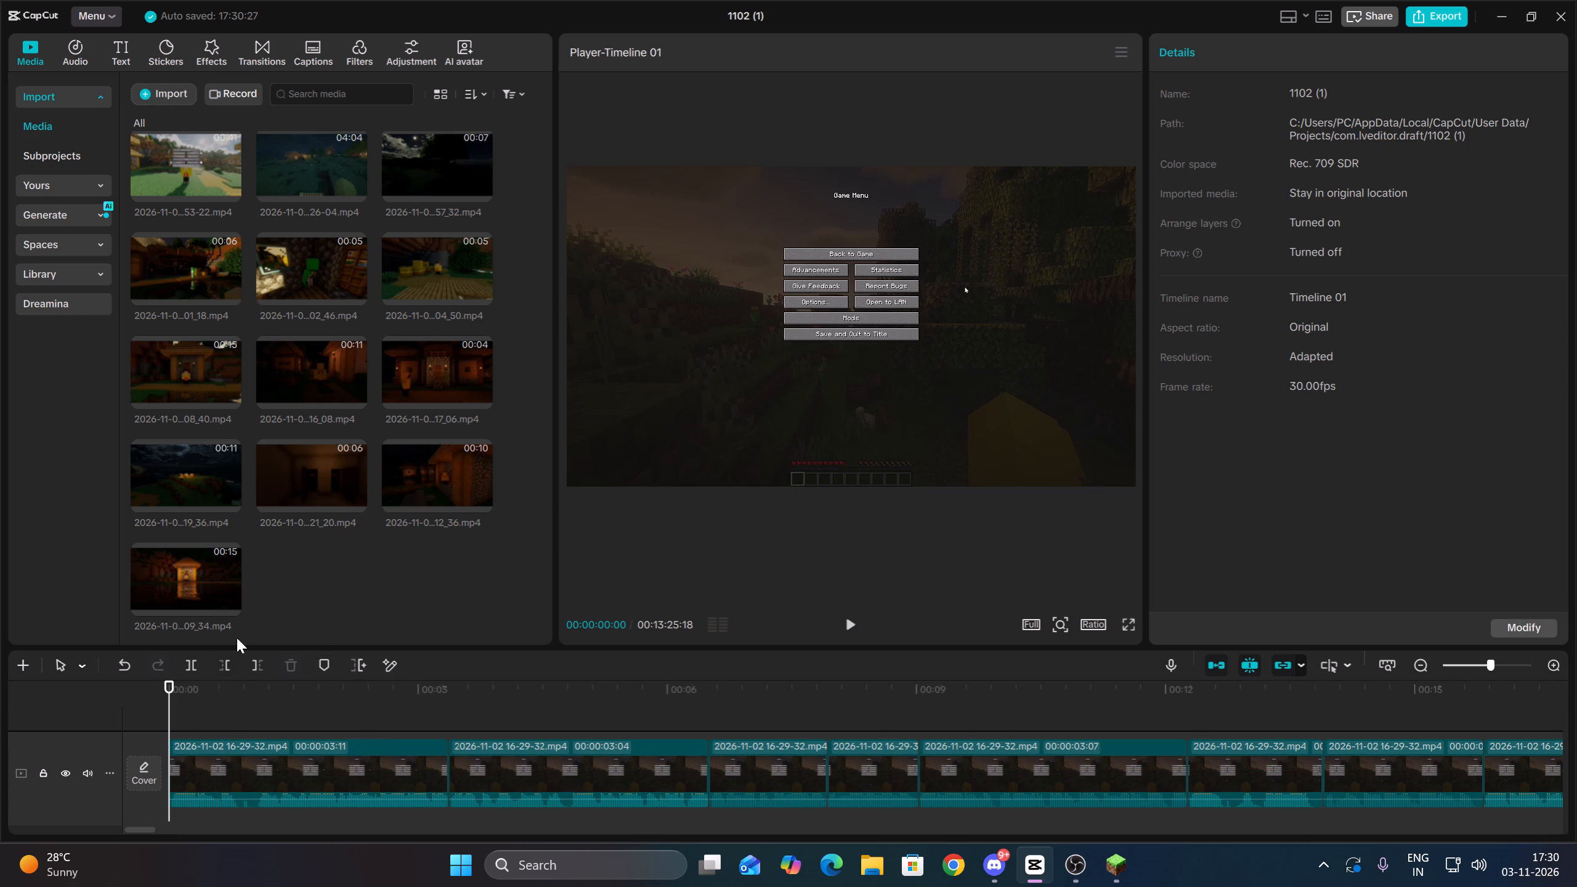
# Preview clip 2026-11-03T16_57_32.mp4, place it above the main track at the timeline's start, and enlarge the timeline area.
pyautogui.scroll(2, 382, 451)
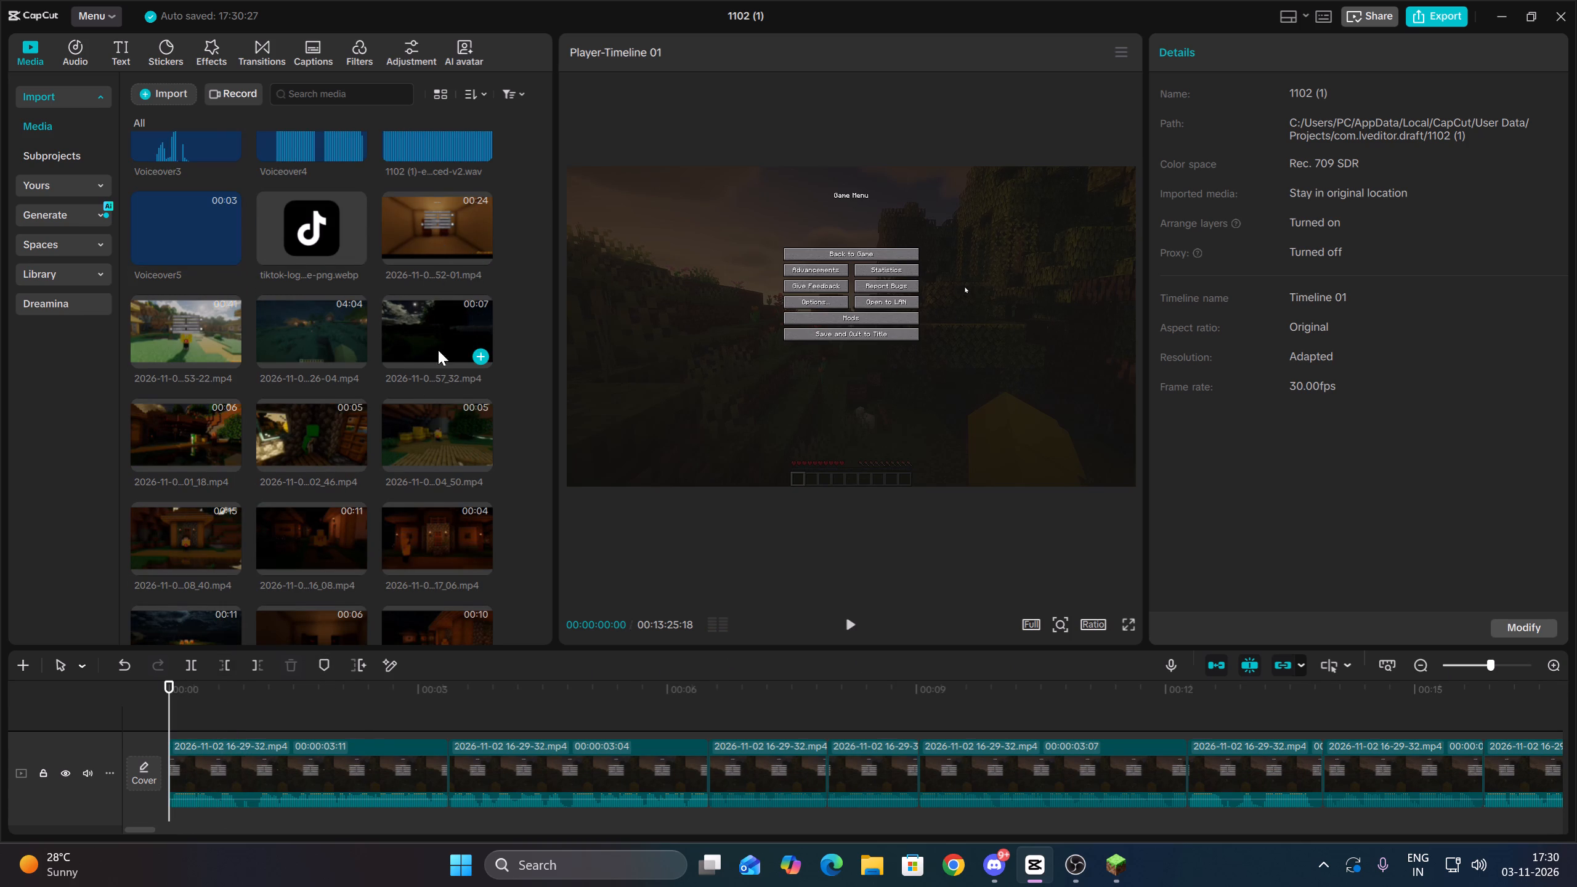
pyautogui.click(432, 319)
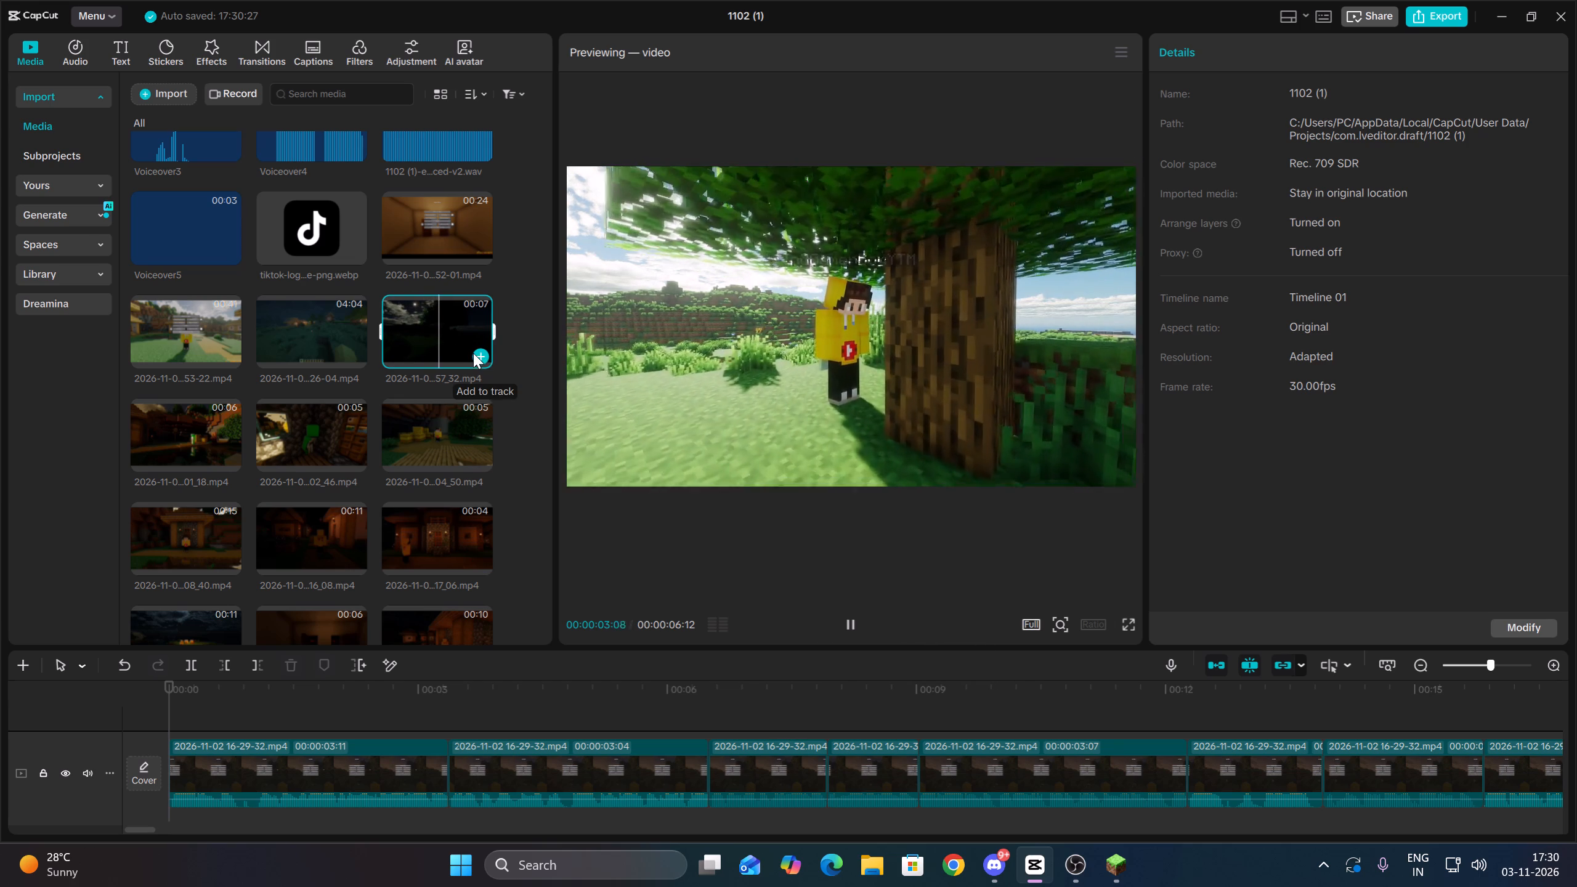
pyautogui.moveTo(469, 350); pyautogui.dragTo(106, 711)
pyautogui.scroll(4, 272, 722)
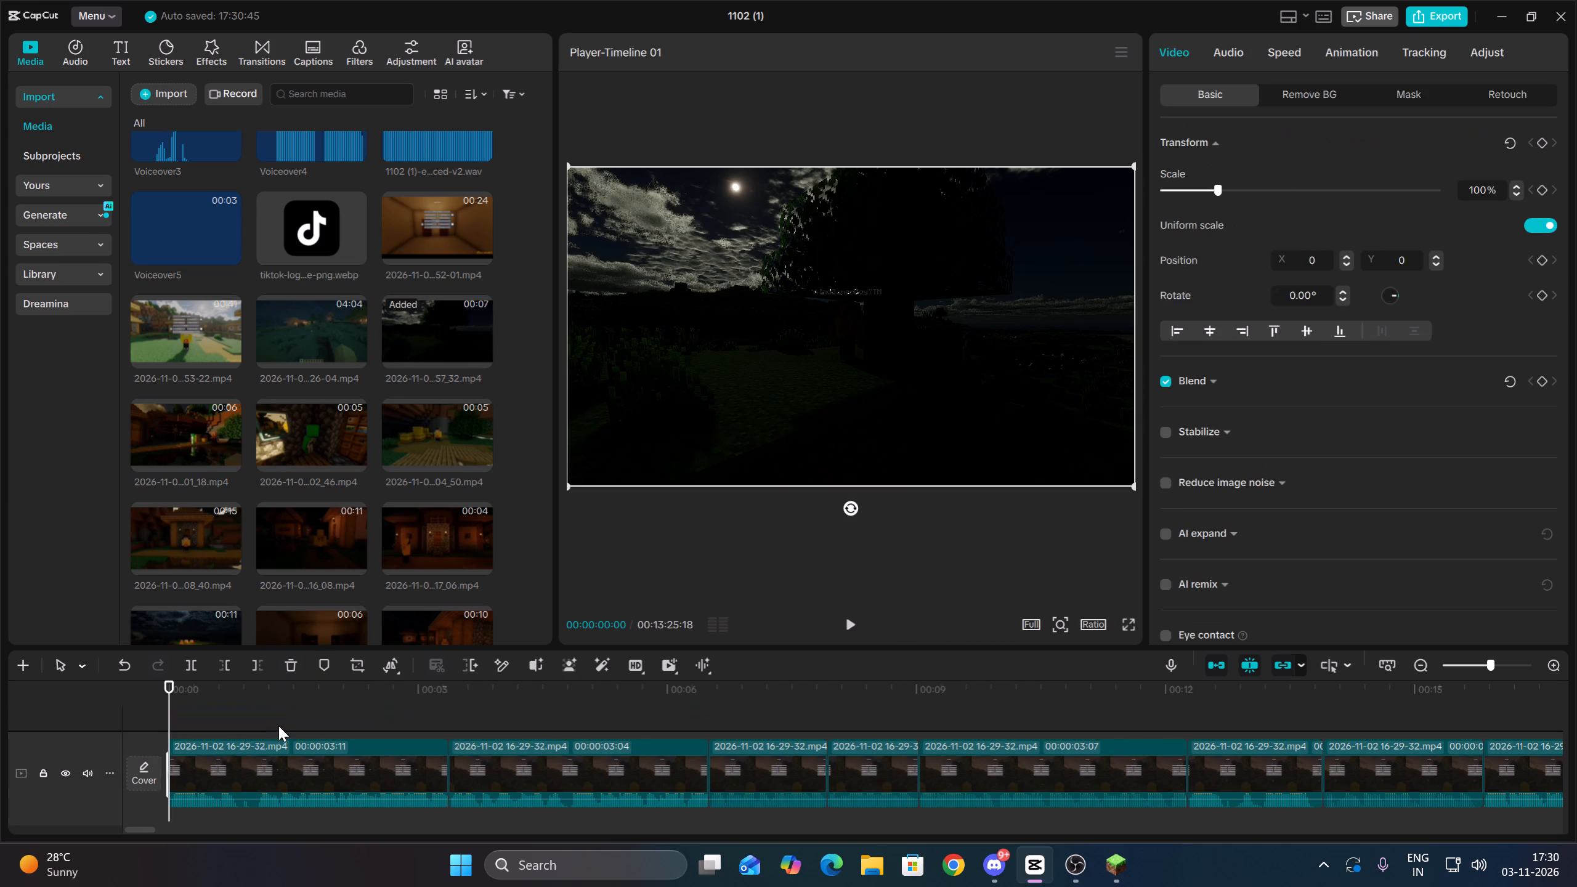
pyautogui.scroll(-1, 279, 727)
pyautogui.click(776, 642)
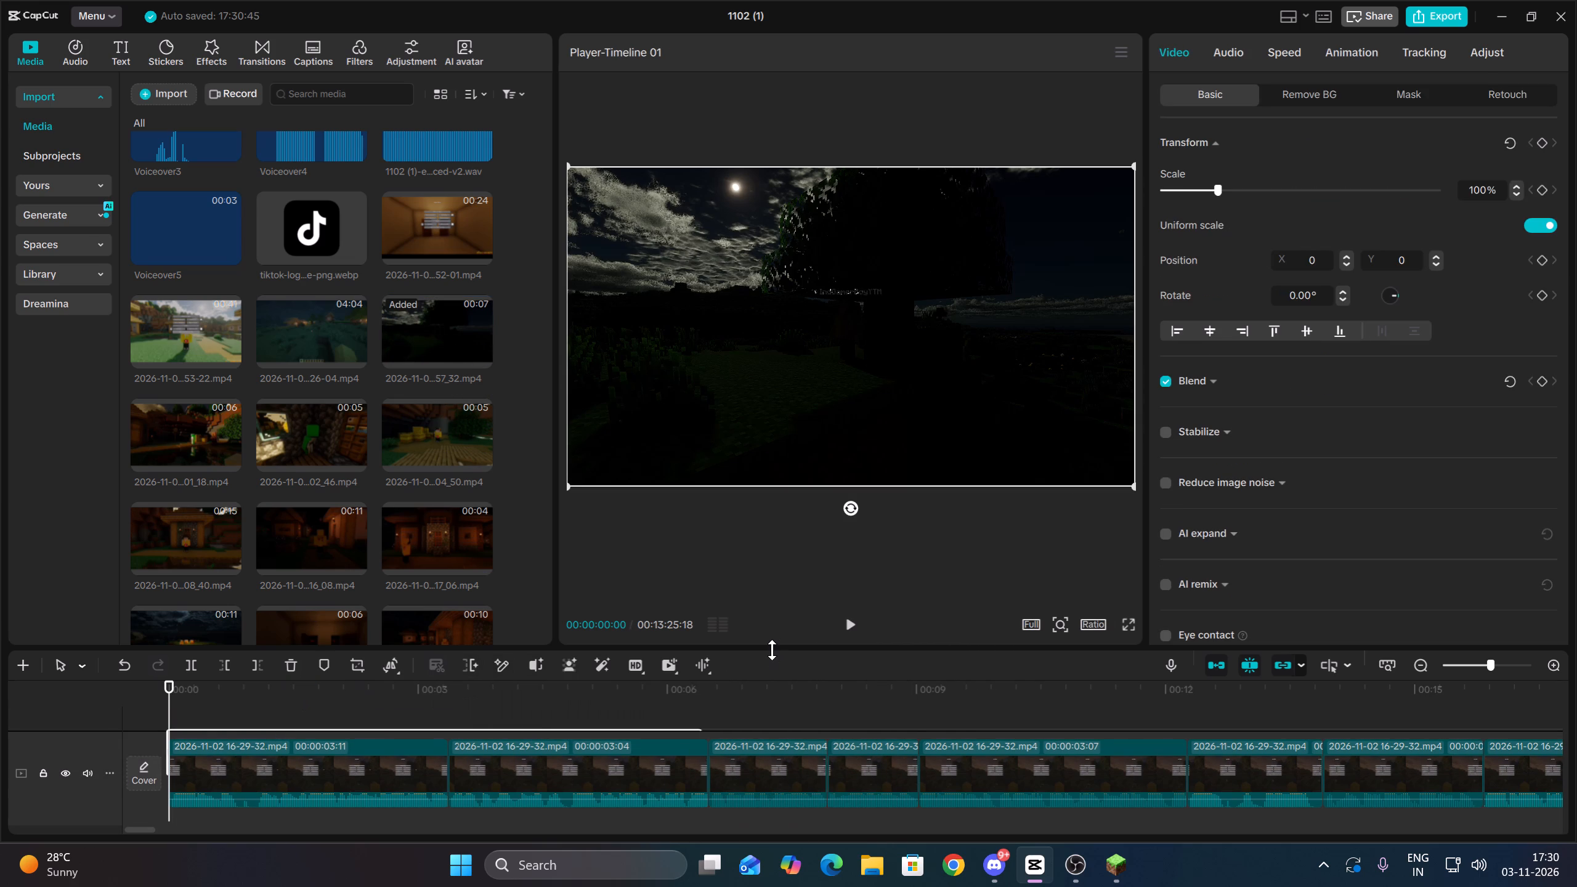
pyautogui.moveTo(772, 650); pyautogui.dragTo(727, 534)
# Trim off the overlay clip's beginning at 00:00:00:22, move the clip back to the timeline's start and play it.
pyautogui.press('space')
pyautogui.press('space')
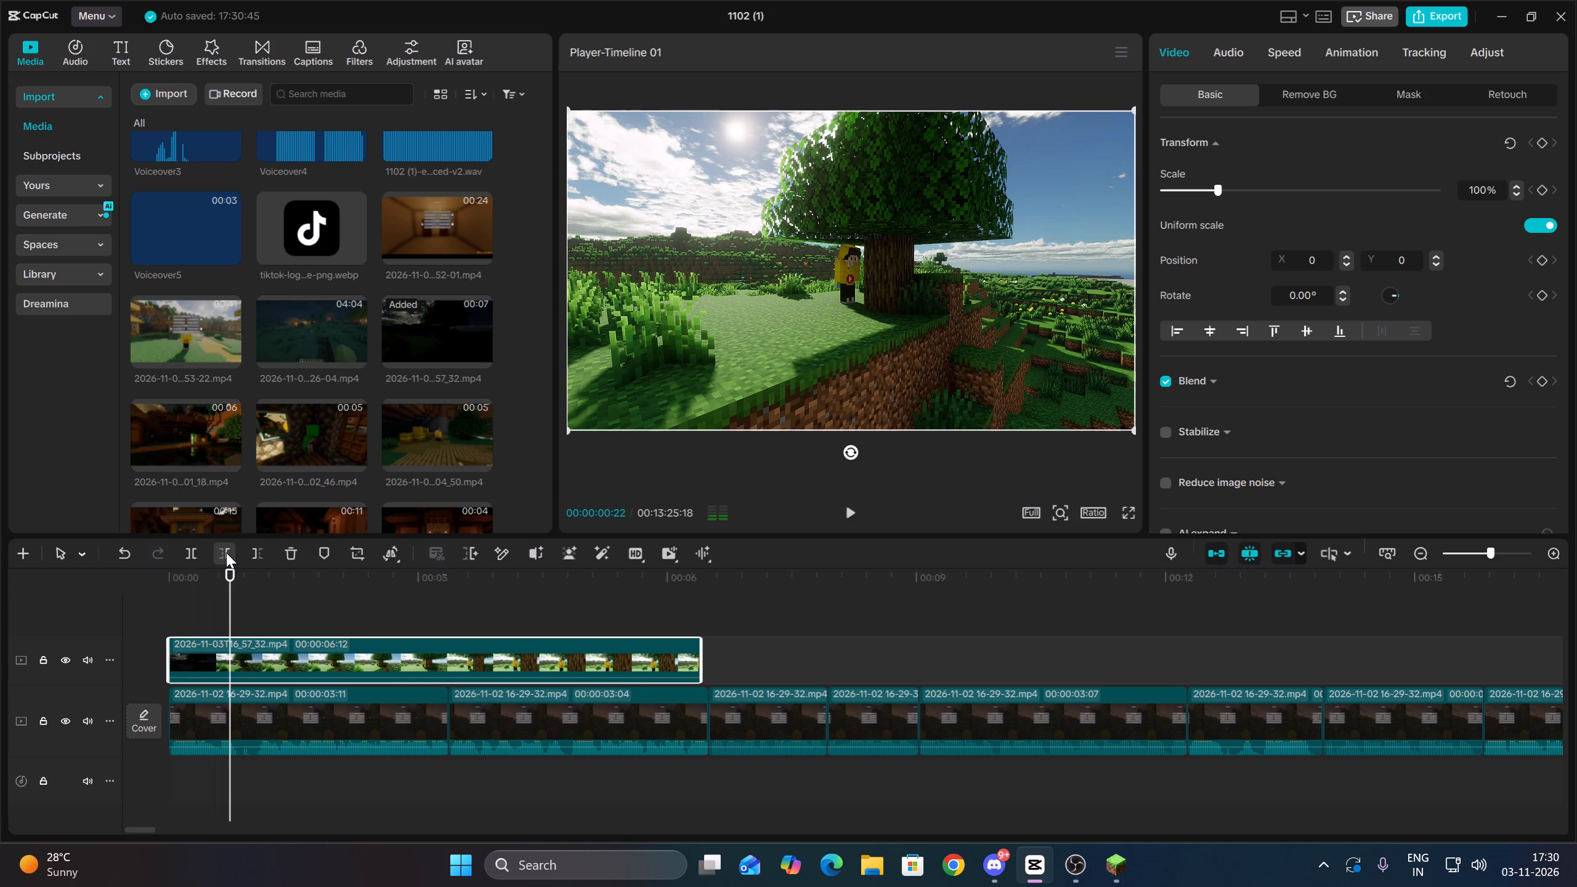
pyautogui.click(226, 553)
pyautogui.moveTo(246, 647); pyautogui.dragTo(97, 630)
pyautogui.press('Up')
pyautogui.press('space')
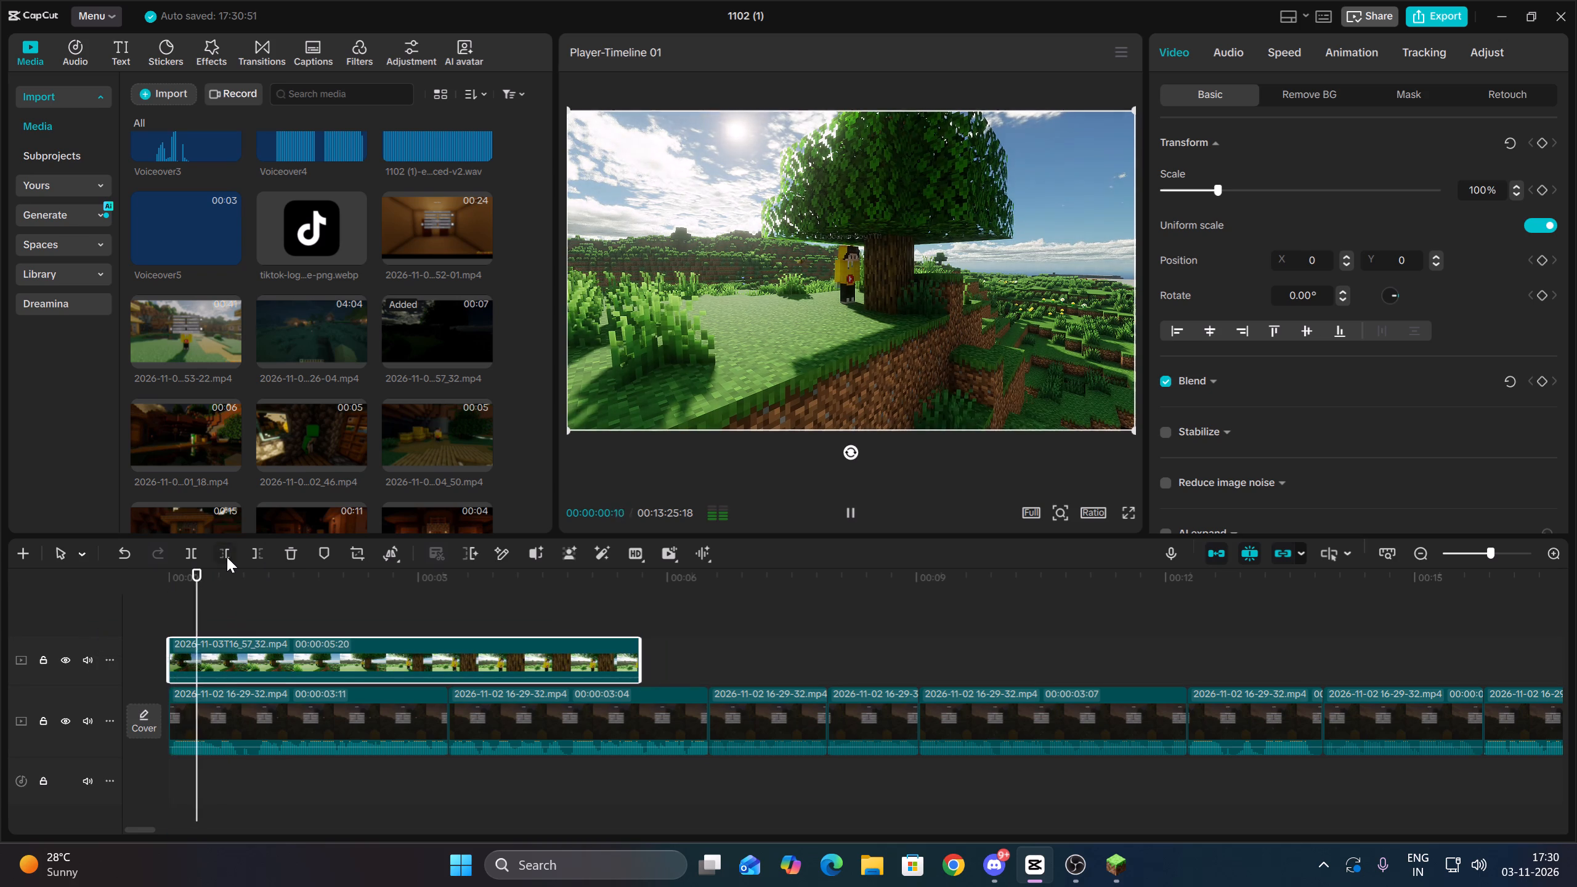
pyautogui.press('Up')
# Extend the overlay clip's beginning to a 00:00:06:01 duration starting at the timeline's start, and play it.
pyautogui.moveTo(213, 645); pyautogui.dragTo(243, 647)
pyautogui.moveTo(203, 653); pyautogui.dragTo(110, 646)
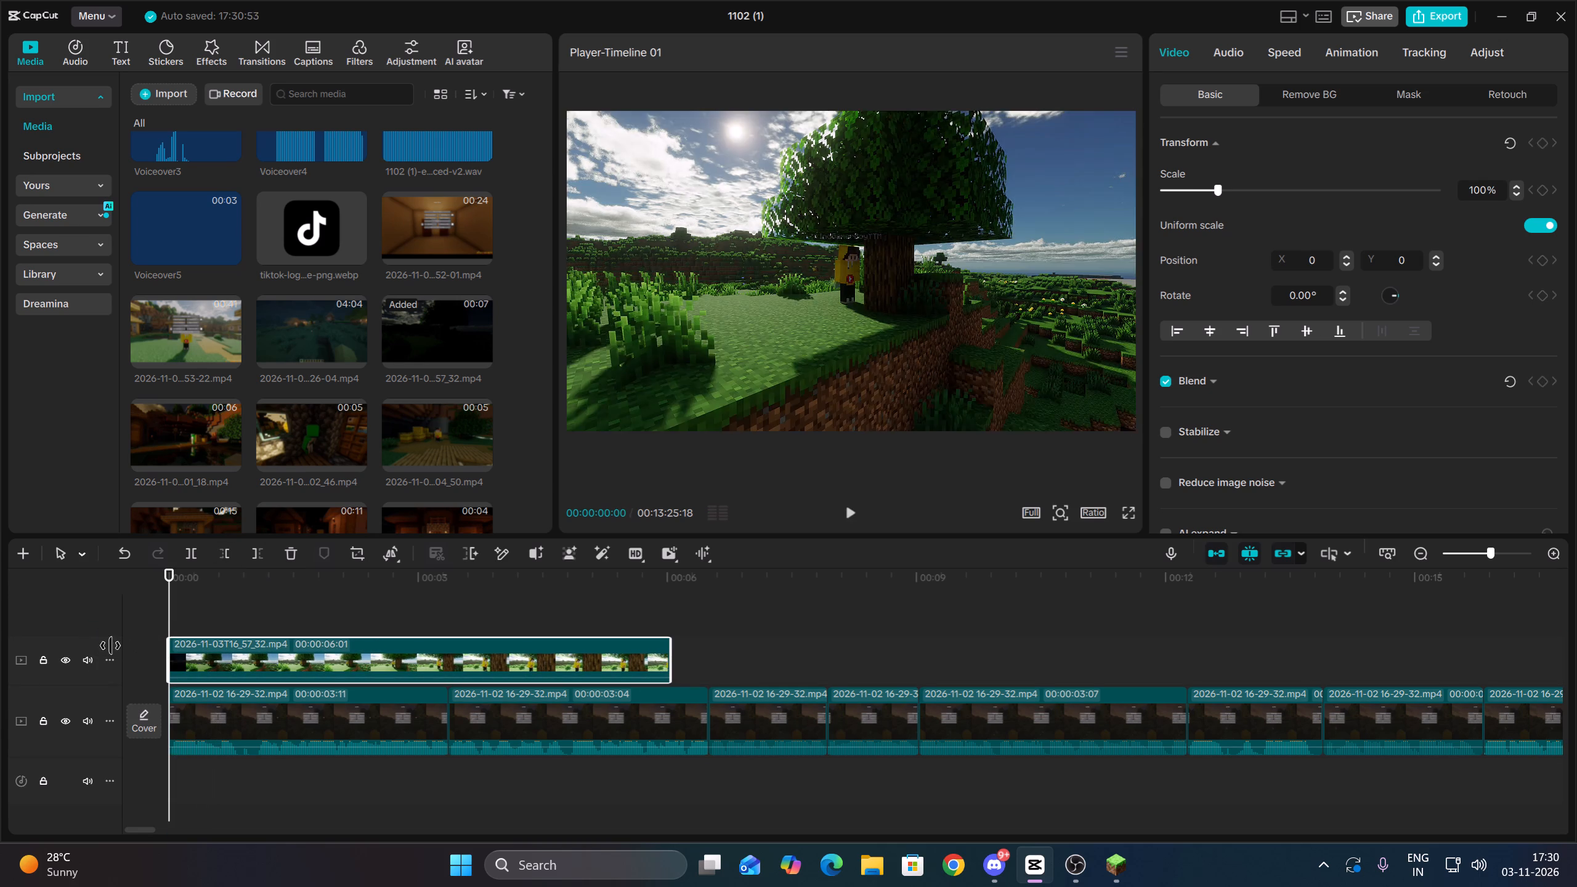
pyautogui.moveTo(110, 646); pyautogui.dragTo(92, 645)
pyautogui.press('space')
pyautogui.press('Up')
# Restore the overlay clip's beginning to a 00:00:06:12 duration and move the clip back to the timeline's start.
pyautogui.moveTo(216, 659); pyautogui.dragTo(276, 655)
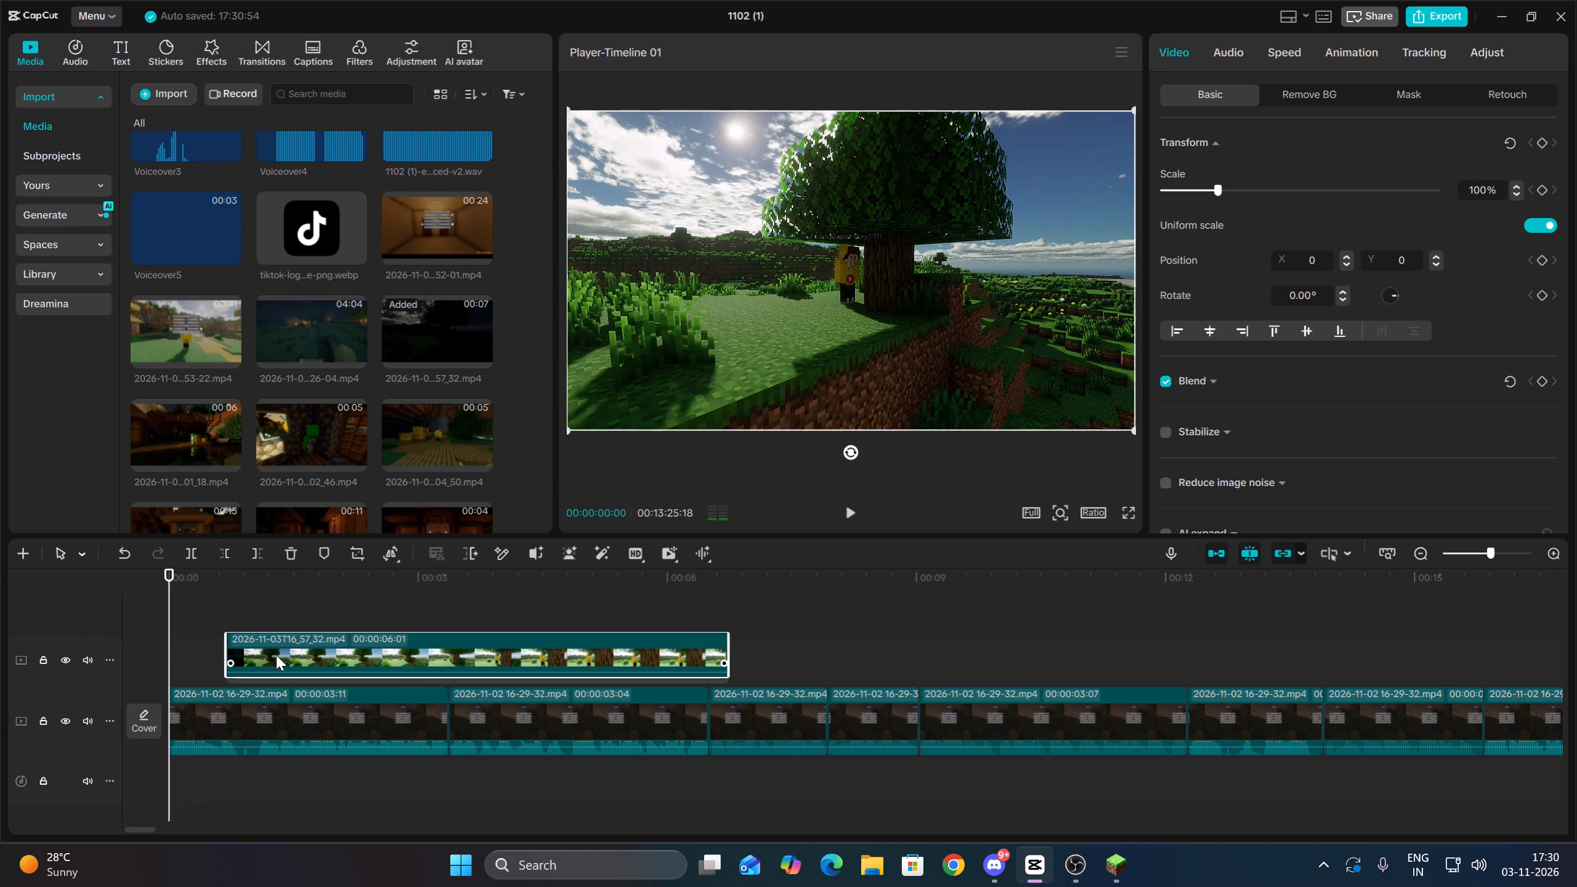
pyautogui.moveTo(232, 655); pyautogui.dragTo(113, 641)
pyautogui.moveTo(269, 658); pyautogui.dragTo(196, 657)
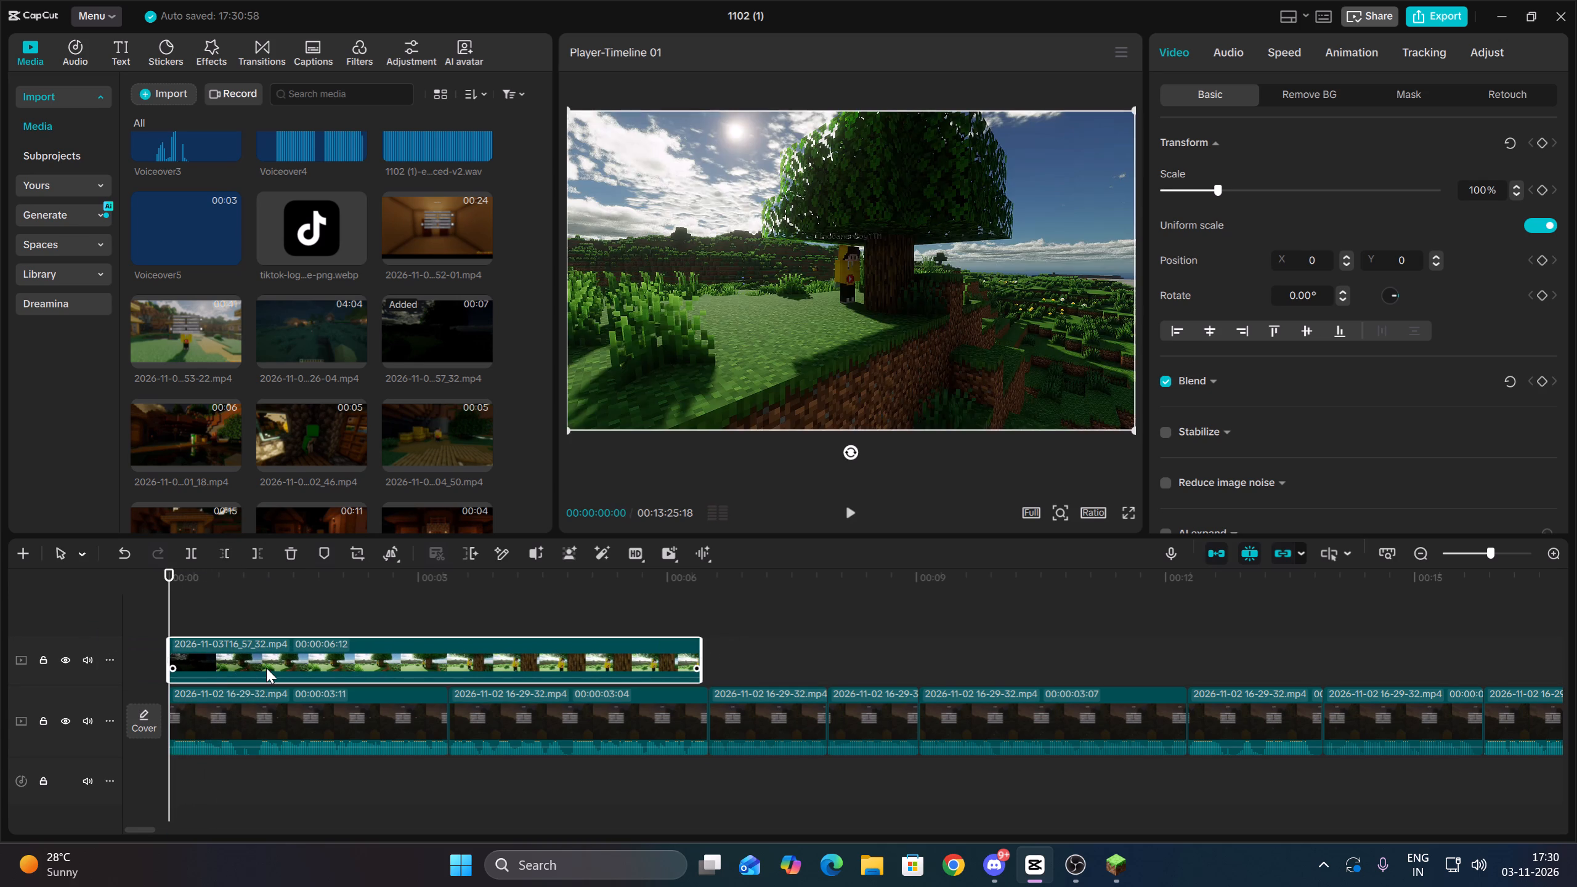
# Split the overlay clip 2026-11-03T16_57_32.mp4 at 00:00:00:24 and play across the cut.
pyautogui.press('space')
pyautogui.press('Up')
pyautogui.press('space')
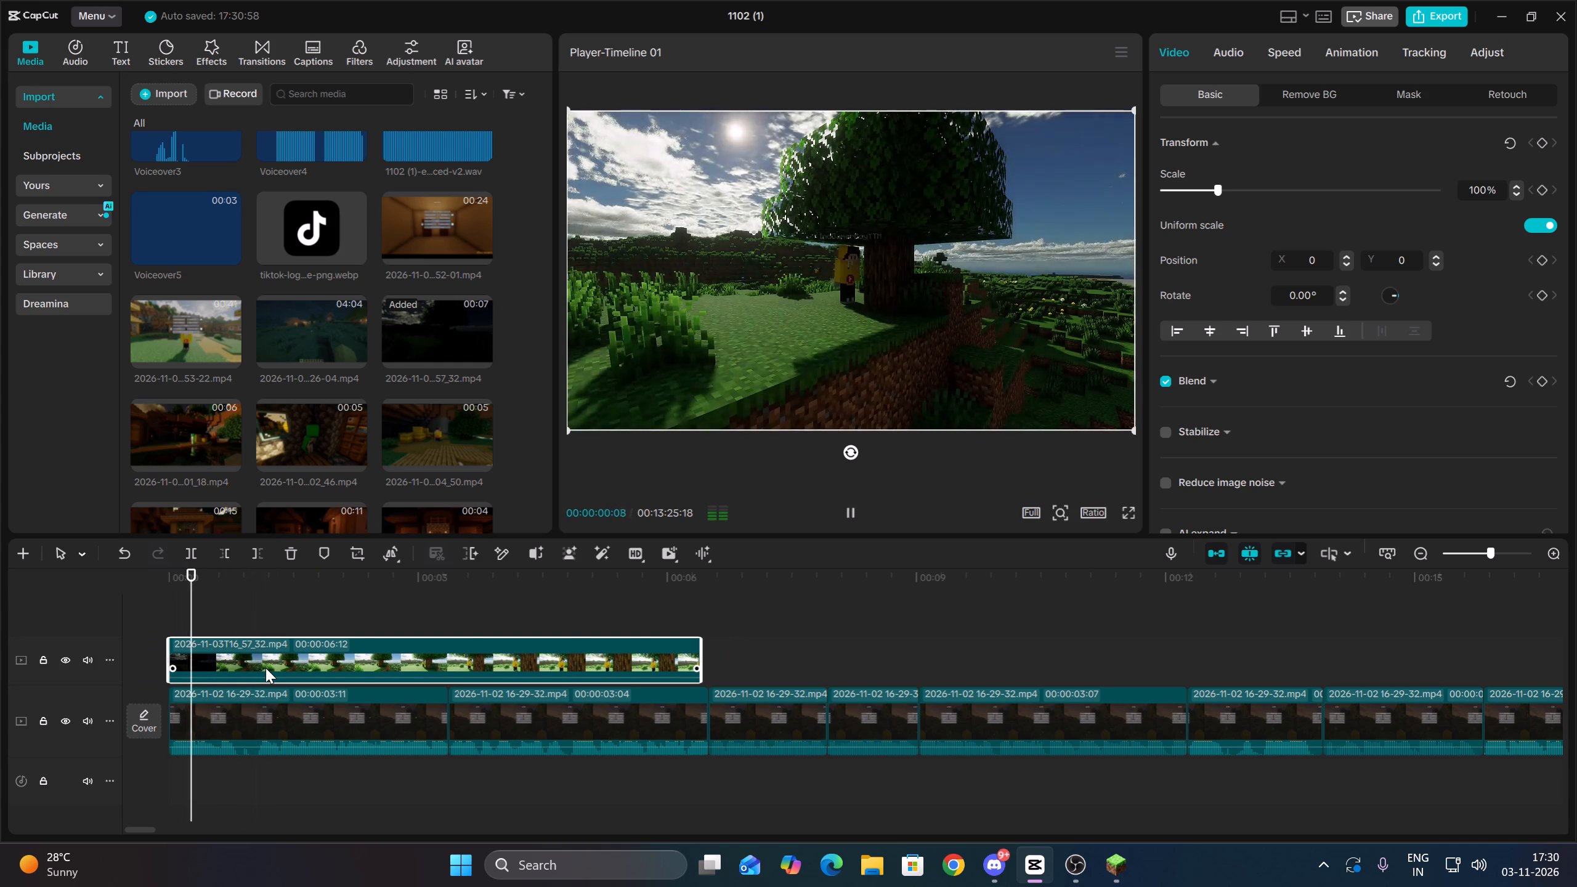
pyautogui.press('space')
pyautogui.click(186, 548)
pyautogui.press('space')
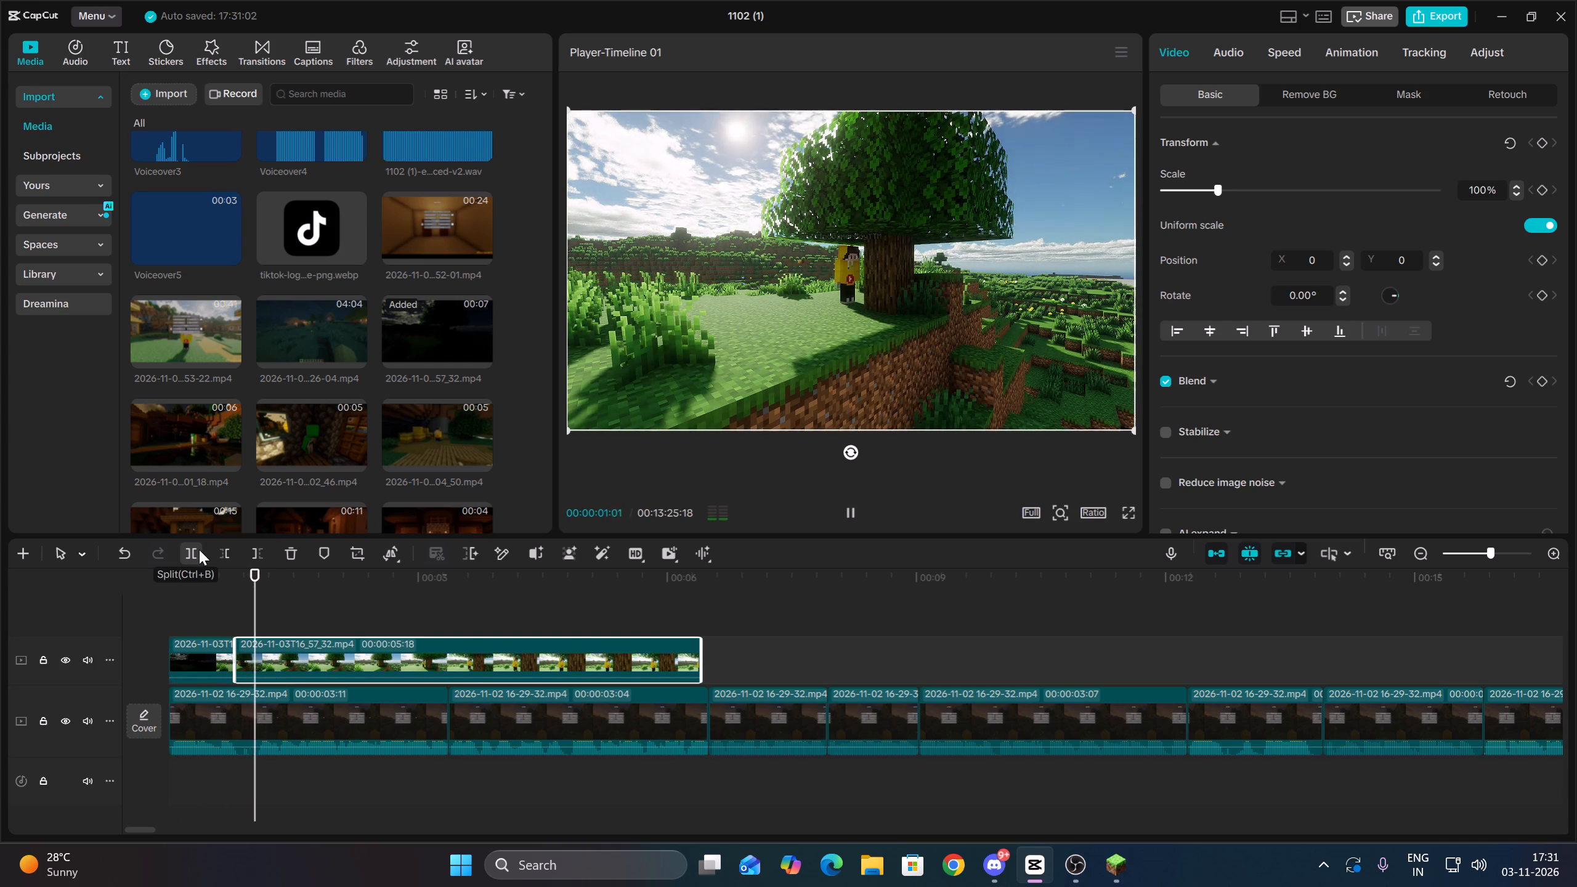
pyautogui.press('Up')
pyautogui.press('Up')
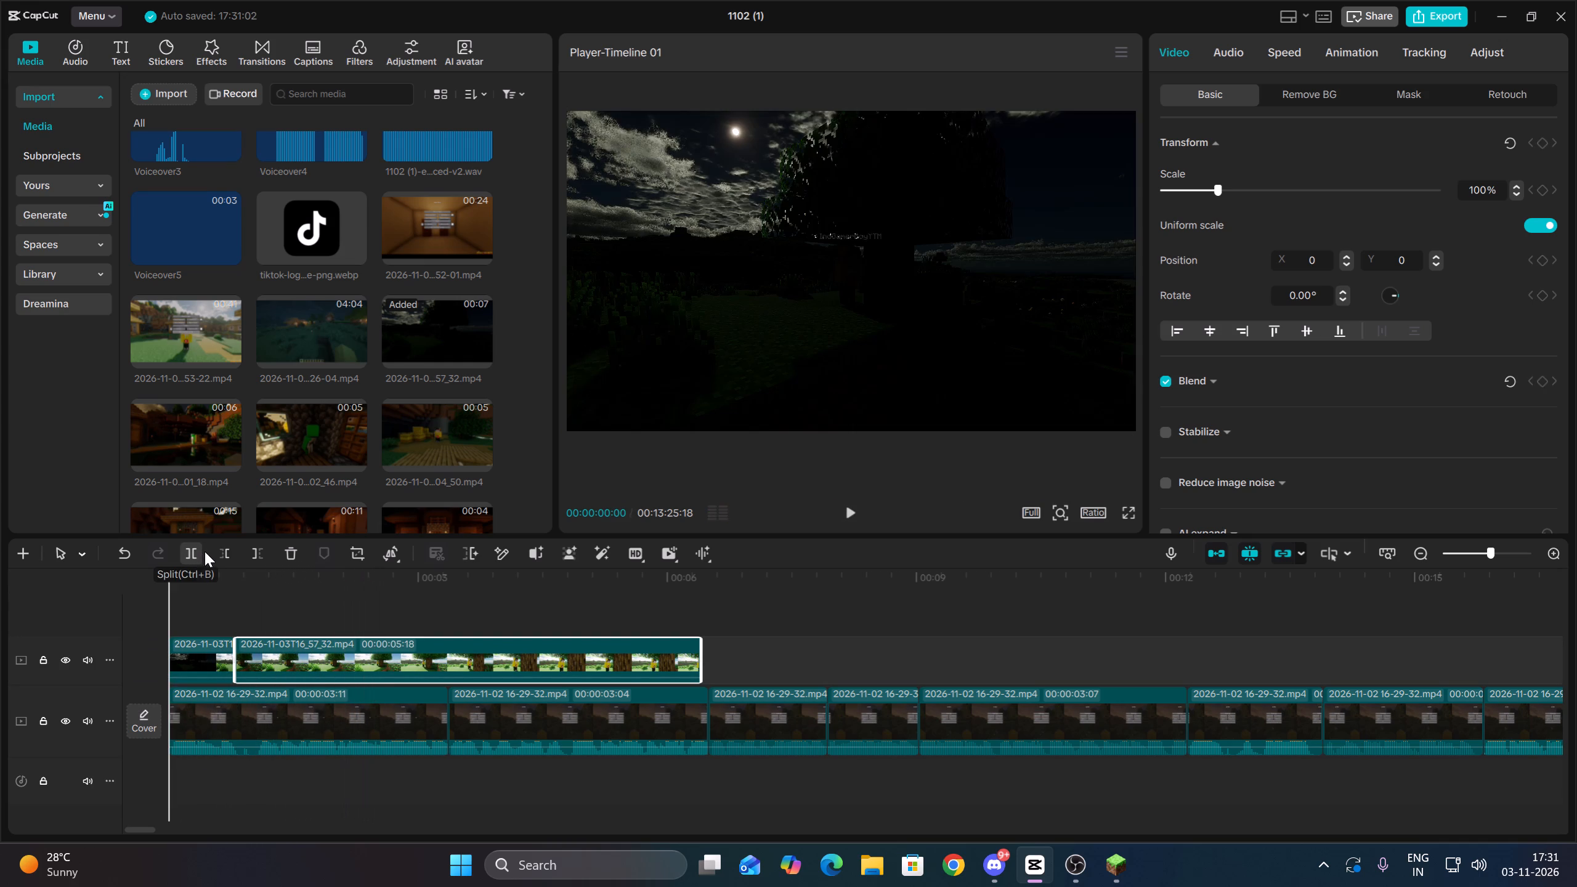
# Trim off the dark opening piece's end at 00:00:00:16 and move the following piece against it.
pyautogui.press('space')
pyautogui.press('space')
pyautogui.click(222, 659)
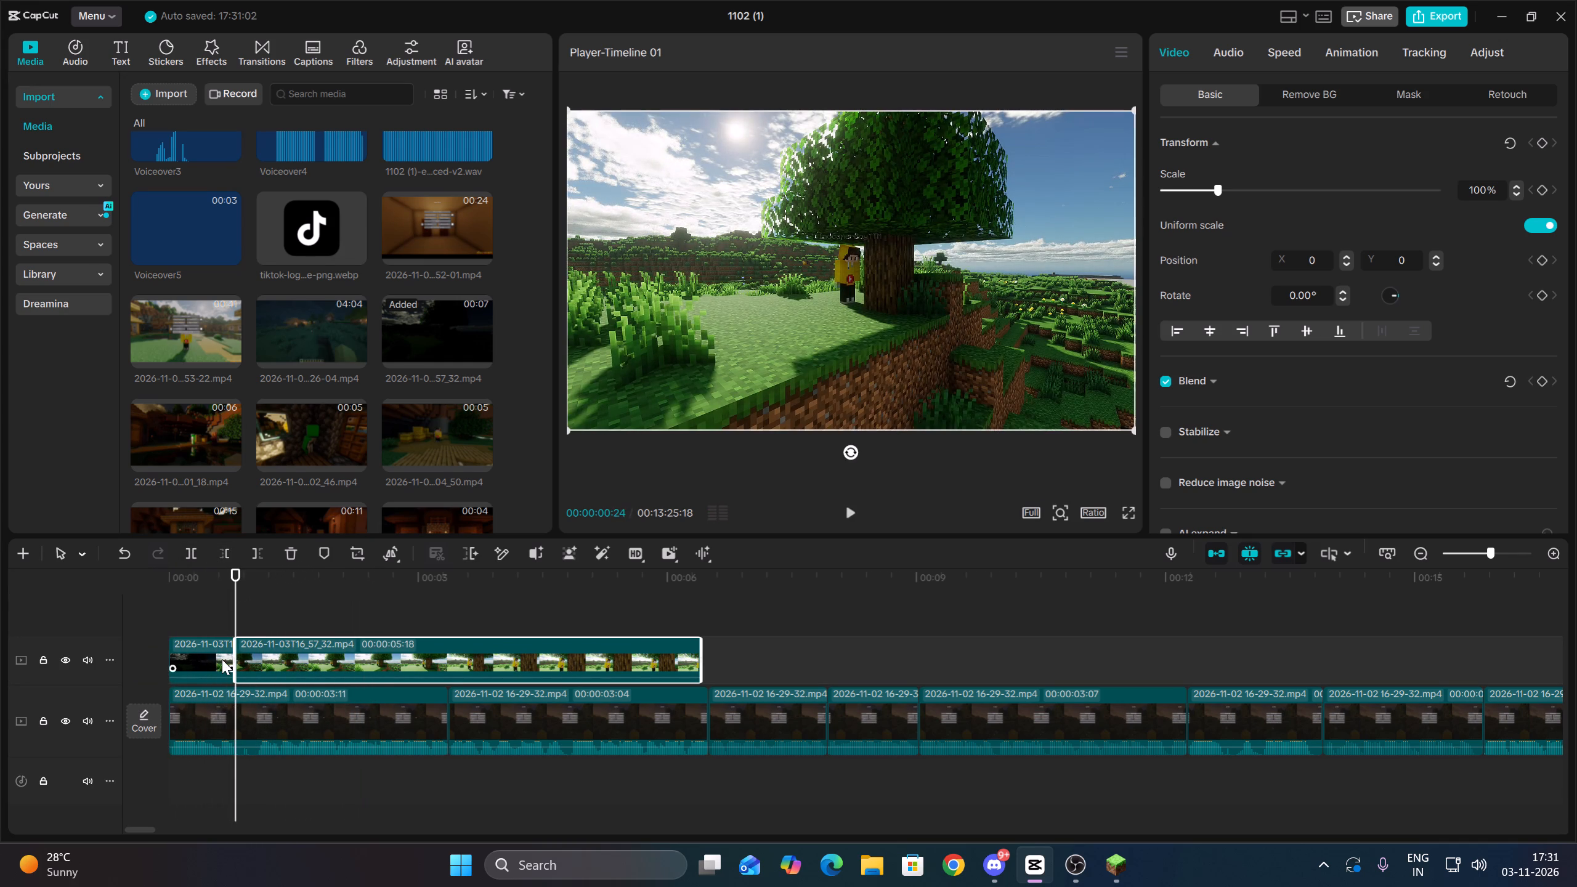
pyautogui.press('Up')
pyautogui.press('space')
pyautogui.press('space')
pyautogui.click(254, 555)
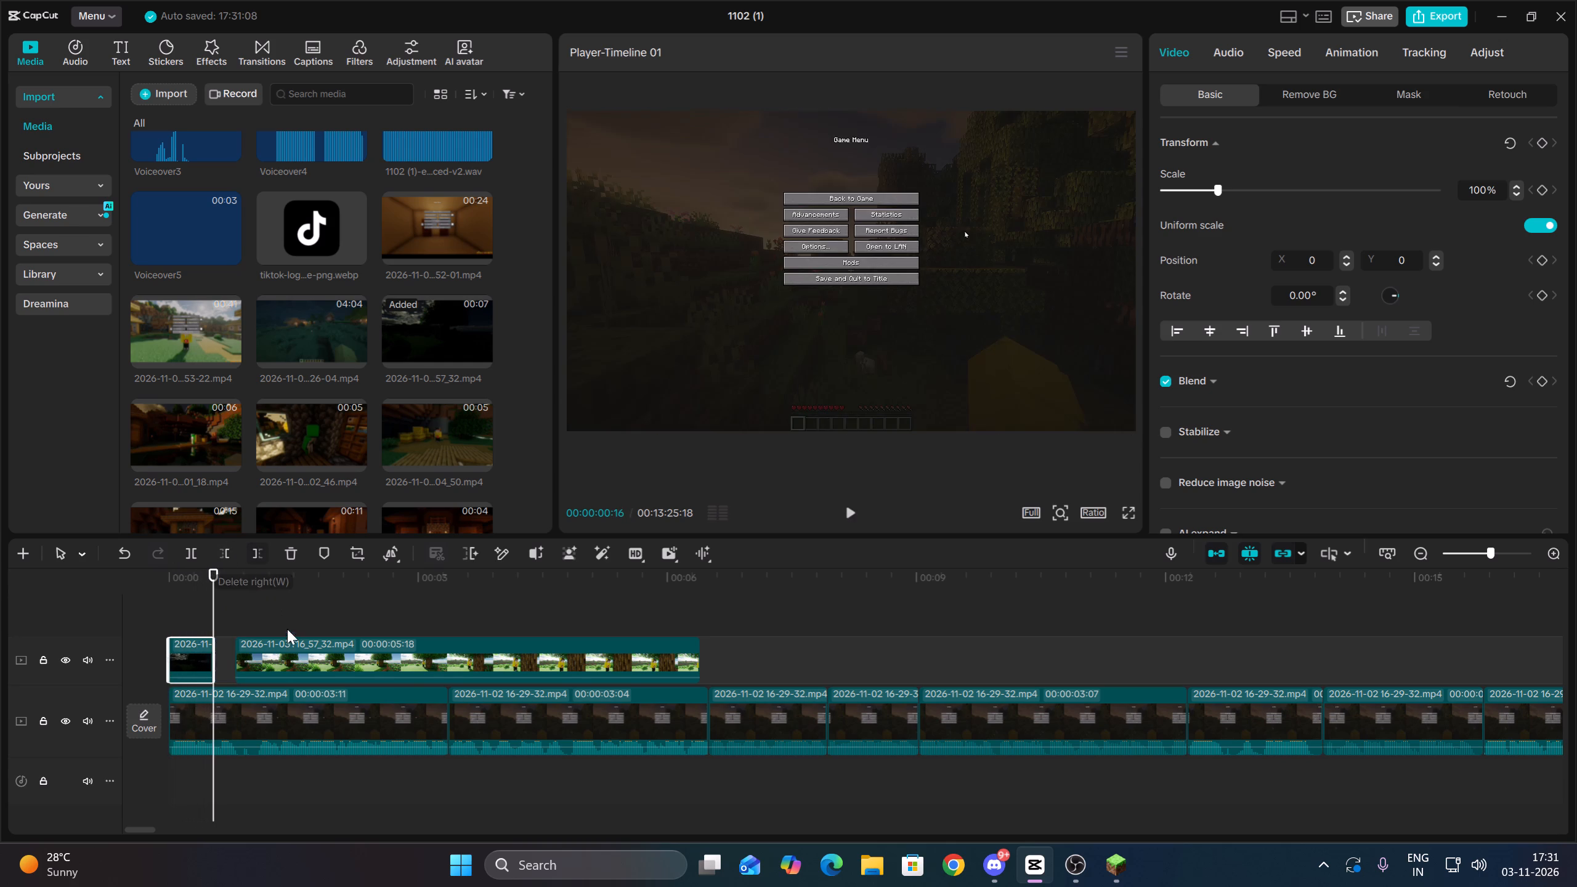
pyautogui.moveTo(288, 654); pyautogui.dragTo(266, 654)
# Trim the second overlay piece's beginning at 00:00:01:24, move it back against the opening piece and play the result.
pyautogui.press('Up')
pyautogui.press('space')
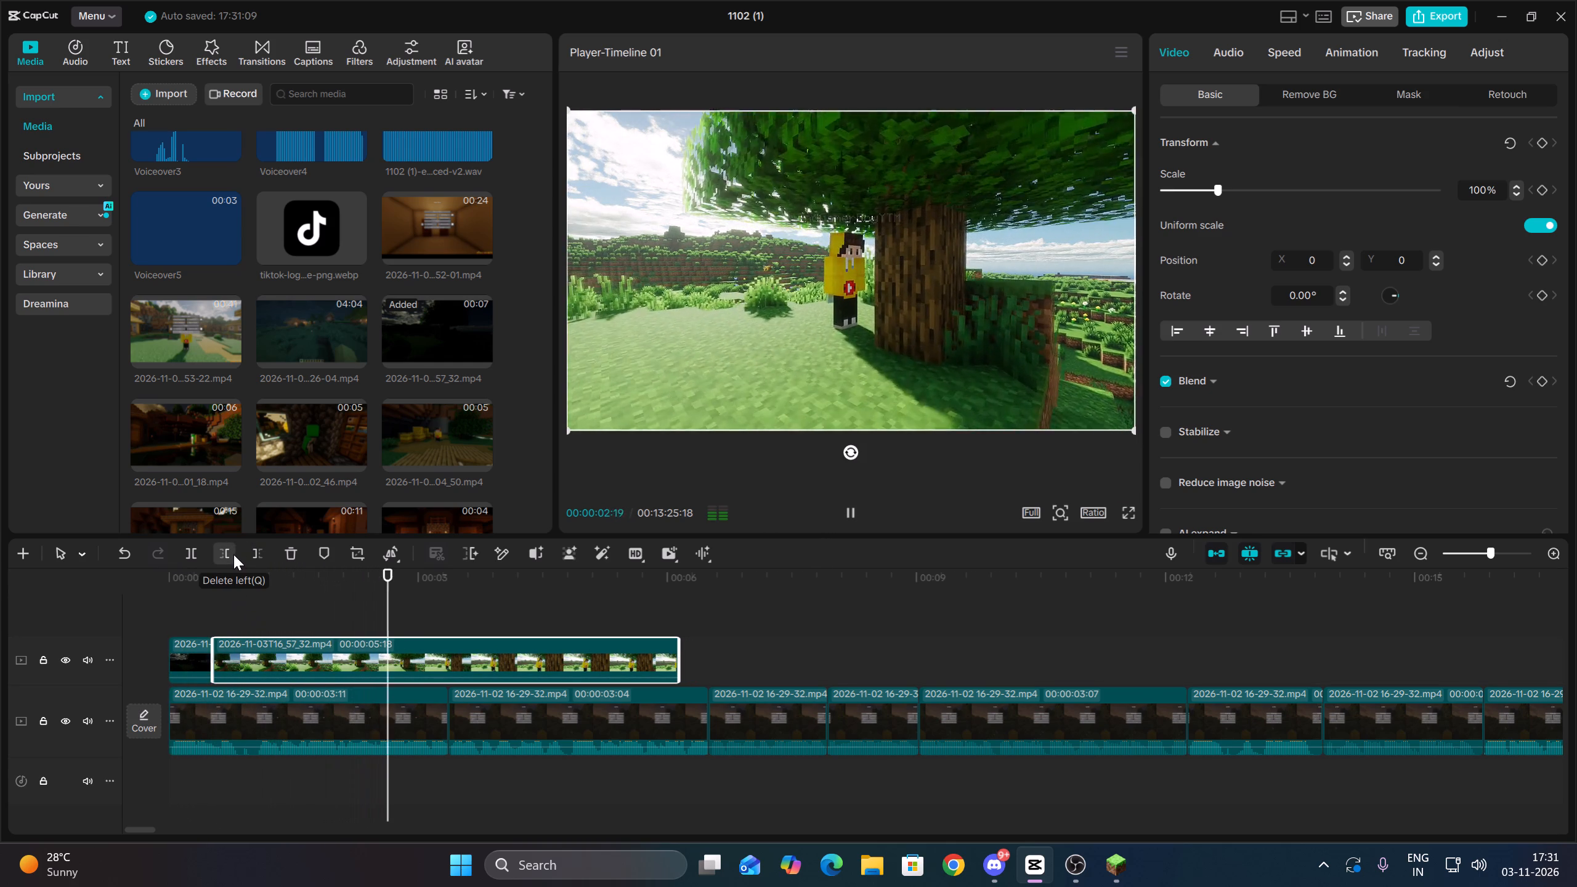
pyautogui.press('Up')
pyautogui.press('Up')
pyautogui.press('space')
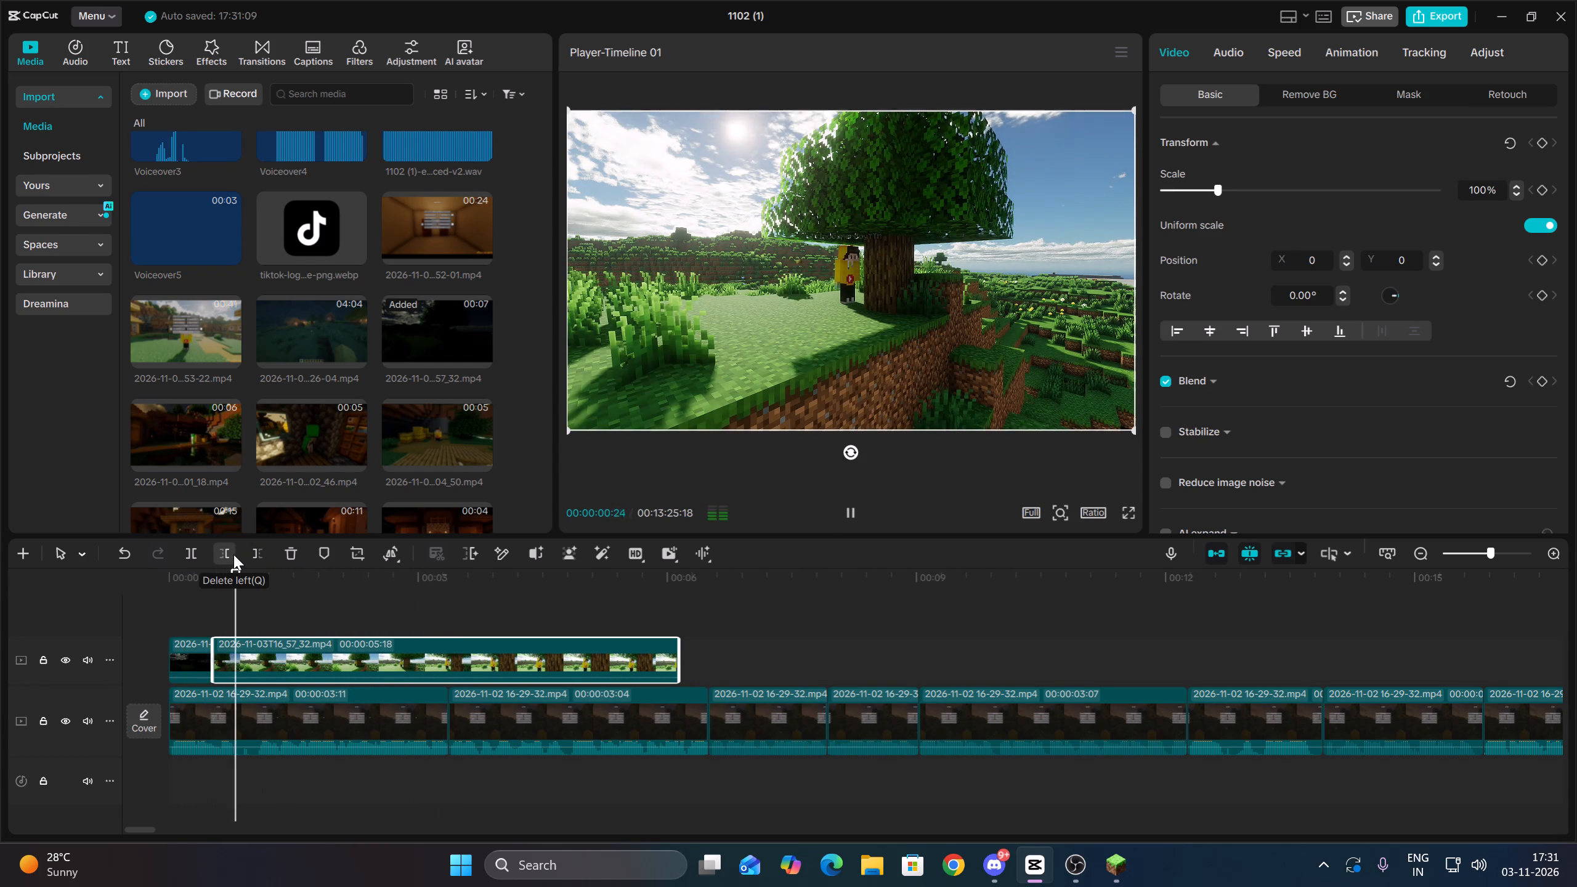
pyautogui.press('space')
pyautogui.click(233, 554)
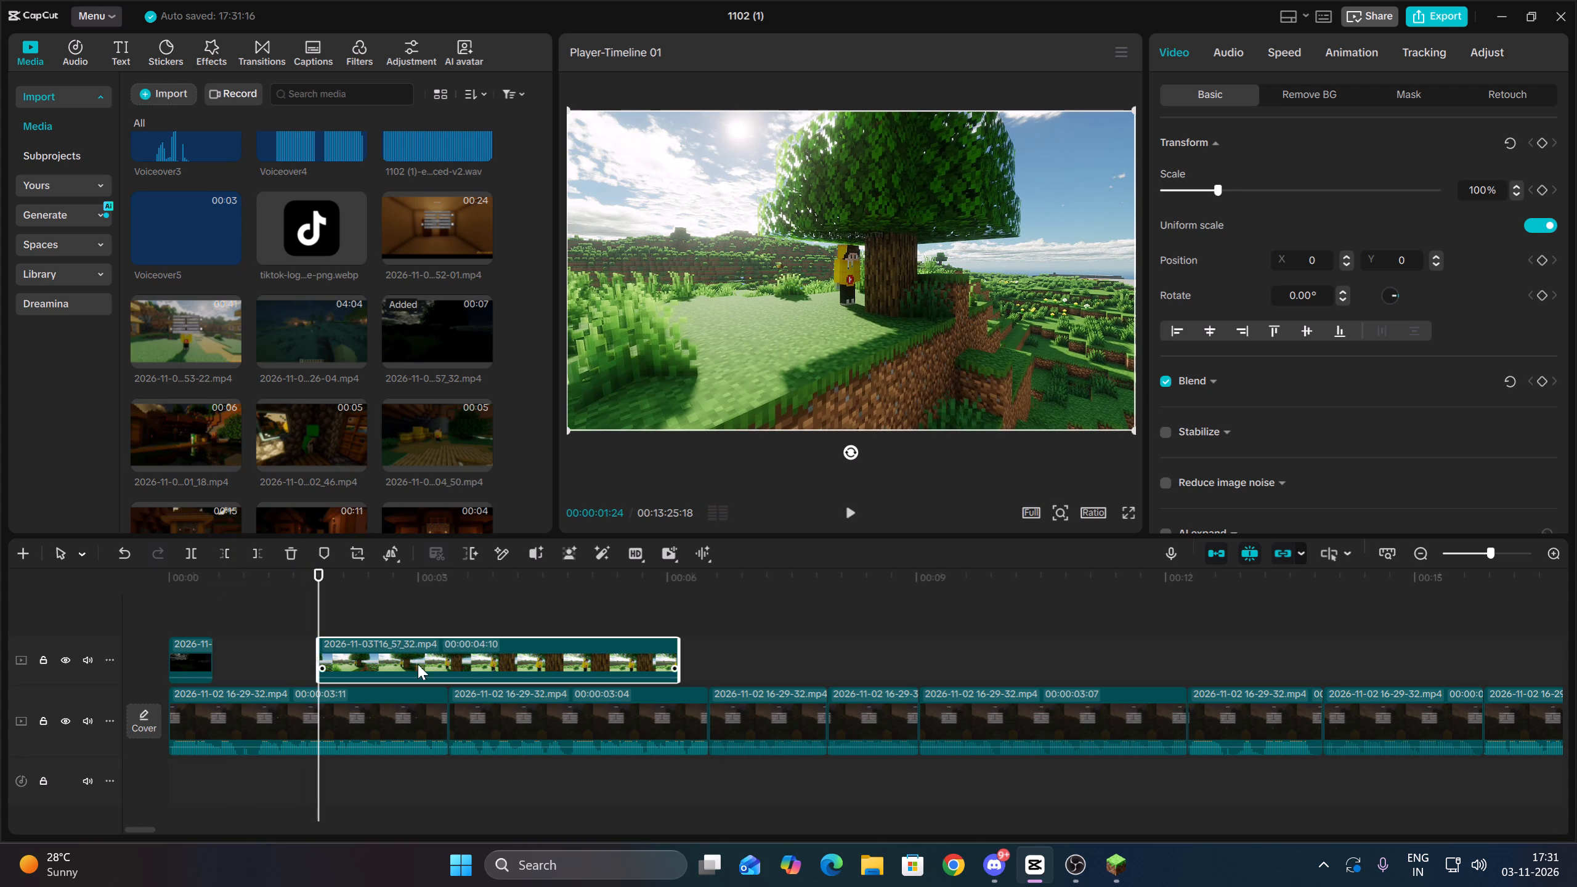
pyautogui.moveTo(405, 662); pyautogui.dragTo(298, 674)
pyautogui.press('Up')
pyautogui.press('Up')
pyautogui.press('space')
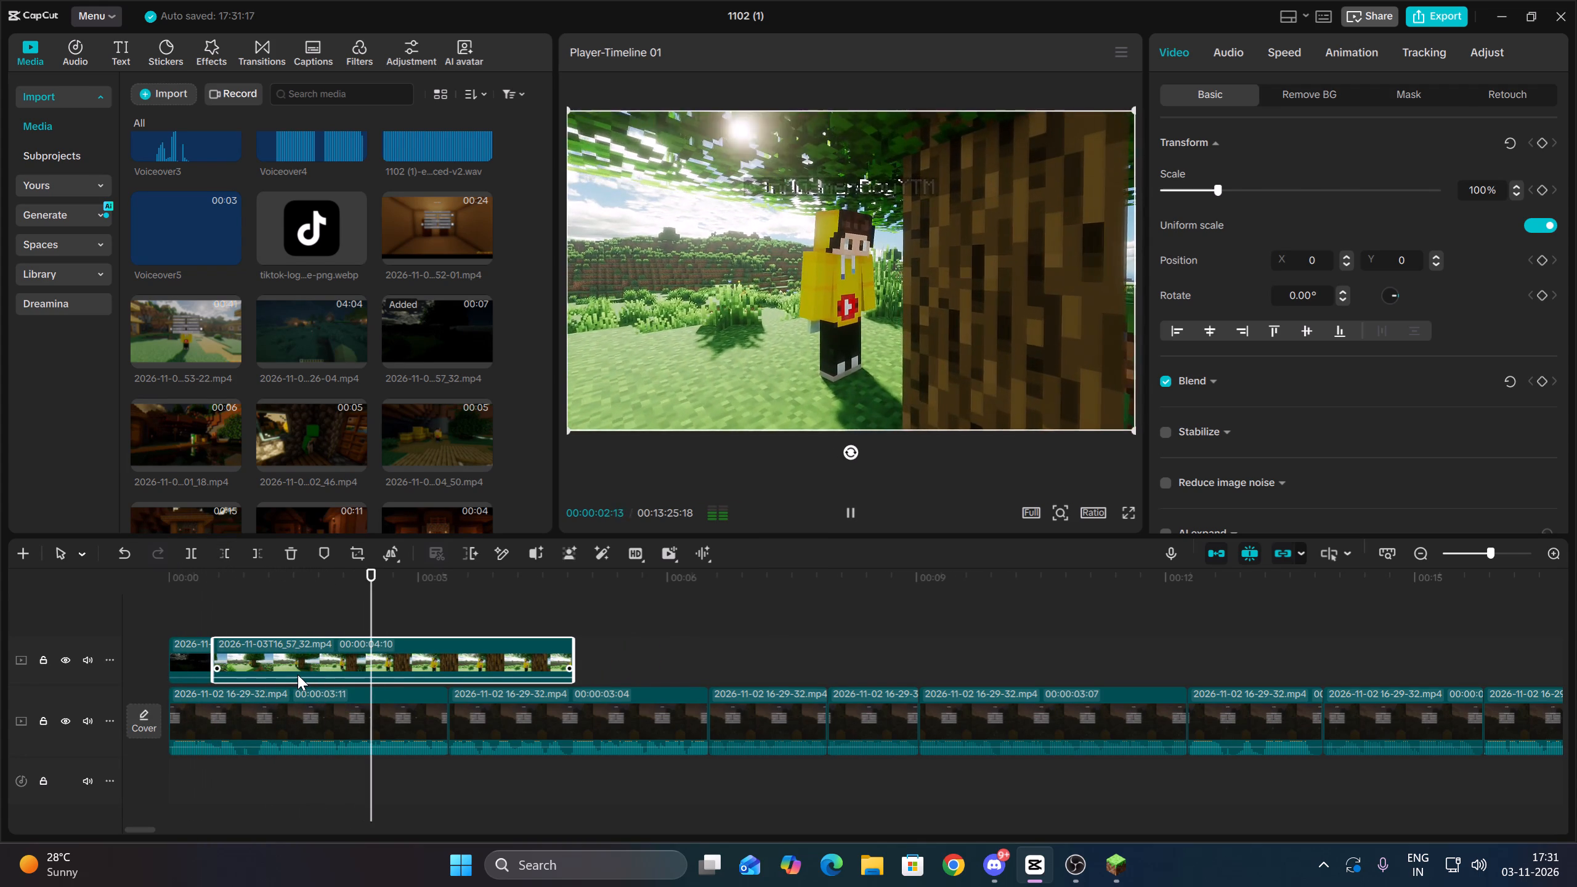
pyautogui.press('Up')
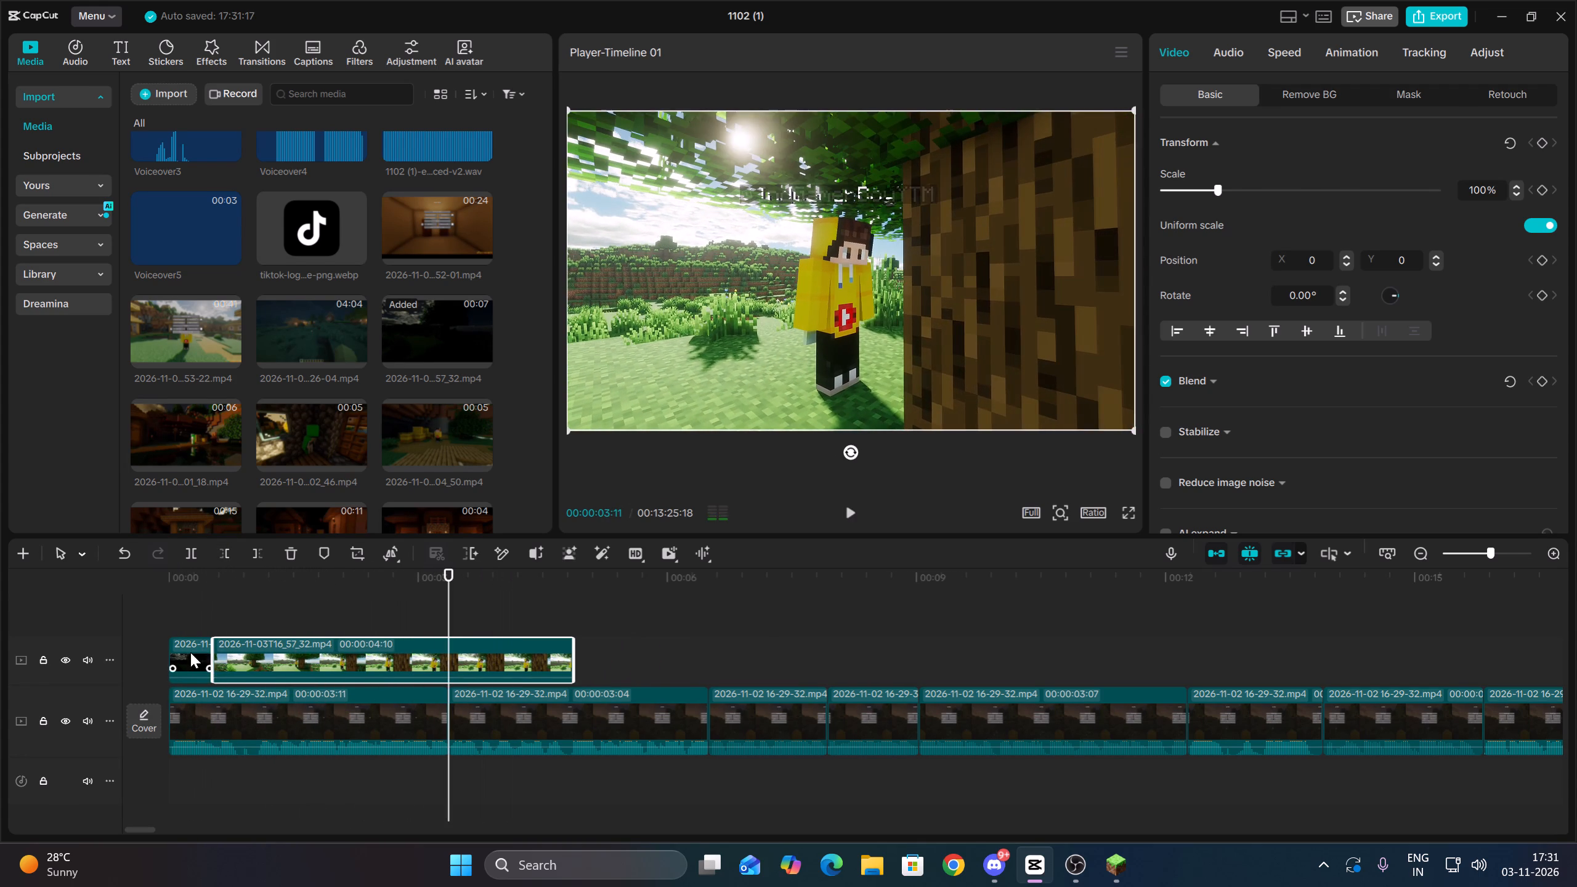
# Delete the short dark opening piece from the overlay track and move the remaining piece to the timeline's start.
pyautogui.click(190, 652)
pyautogui.press('Delete')
pyautogui.moveTo(240, 663); pyautogui.dragTo(180, 662)
# Trim off the overlay clip's end at 00:00:03:11, matching the end of the first main-track clip.
pyautogui.press('Up')
pyautogui.press('space')
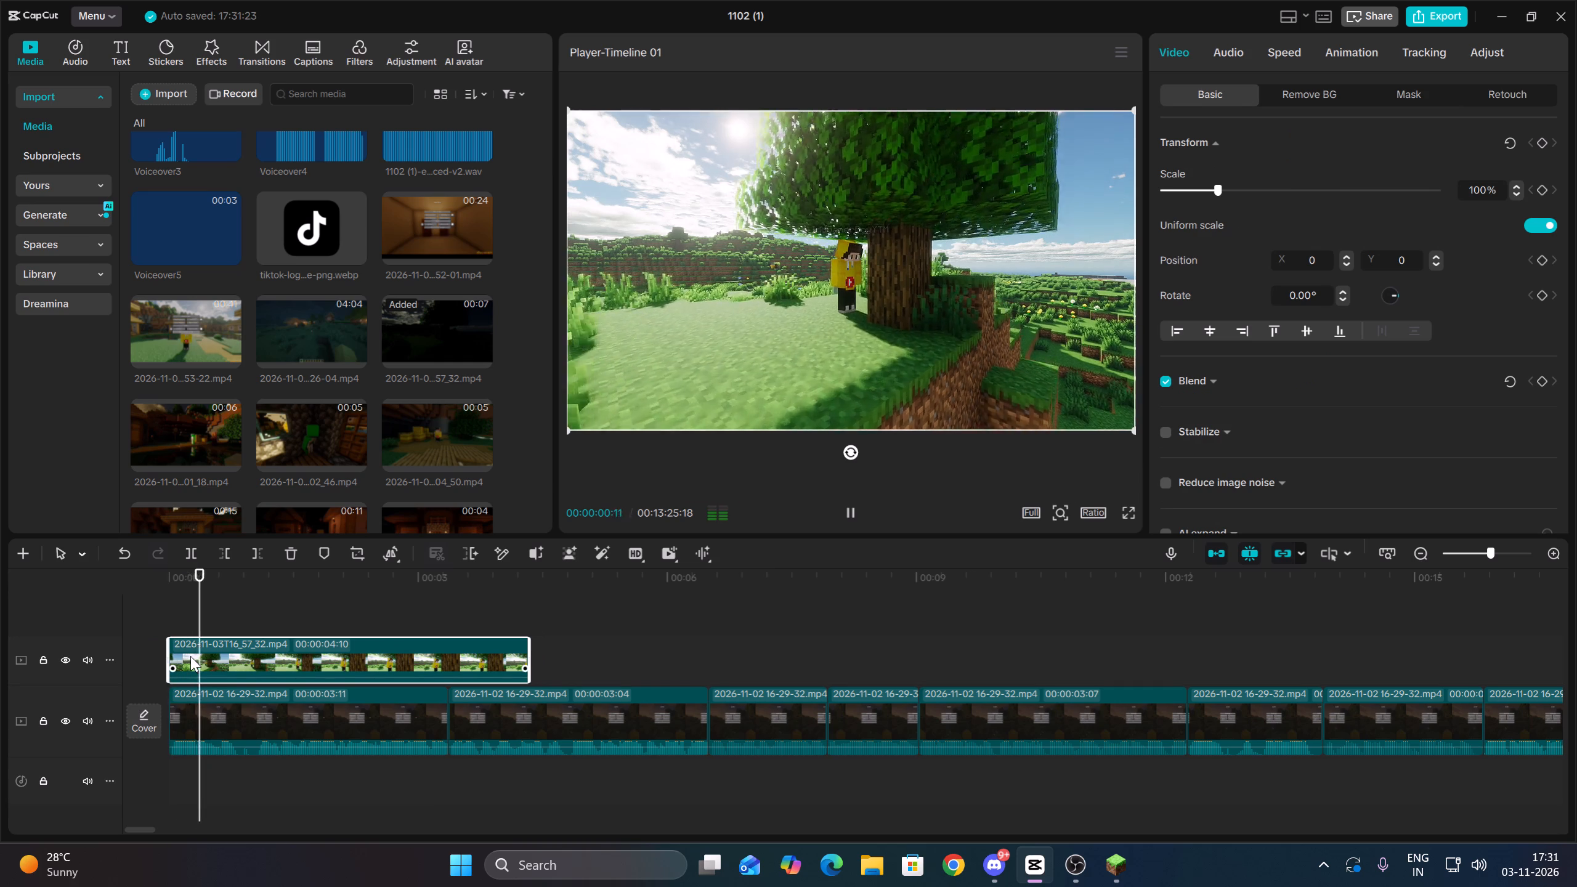
pyautogui.press('space')
pyautogui.press('Up')
pyautogui.click(257, 551)
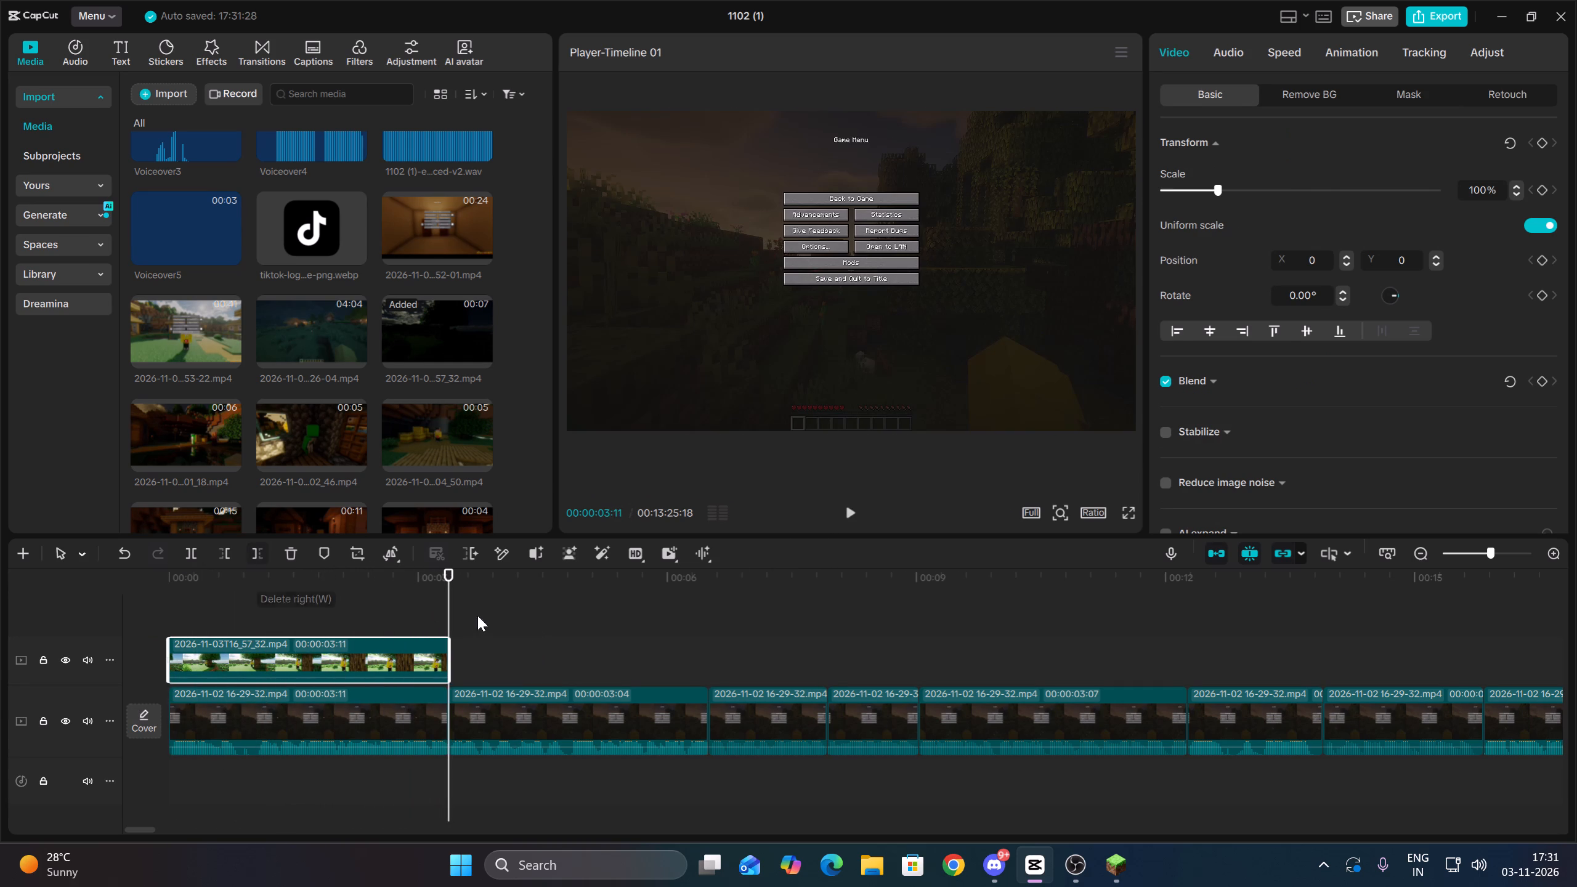
pyautogui.click(474, 651)
pyautogui.press('Up')
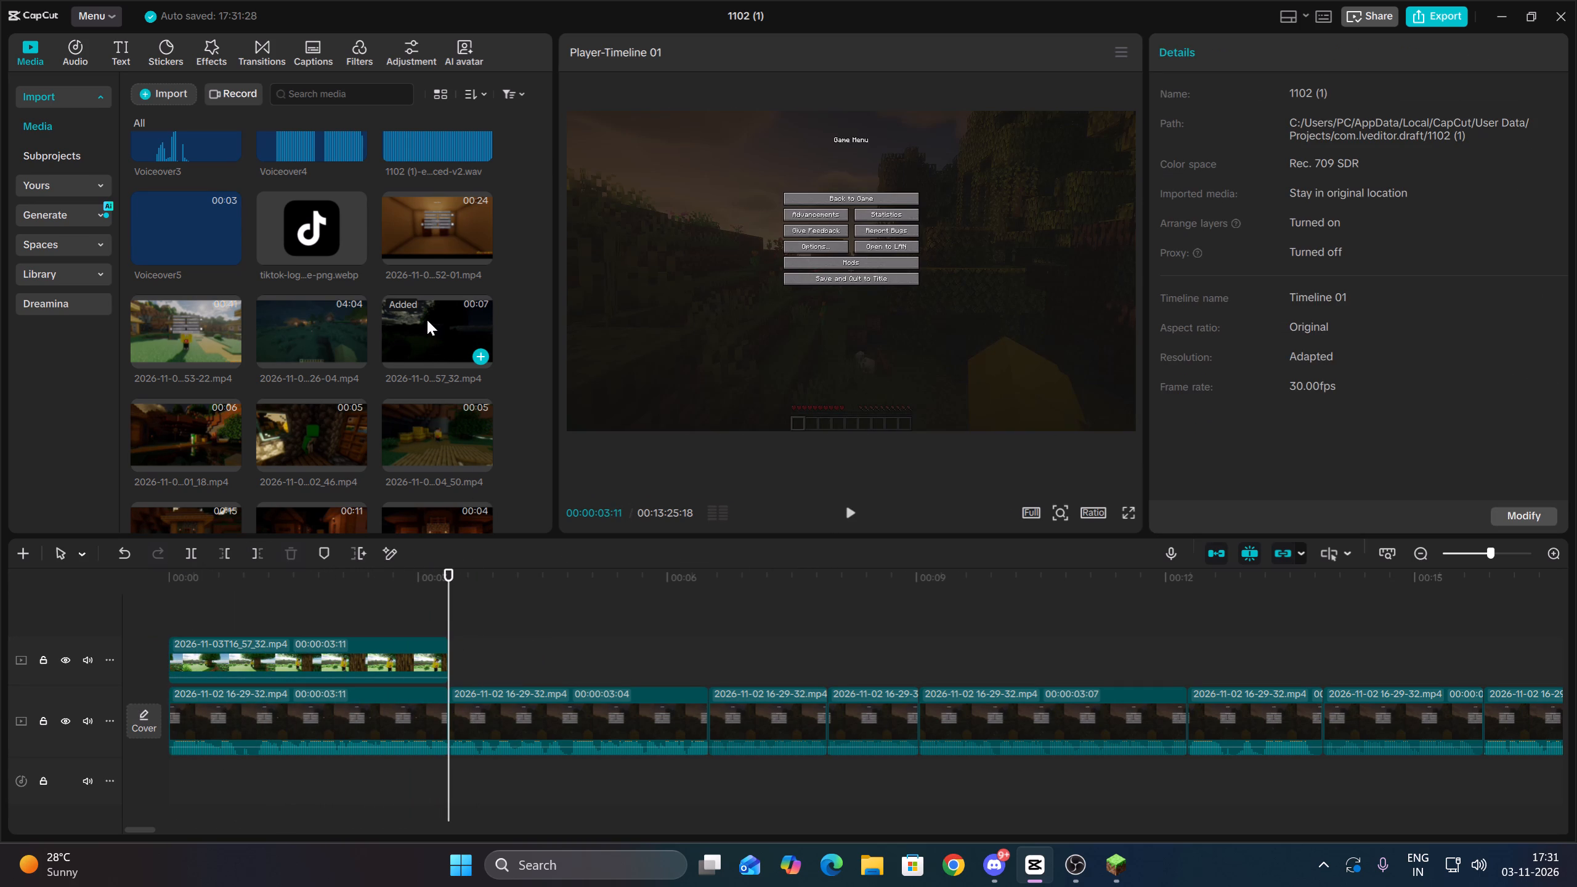
# Examine the daytime village media clip ending in 53-22.mp4 at several points for usable footage.
pyautogui.click(147, 327)
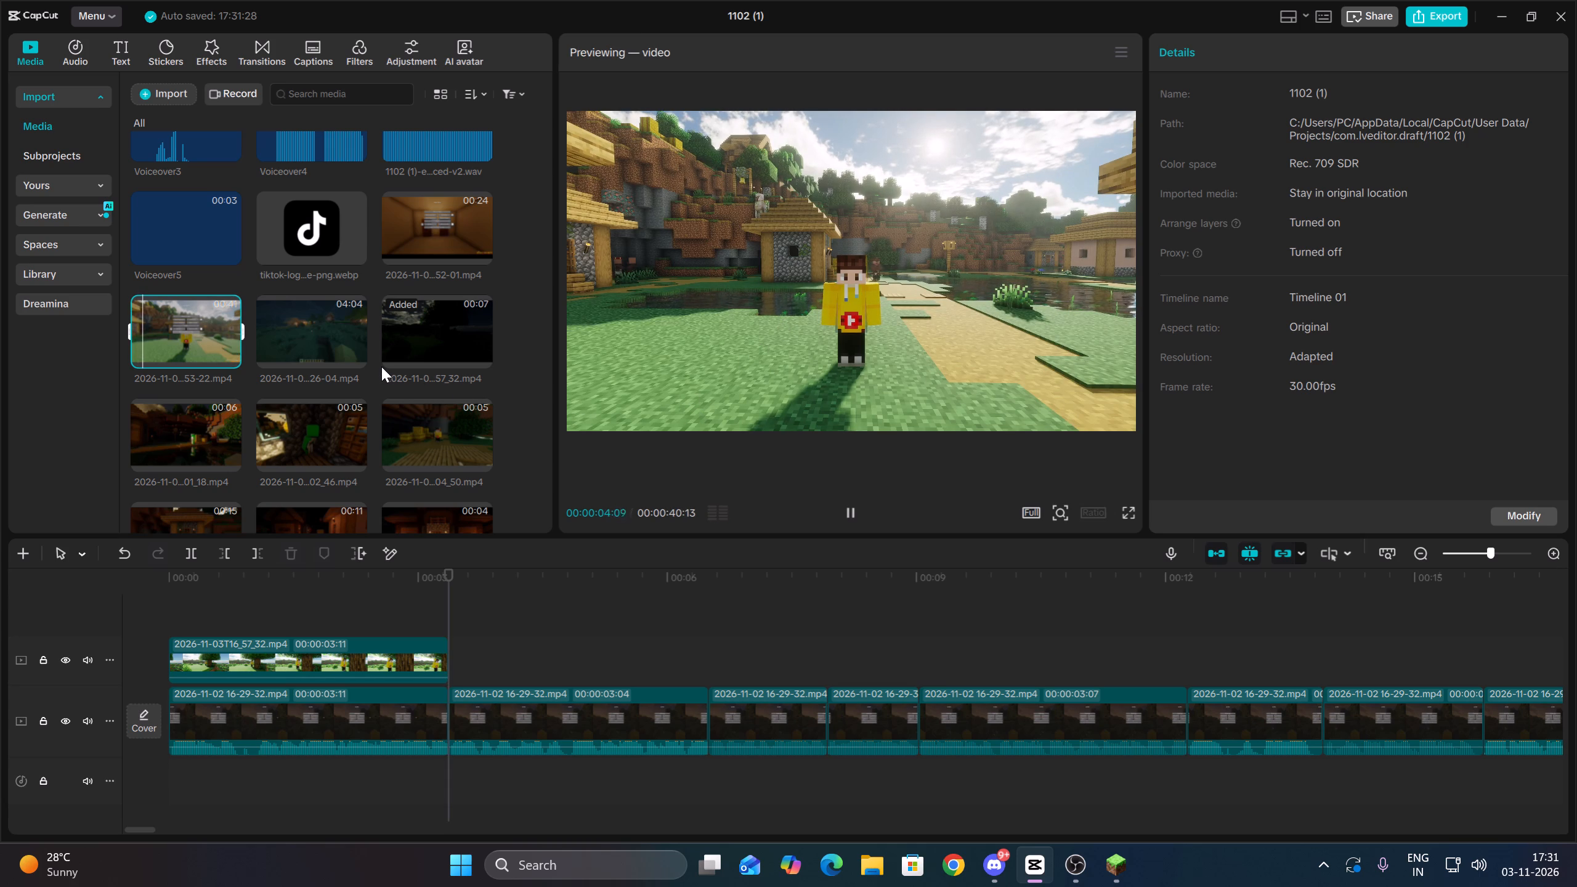
pyautogui.click(172, 331)
pyautogui.click(195, 326)
pyautogui.click(217, 322)
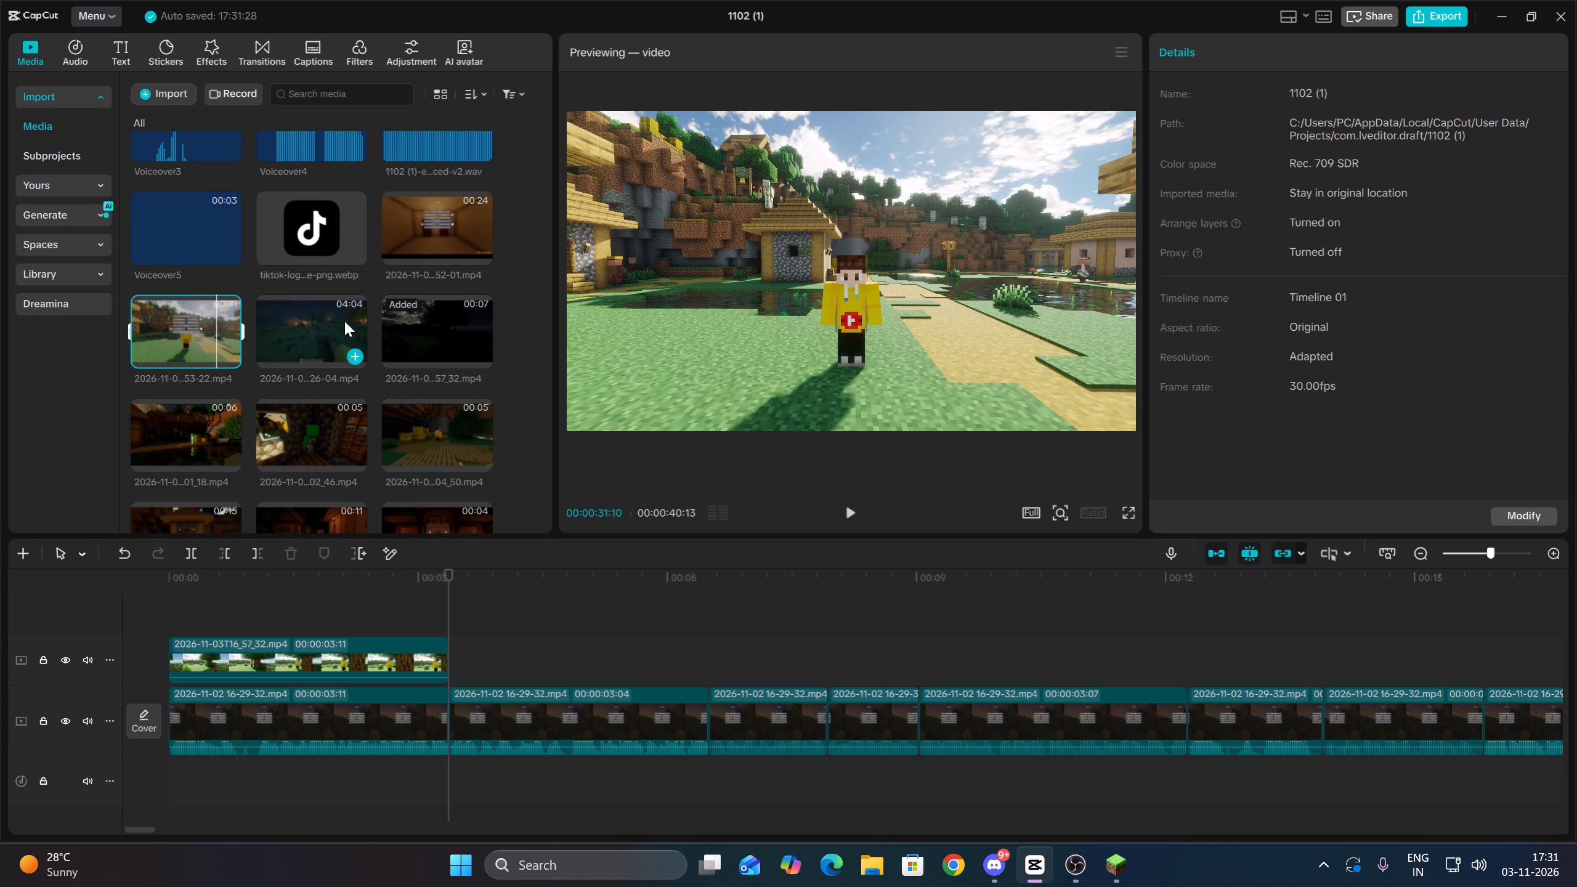
pyautogui.click(464, 658)
pyautogui.press('Up')
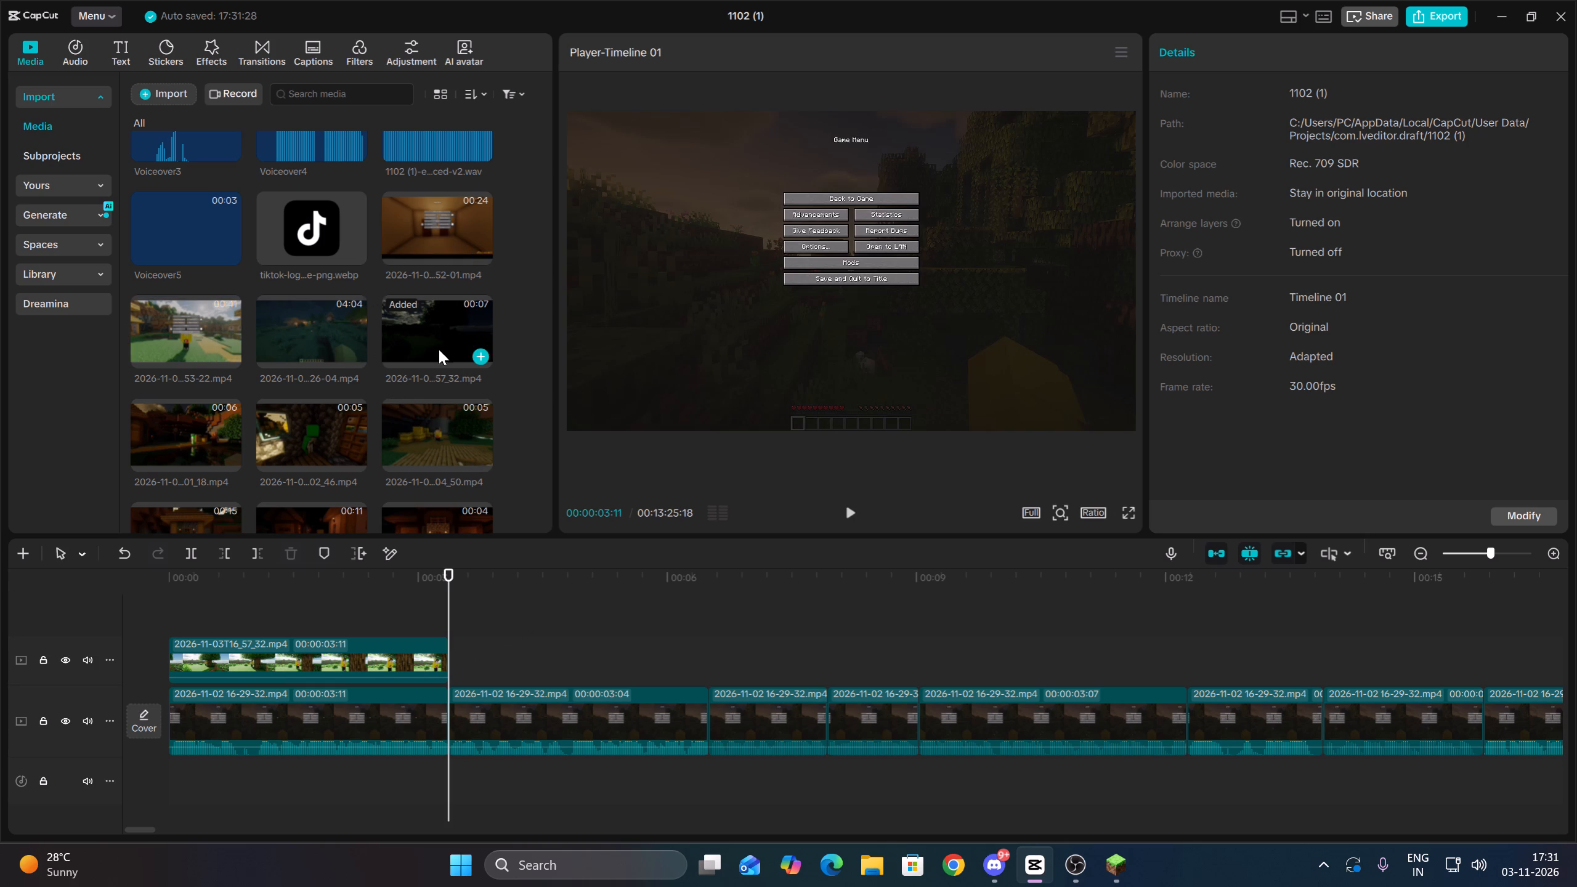
# Preview clip 2026-11-03T17_01_18.mp4 and place it on the overlay track directly after the first overlay clip at 00:00:03:11.
pyautogui.click(199, 432)
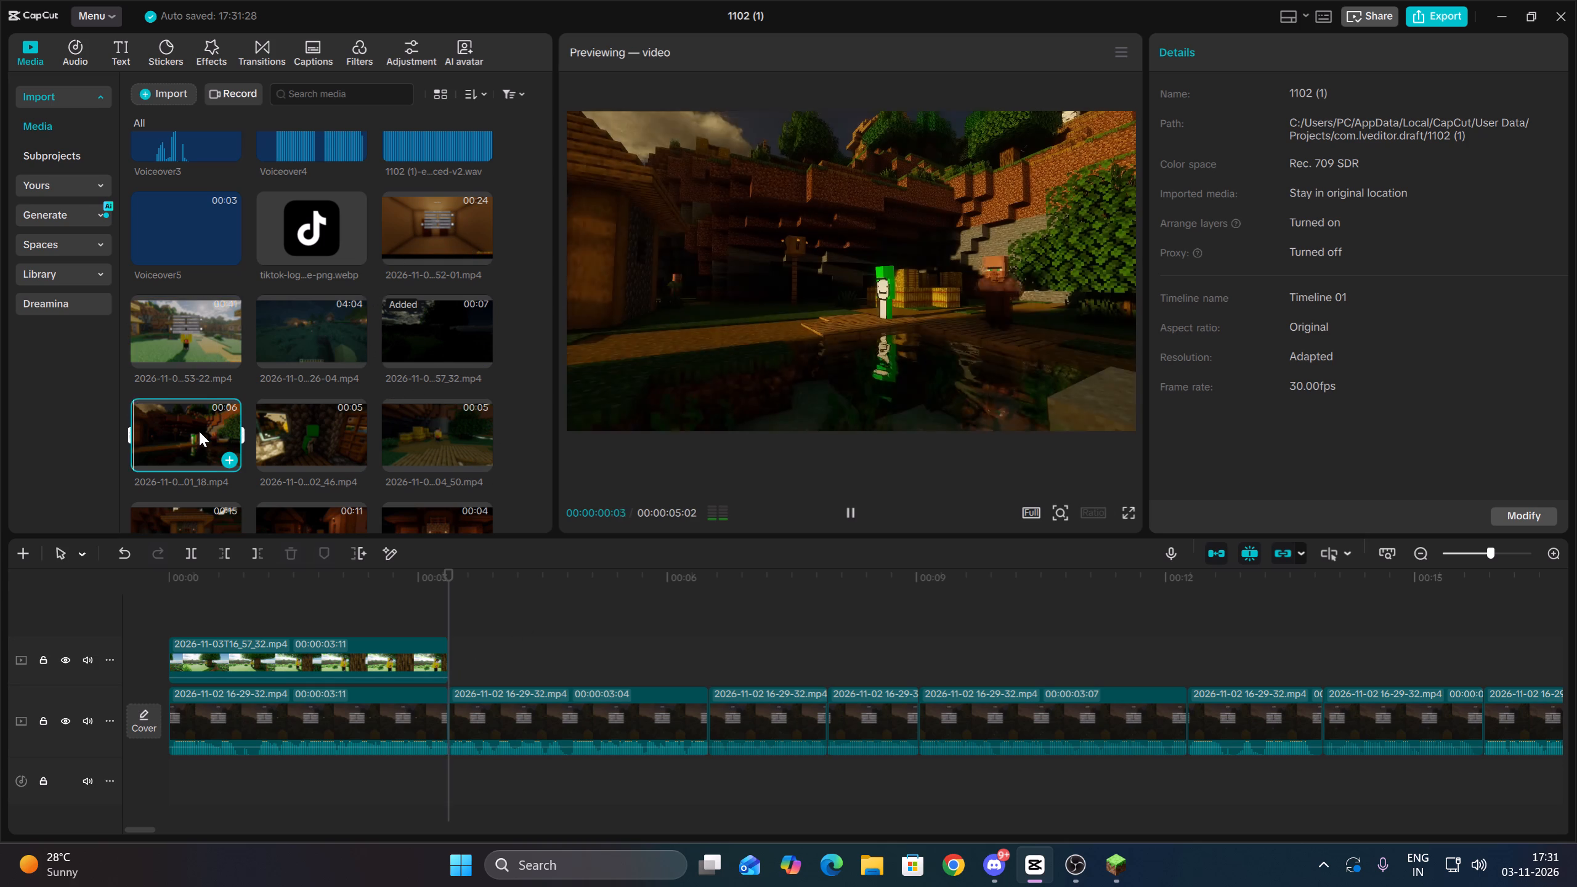
pyautogui.moveTo(199, 431); pyautogui.dragTo(452, 658)
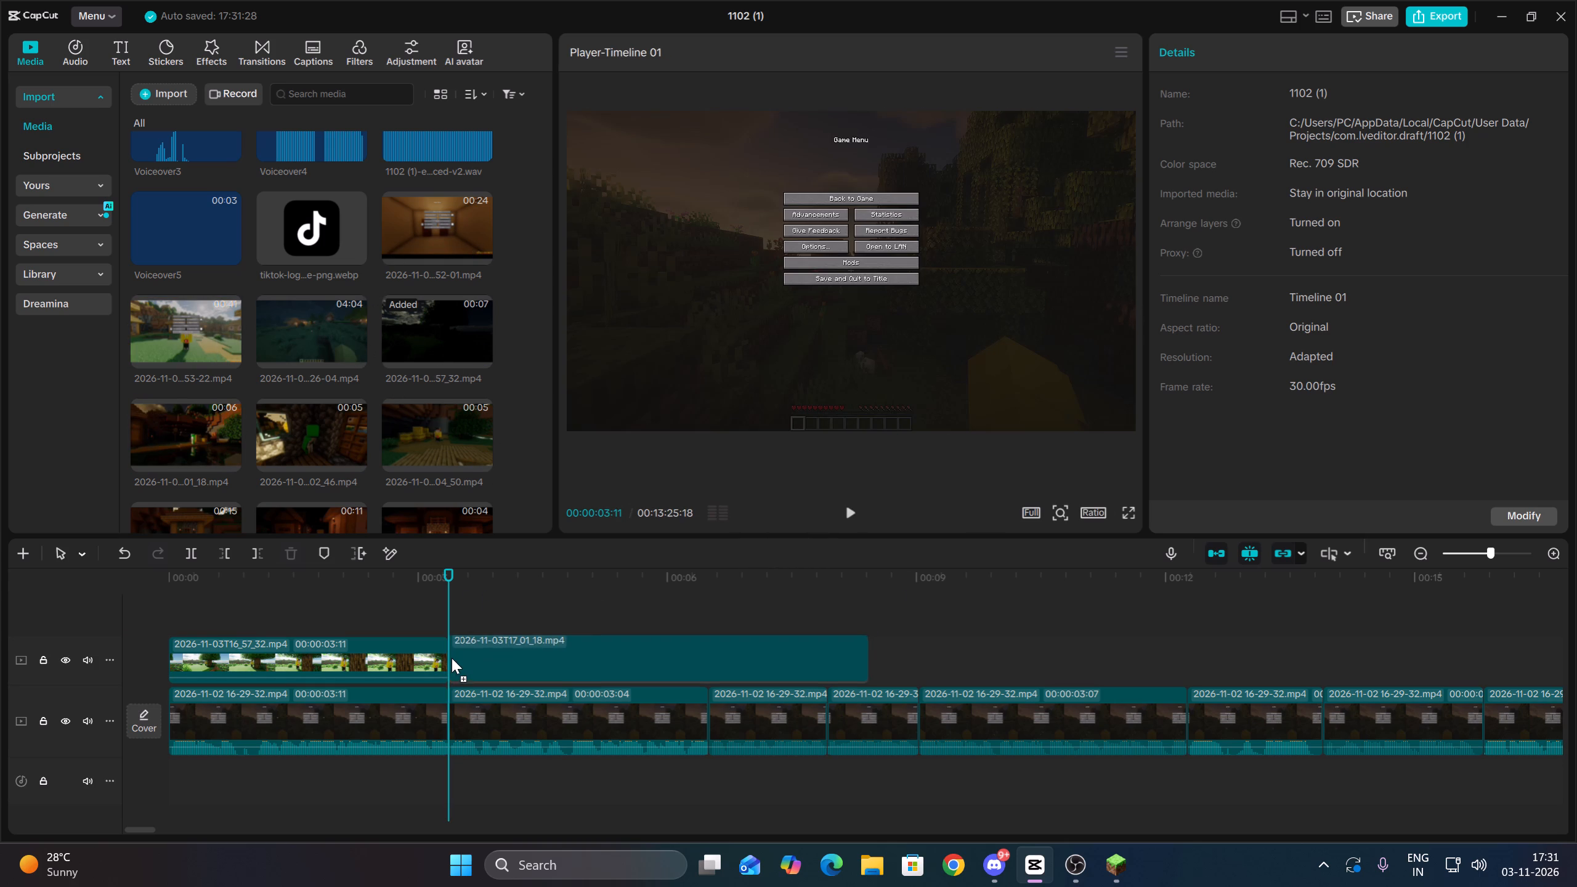
# Trim off the second overlay clip's beginning at 00:00:05:04, move the clip back against the first one and play it.
pyautogui.press('space')
pyautogui.press('space')
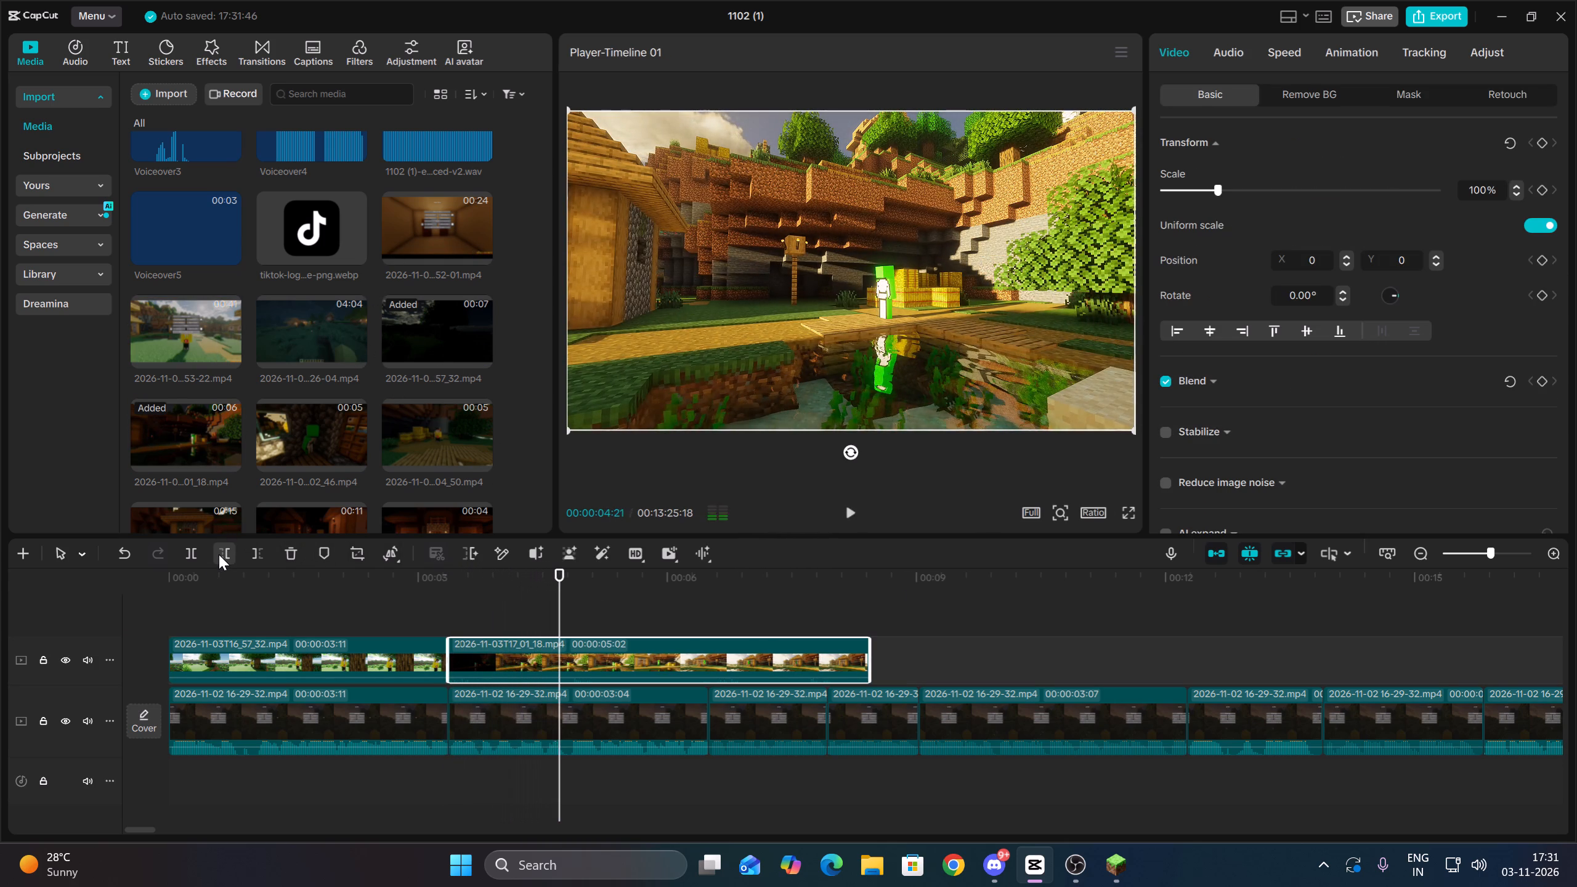
pyautogui.press('space')
pyautogui.press('space')
pyautogui.click(219, 554)
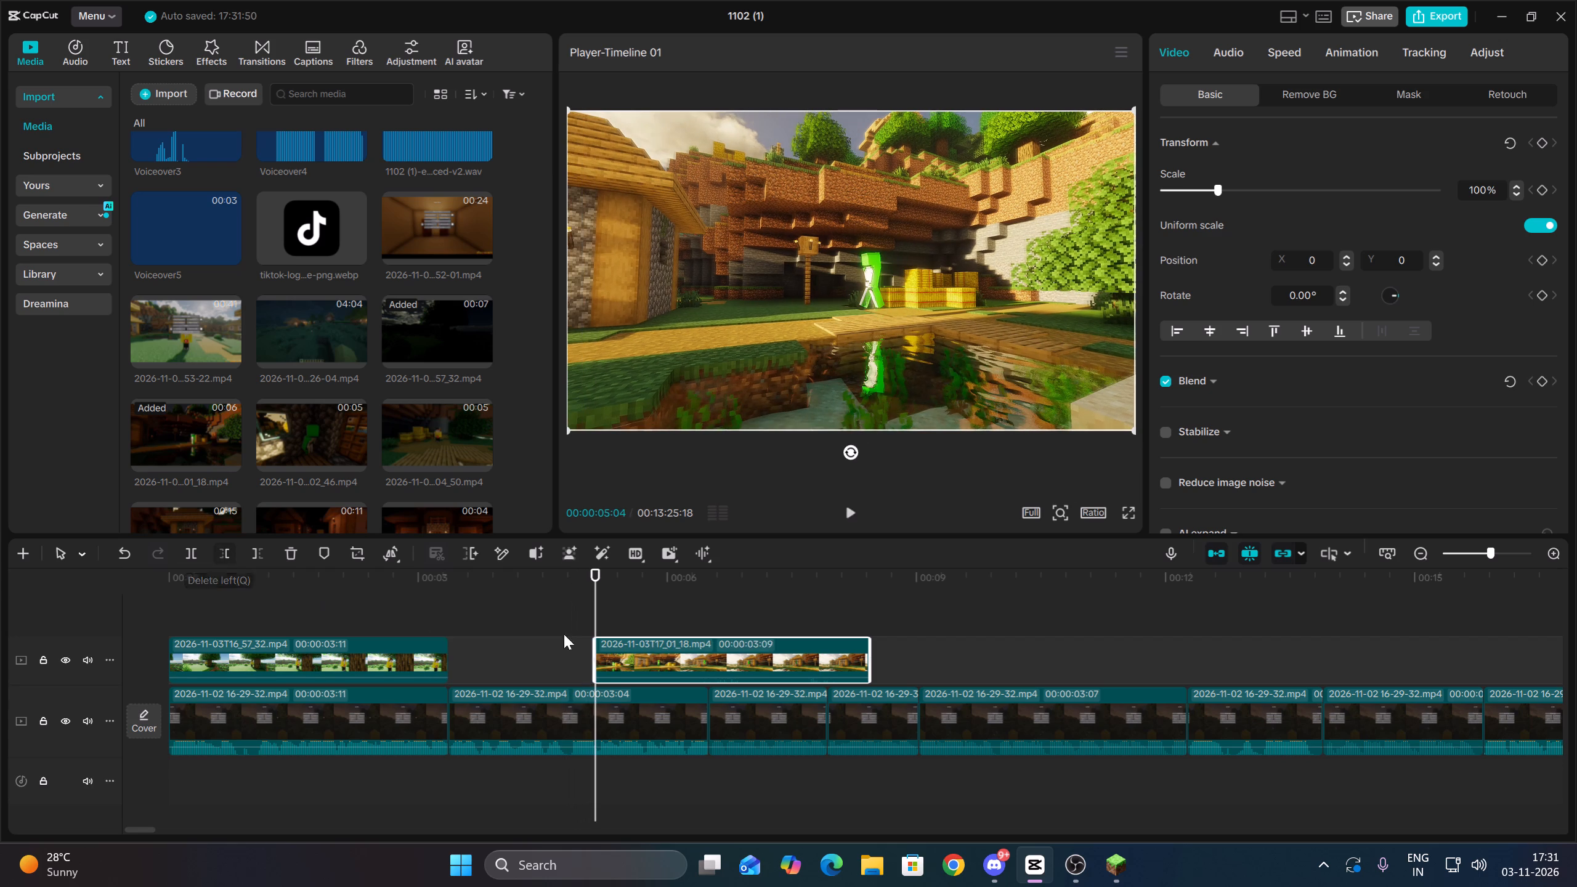
pyautogui.moveTo(654, 645); pyautogui.dragTo(508, 657)
pyautogui.press('Up')
pyautogui.press('space')
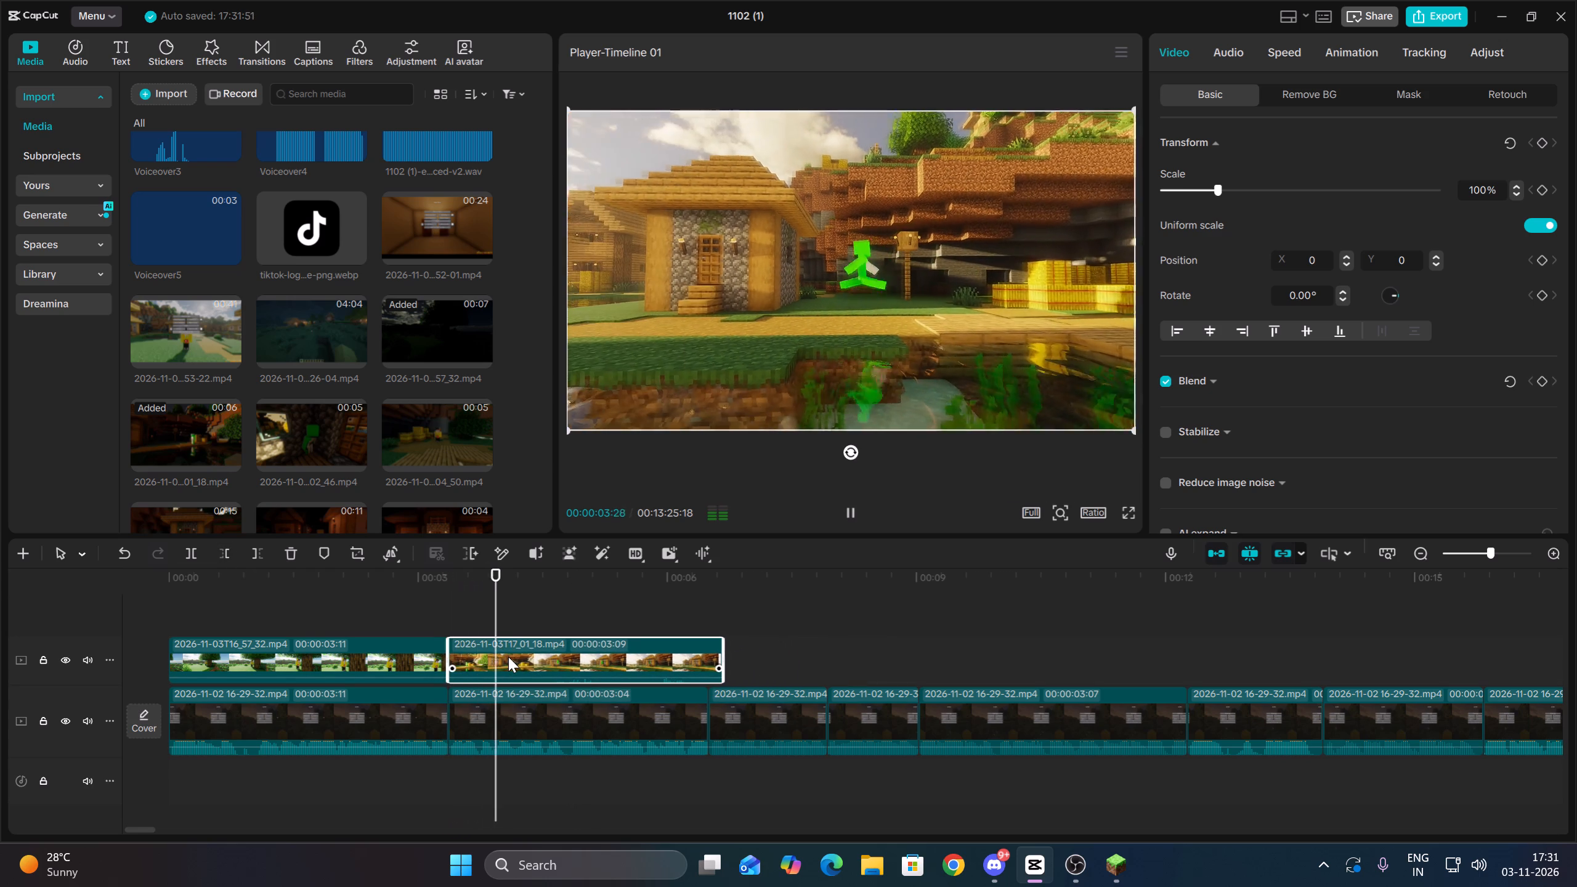
pyautogui.press('space')
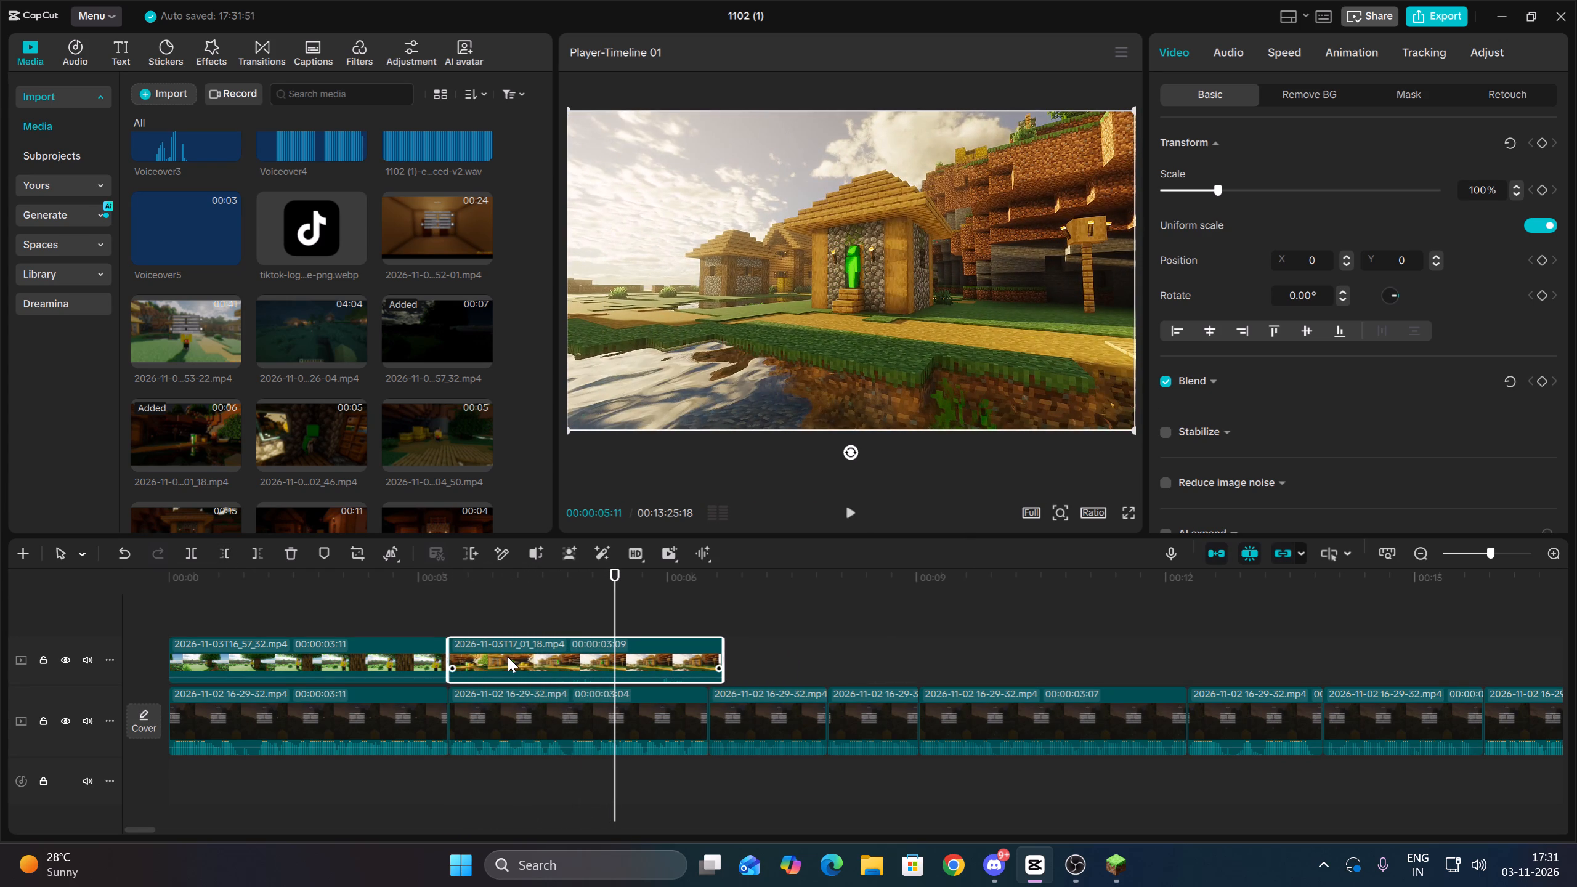
# Trim the second overlay clip's beginning further at 00:00:03:18 and move the clip back against the first one.
pyautogui.press('Up')
pyautogui.press('space')
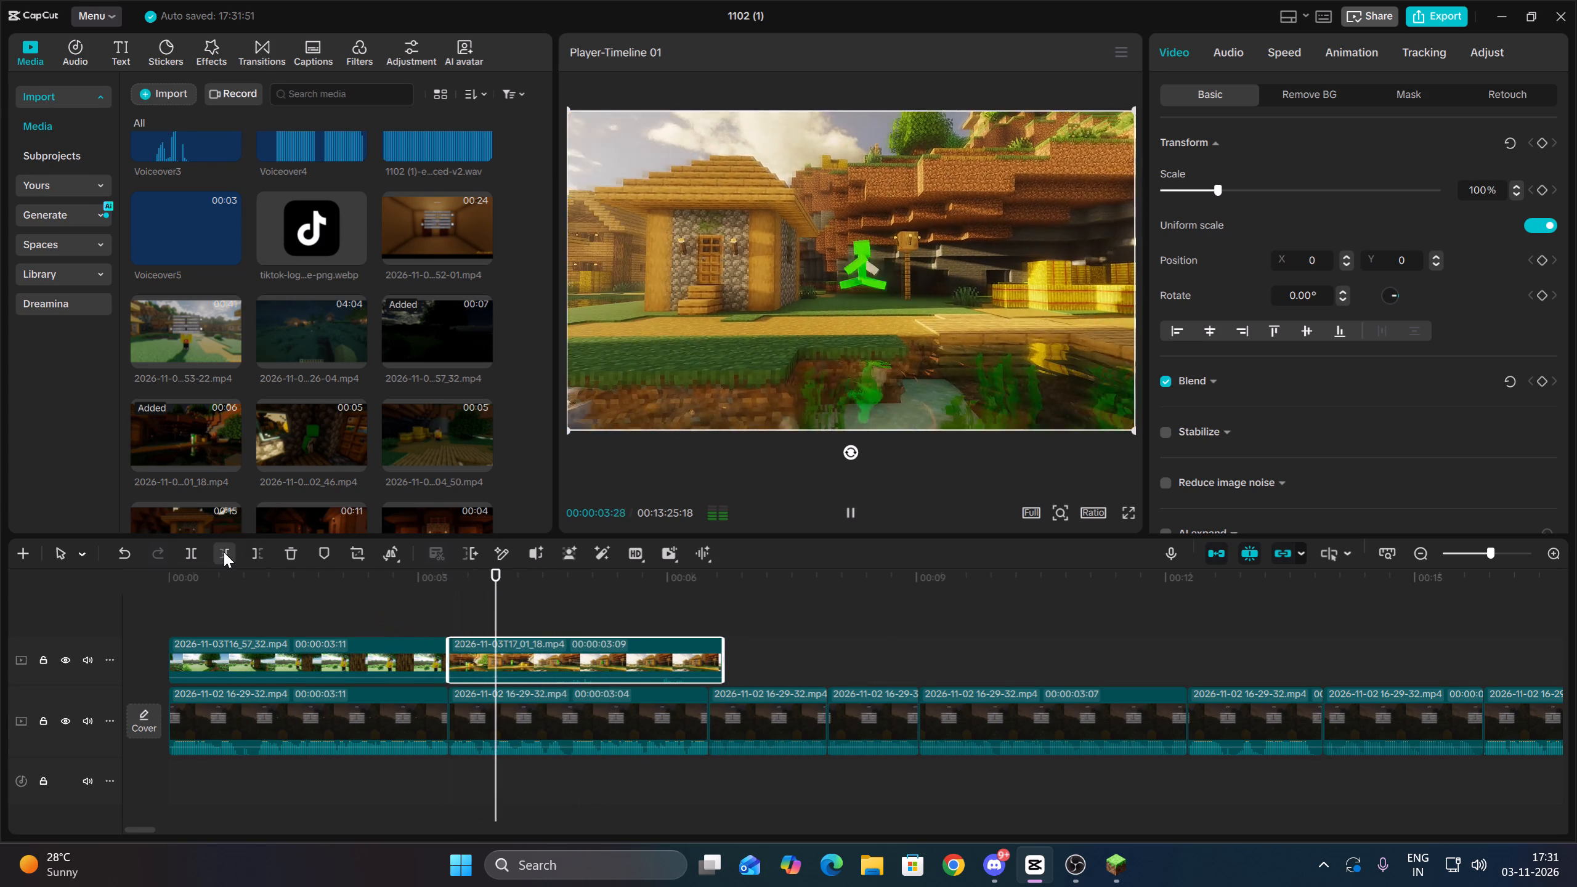
pyautogui.press('space')
pyautogui.press('Up')
pyautogui.press('space')
pyautogui.press('space')
pyautogui.click(224, 552)
pyautogui.moveTo(532, 655); pyautogui.dragTo(524, 655)
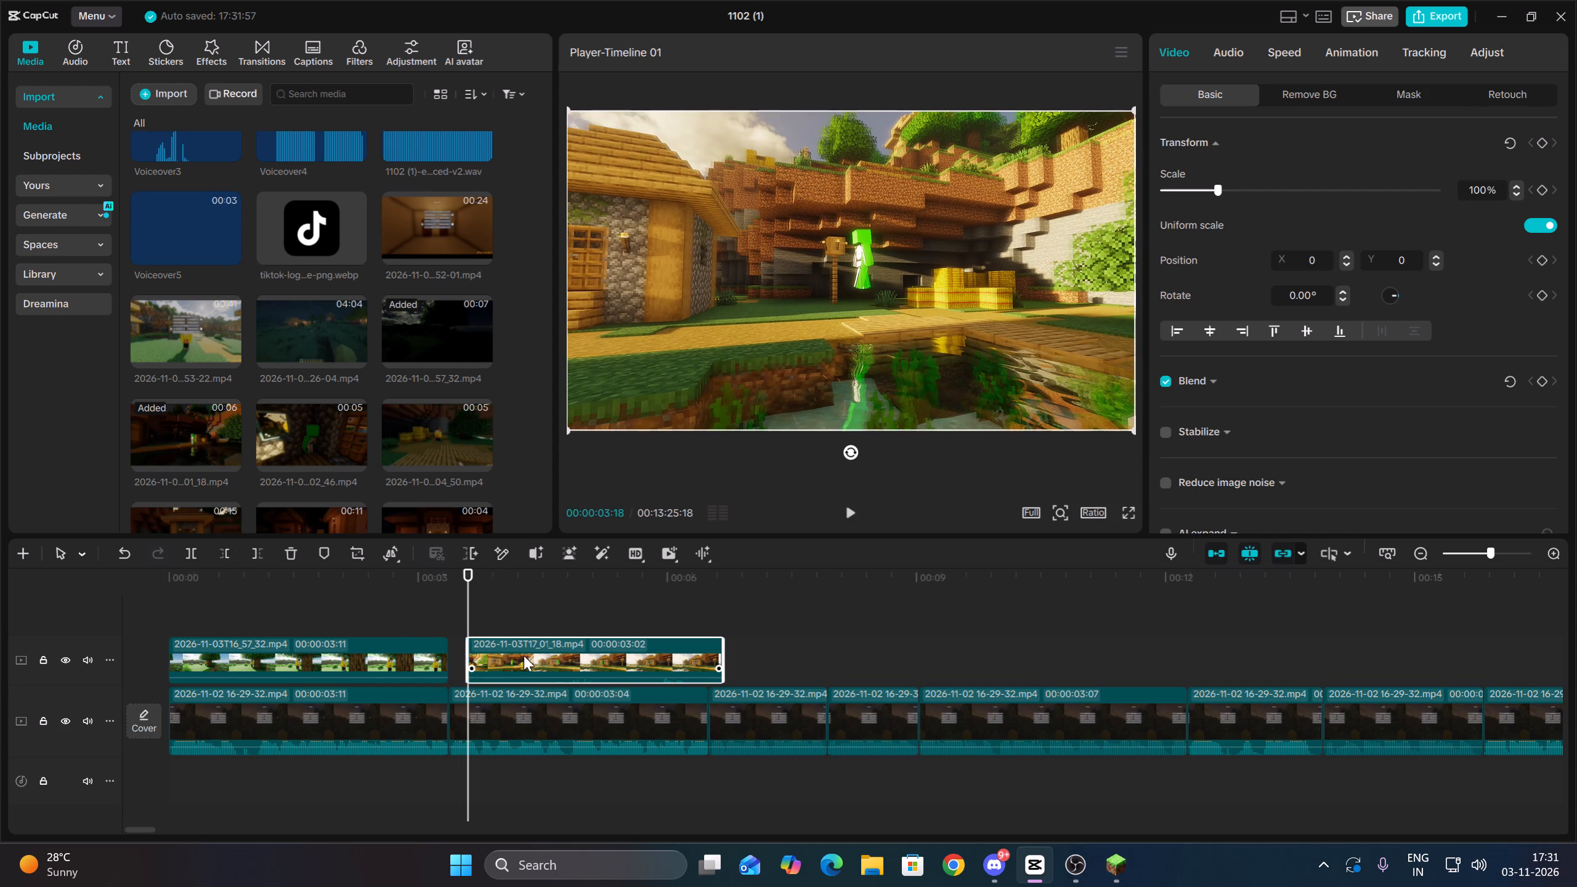
pyautogui.moveTo(524, 655); pyautogui.dragTo(517, 657)
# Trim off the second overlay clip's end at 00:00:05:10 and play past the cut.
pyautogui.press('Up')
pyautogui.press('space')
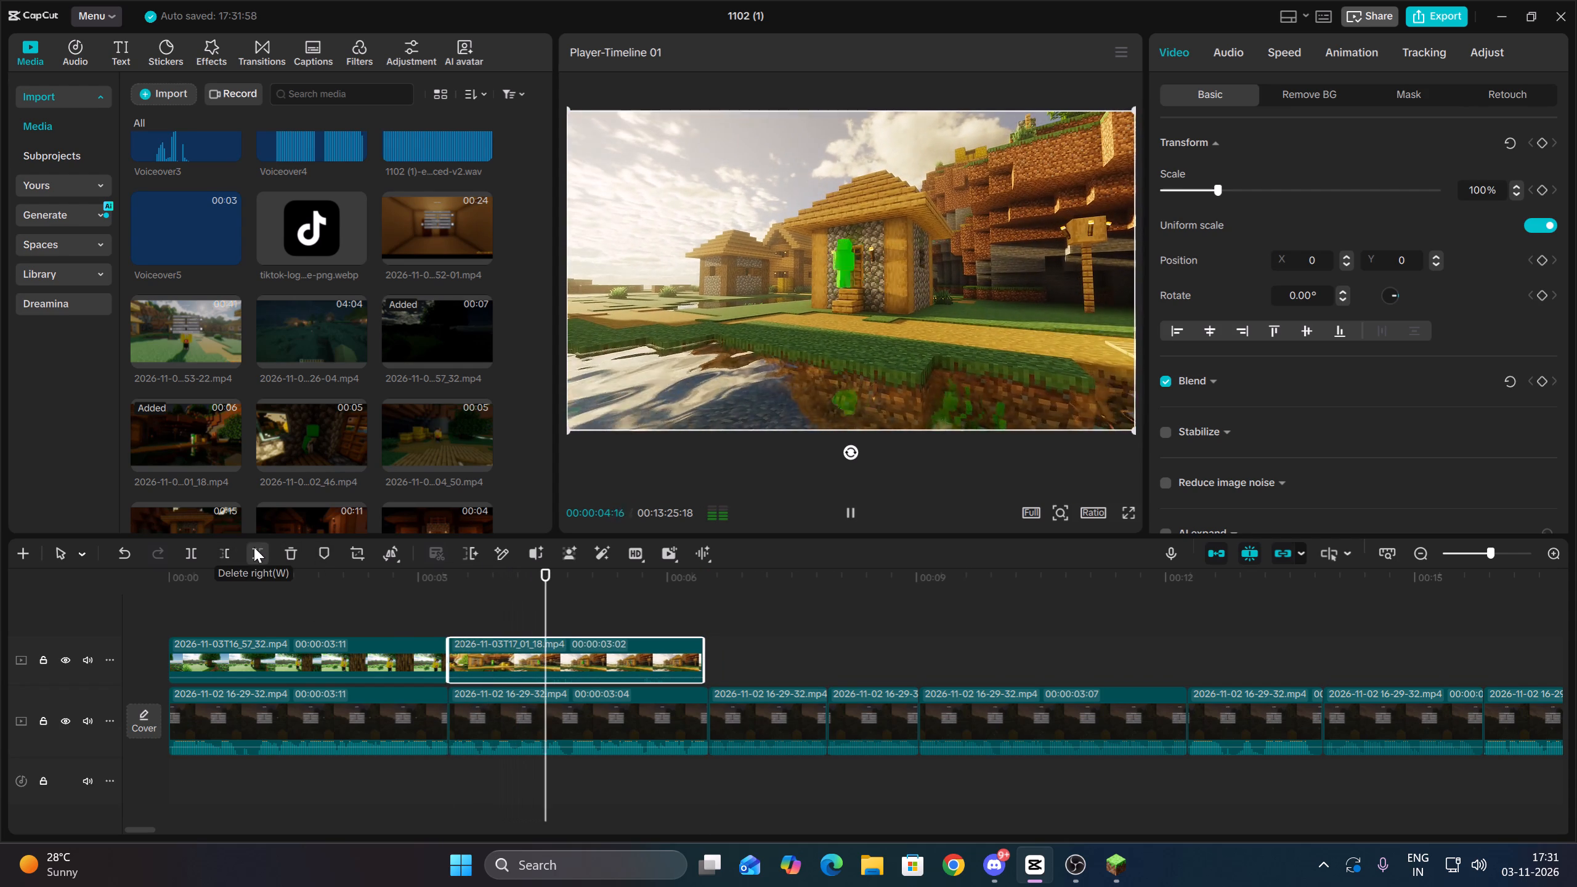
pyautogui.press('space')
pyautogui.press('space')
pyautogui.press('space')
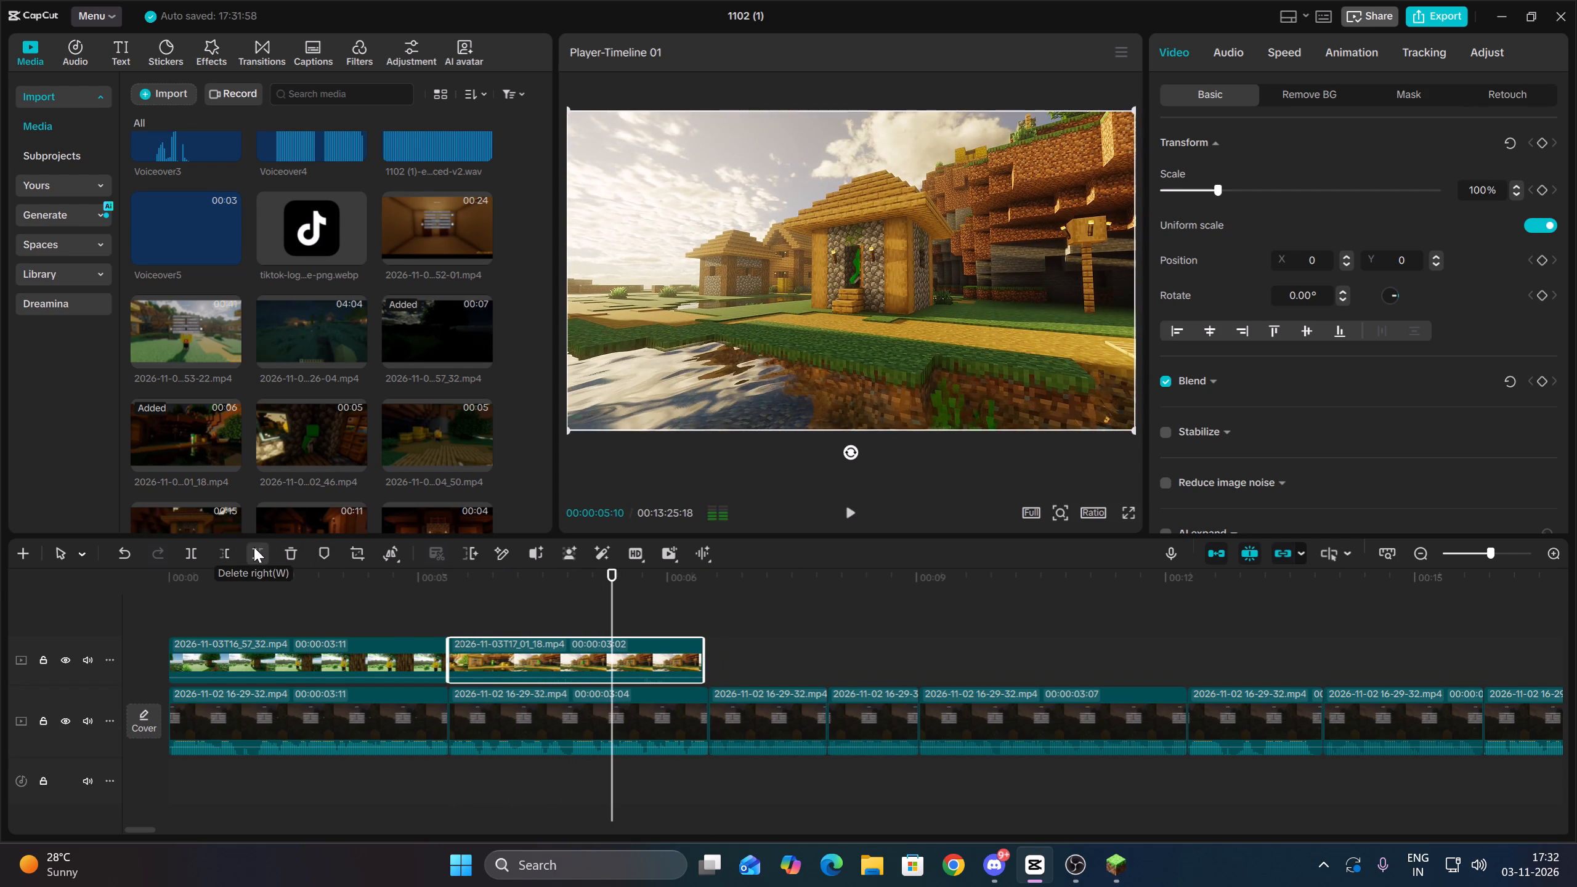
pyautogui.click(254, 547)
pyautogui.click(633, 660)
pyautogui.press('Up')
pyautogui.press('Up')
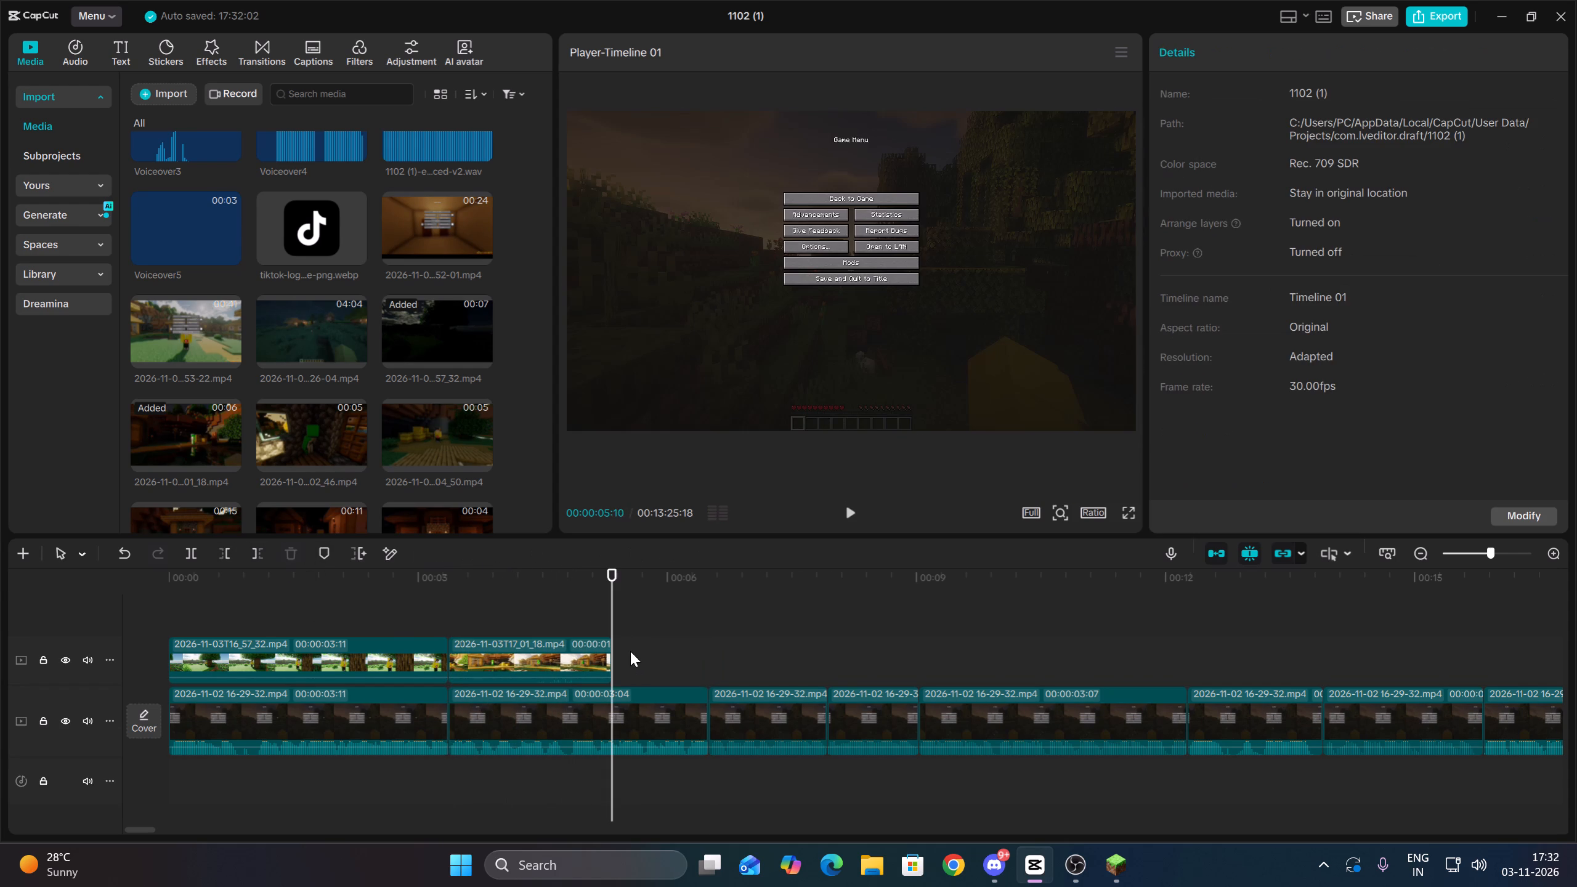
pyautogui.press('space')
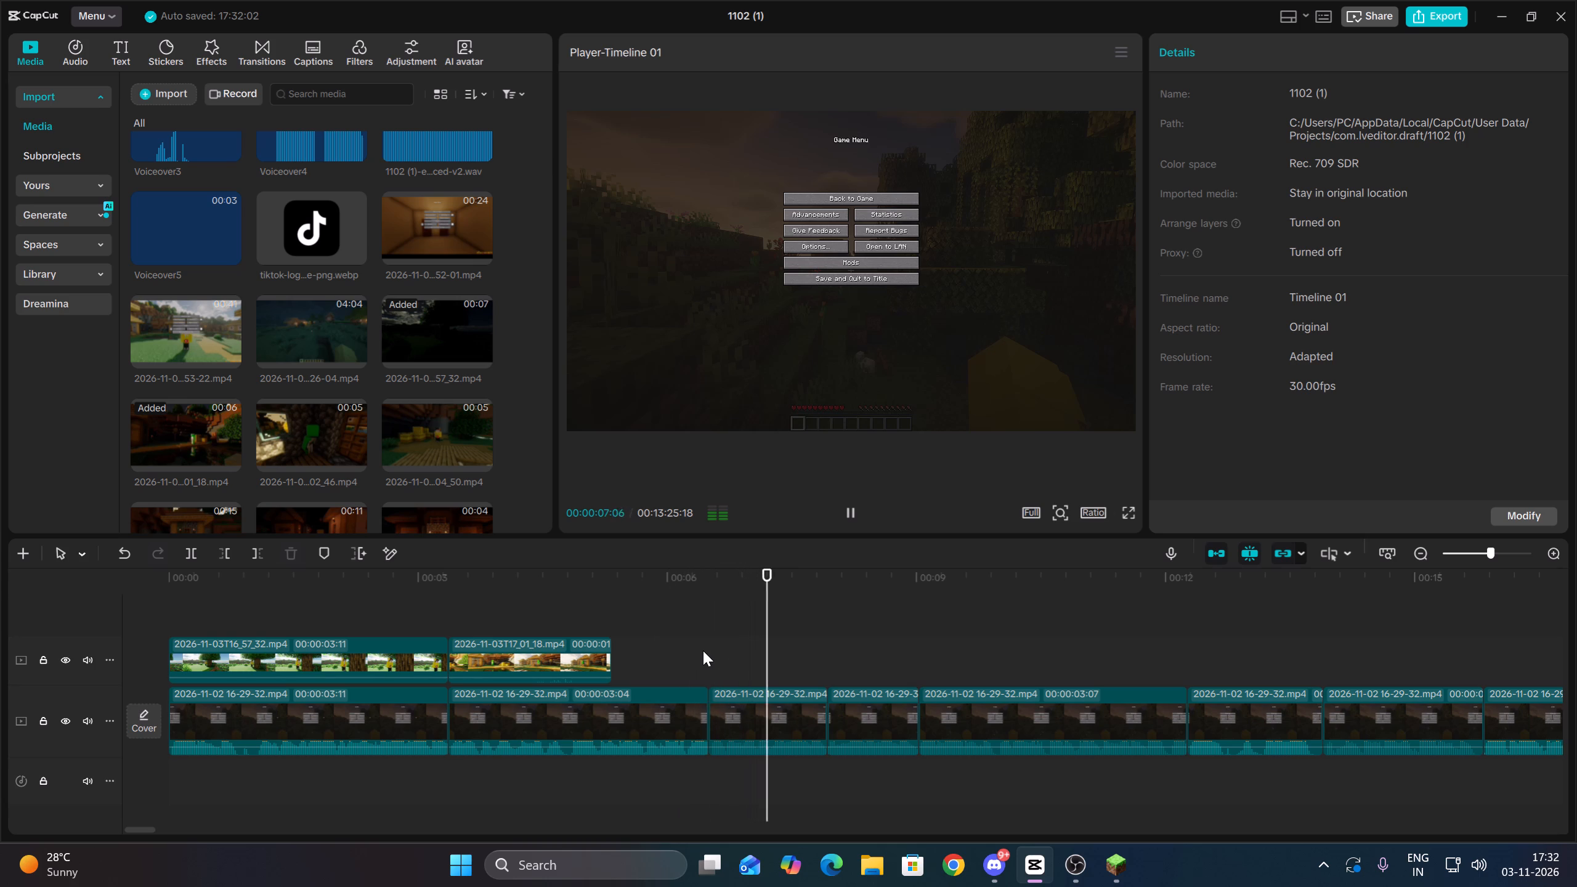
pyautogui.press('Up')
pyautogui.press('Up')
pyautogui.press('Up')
# Extend the second overlay clip's end to a 00:00:02:11 duration.
pyautogui.click(574, 644)
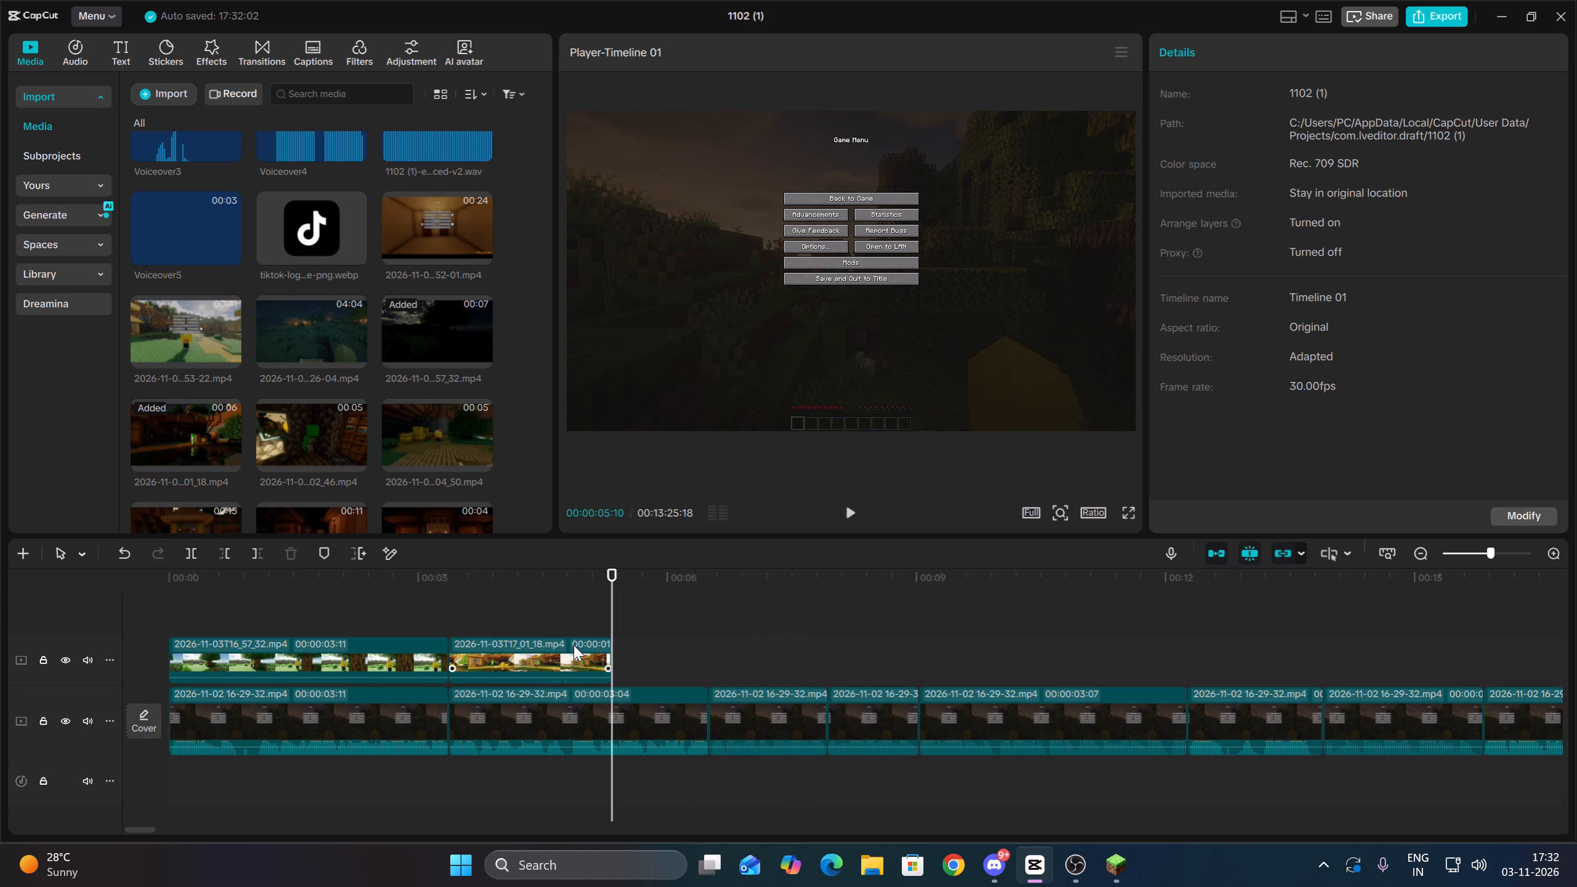
pyautogui.press('Up')
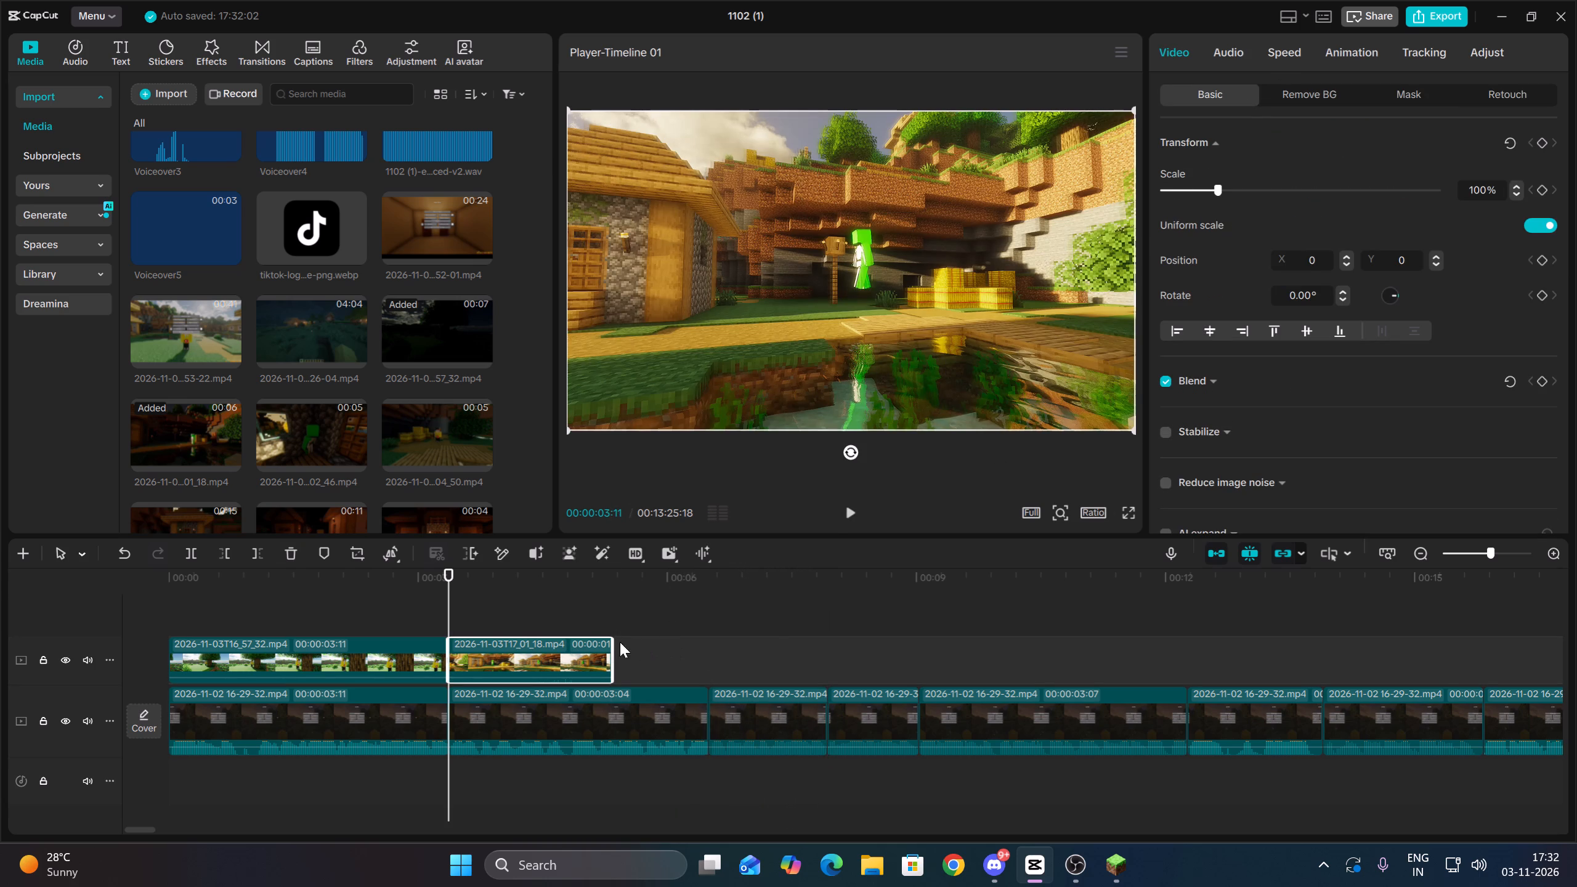
pyautogui.moveTo(615, 641); pyautogui.dragTo(644, 641)
# Try a 2.00x playback speed on the second overlay clip, then set its speed to 1.28x.
pyautogui.click(1283, 55)
pyautogui.click(1285, 166)
pyautogui.press('space')
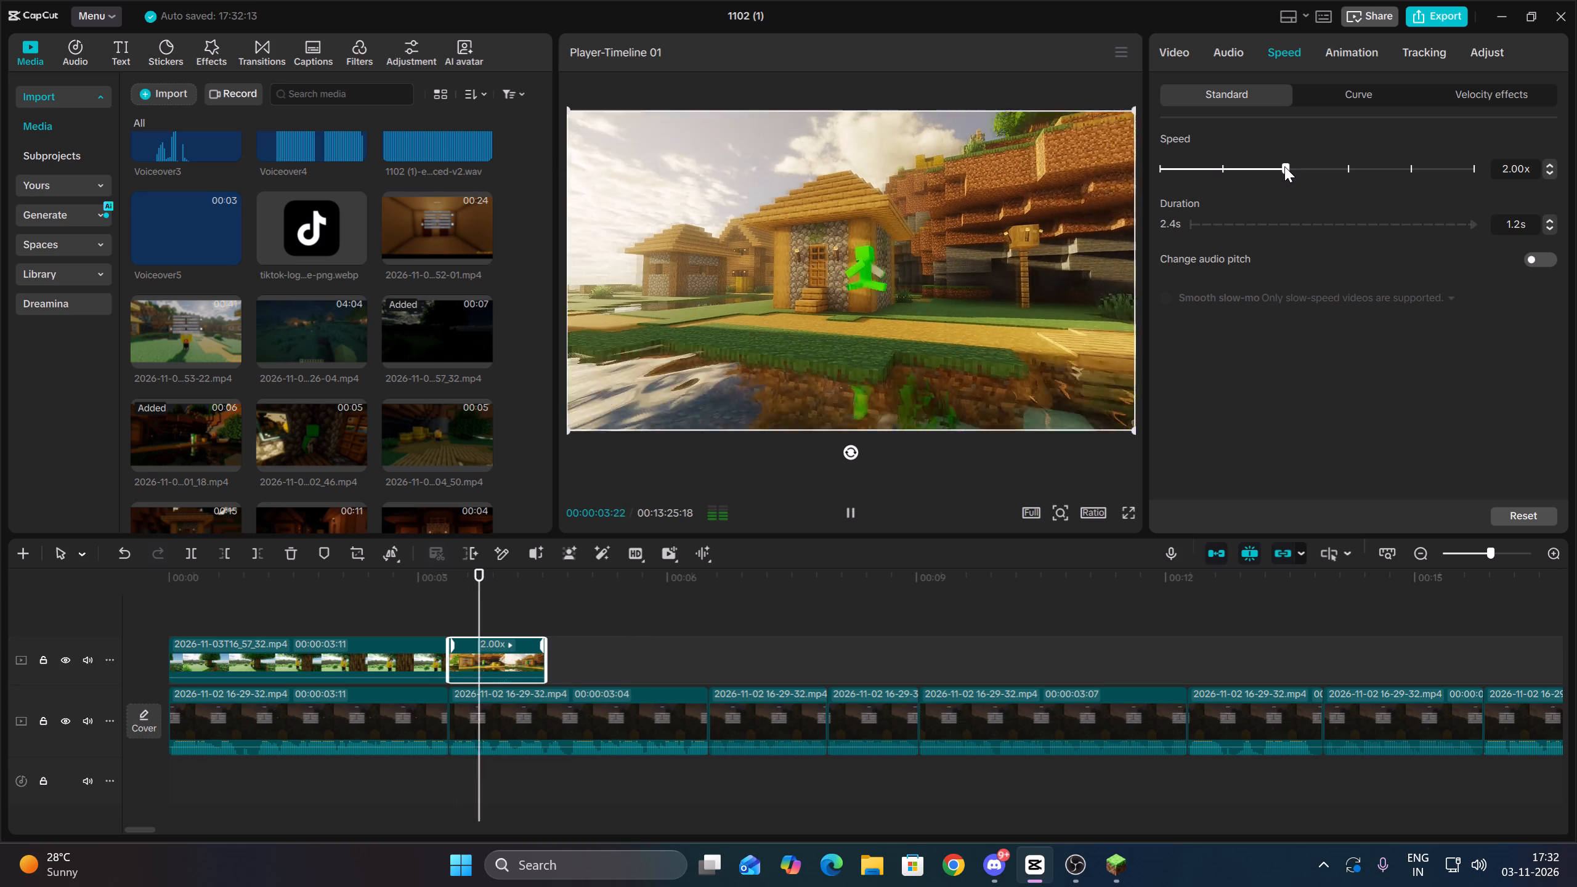
pyautogui.press('space')
pyautogui.click(1260, 169)
pyautogui.moveTo(1255, 169); pyautogui.dragTo(1241, 170)
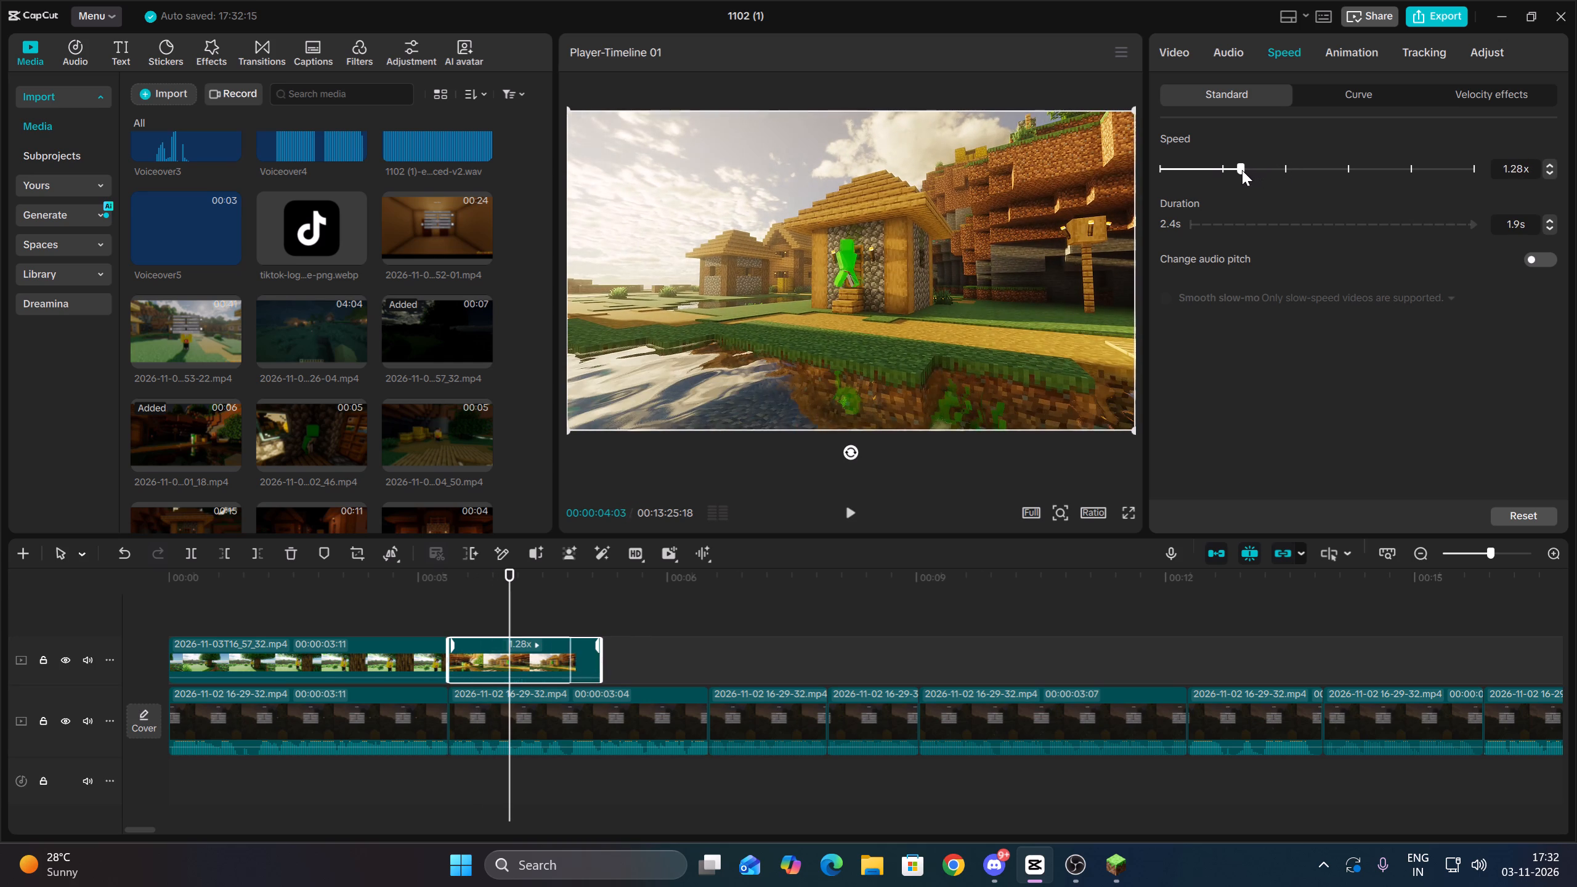
# Play the sped-up second overlay clip and trim off its end at 00:00:05:03.
pyautogui.press('Up')
pyautogui.press('space')
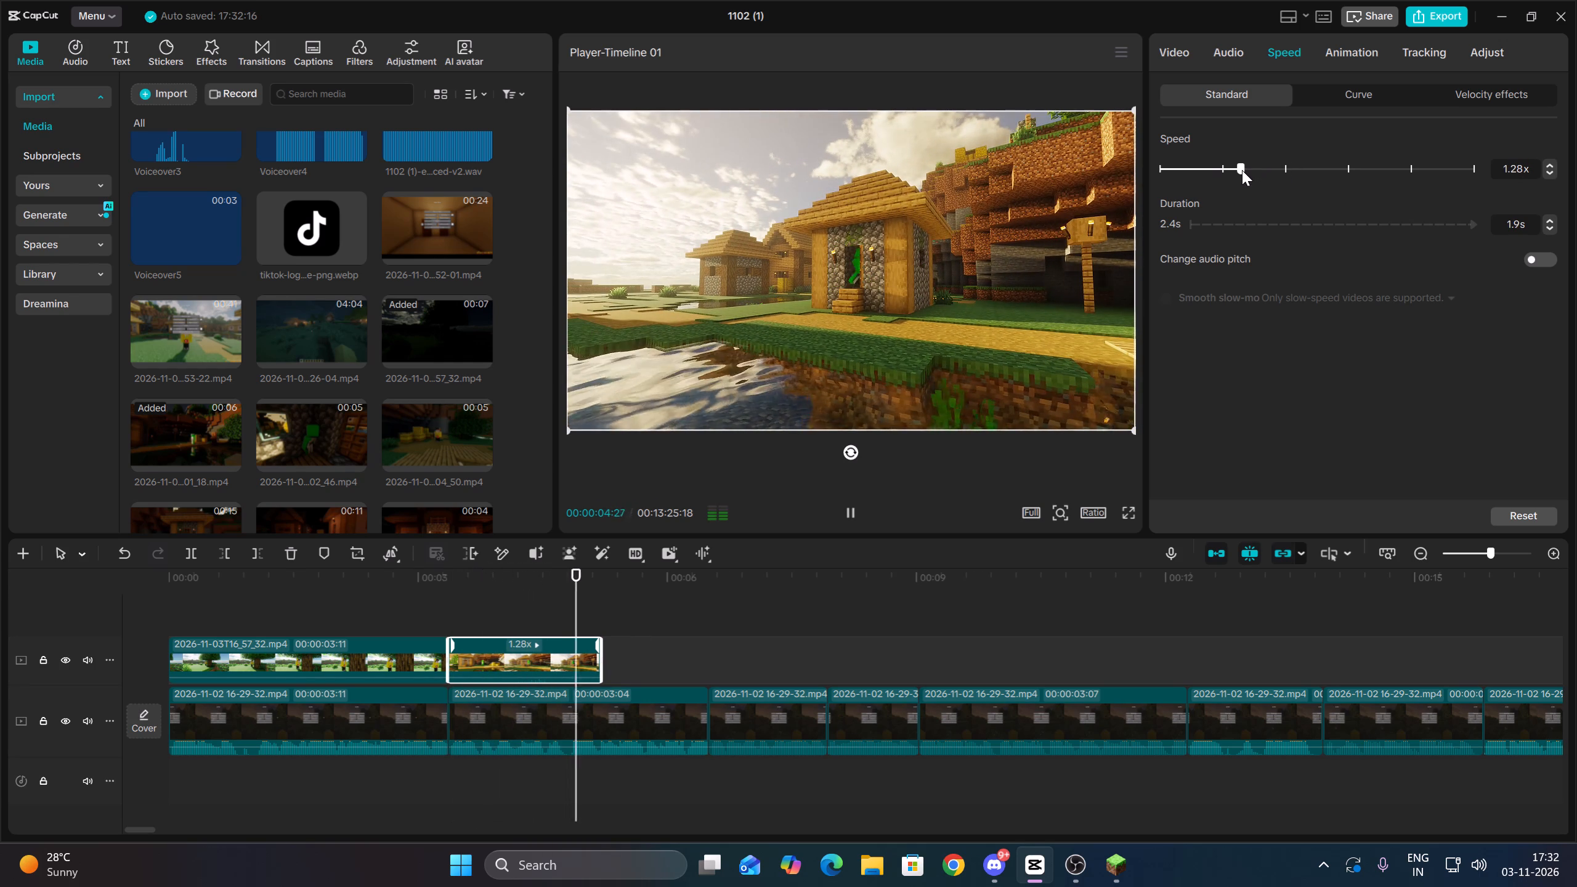
pyautogui.press('space')
pyautogui.click(266, 549)
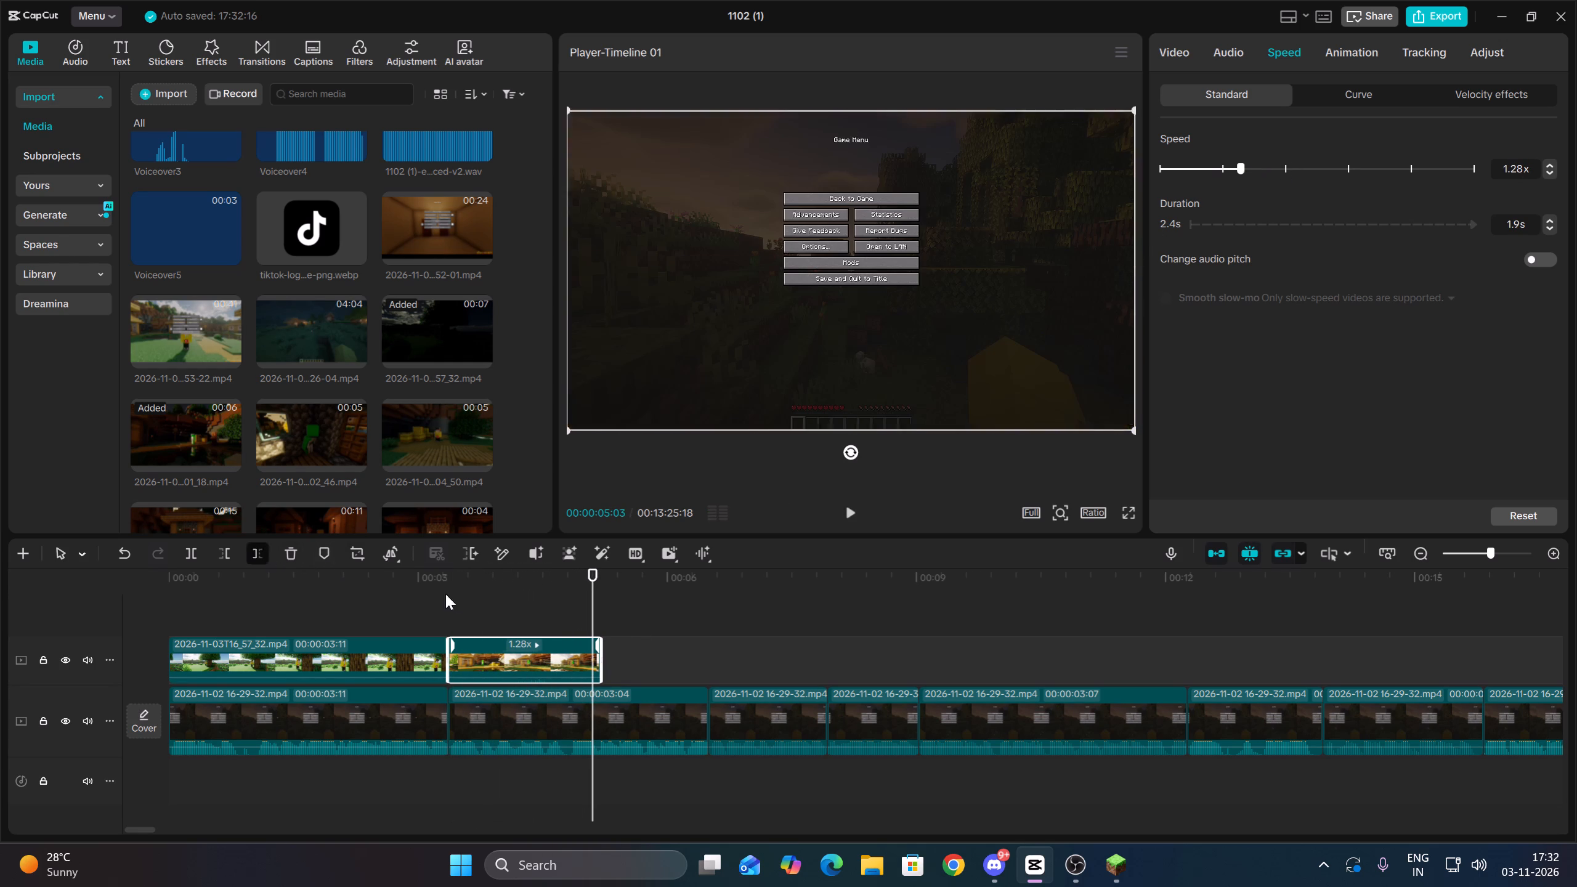
pyautogui.click(618, 647)
pyautogui.press('Up')
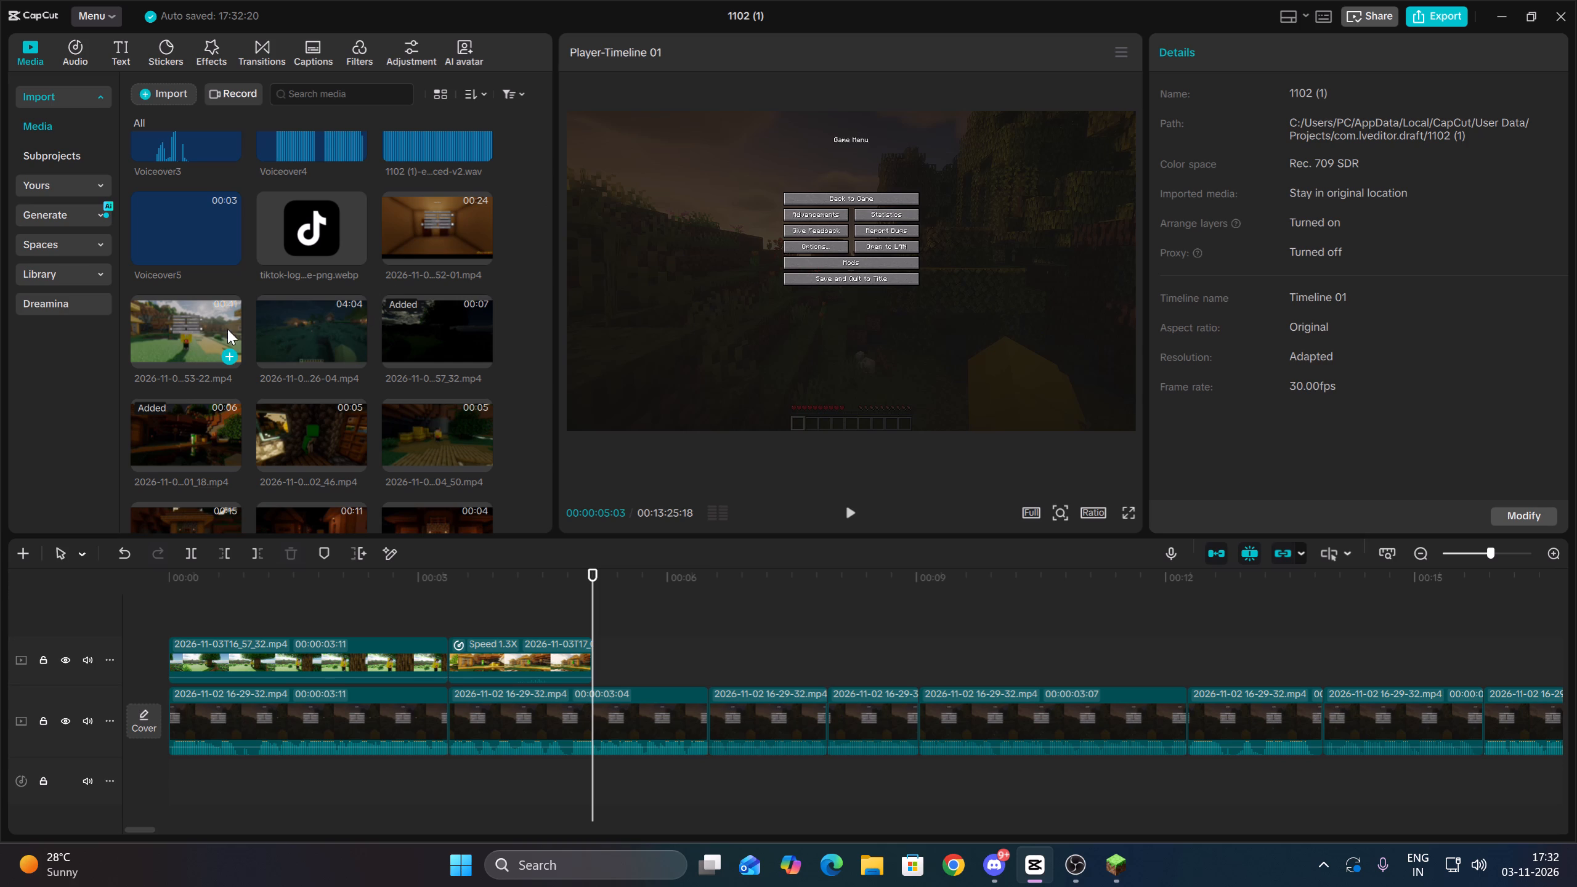
# Preview the media clip ending in 02_46.mp4 and replay the second overlay clip on the timeline.
pyautogui.click(339, 434)
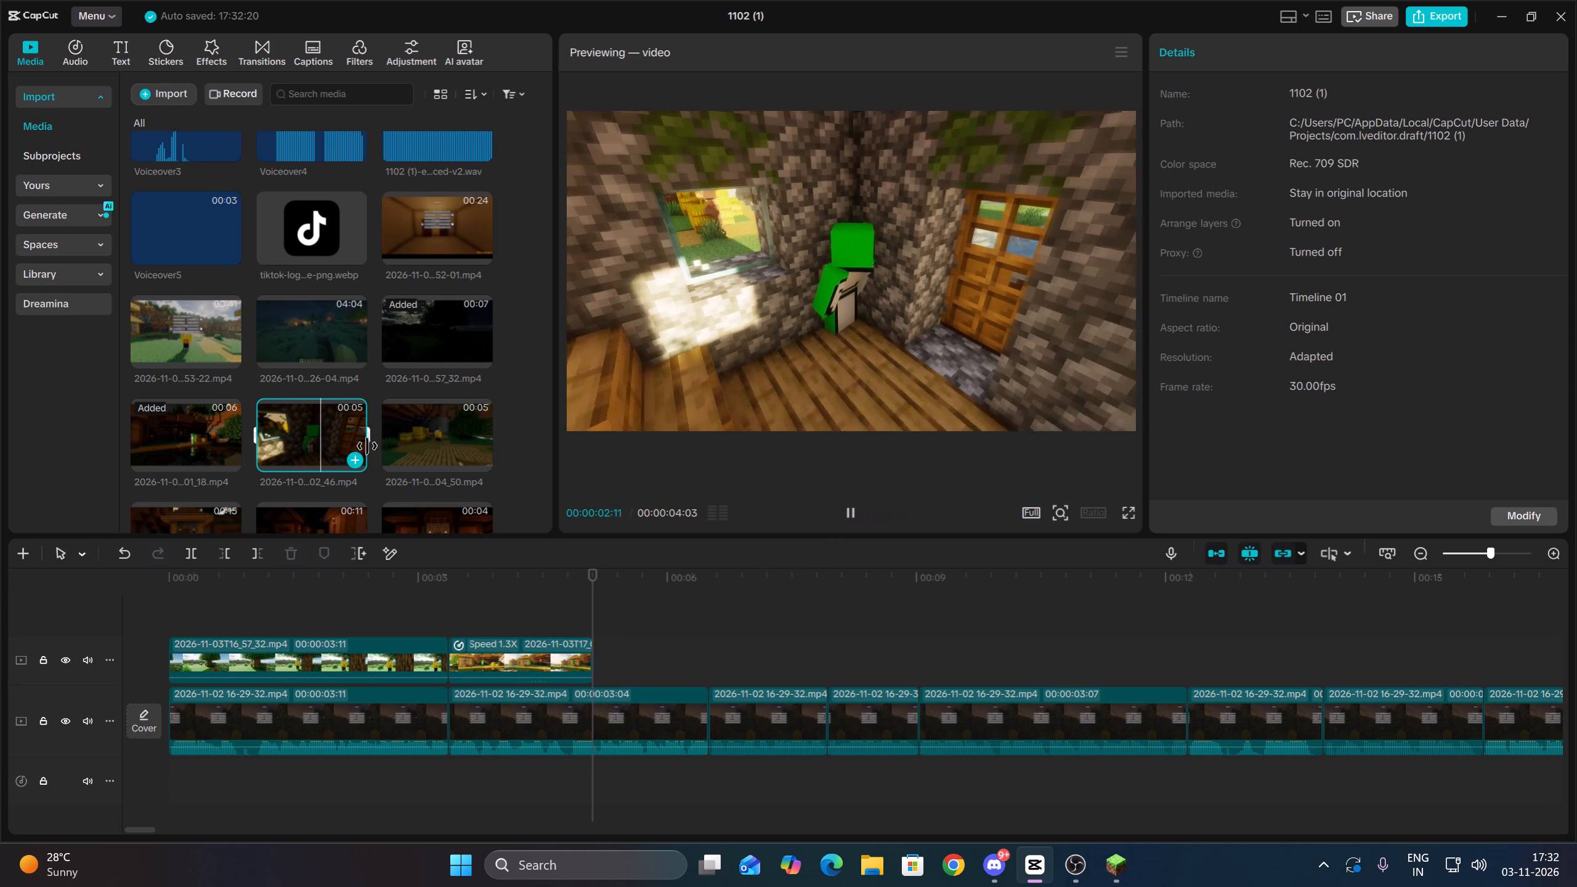
pyautogui.click(575, 655)
pyautogui.press('Up')
pyautogui.press('space')
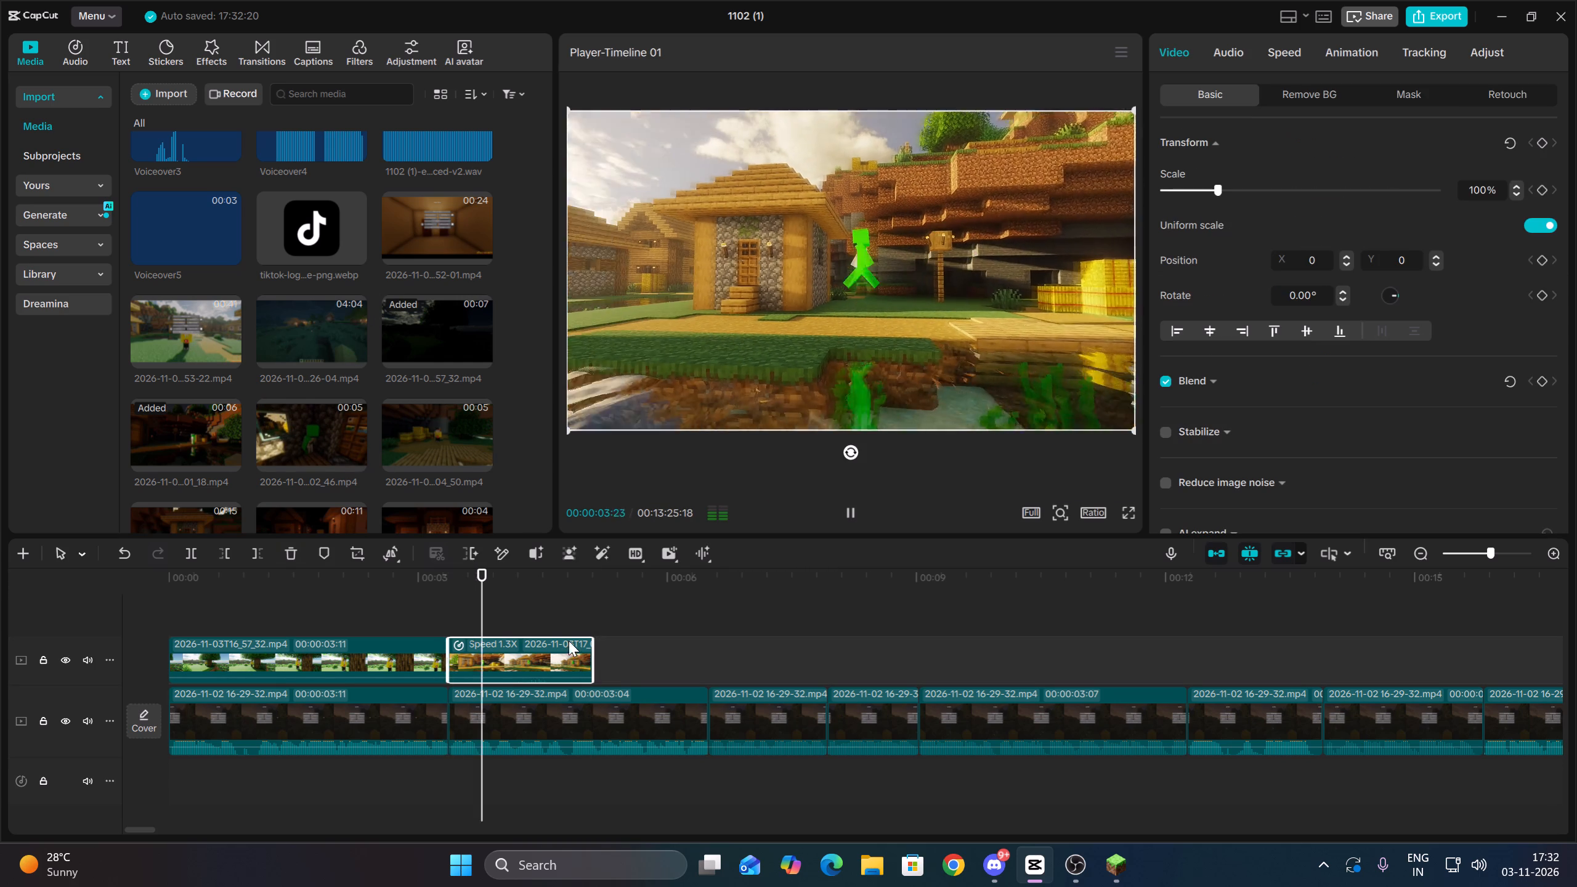
pyautogui.press('space')
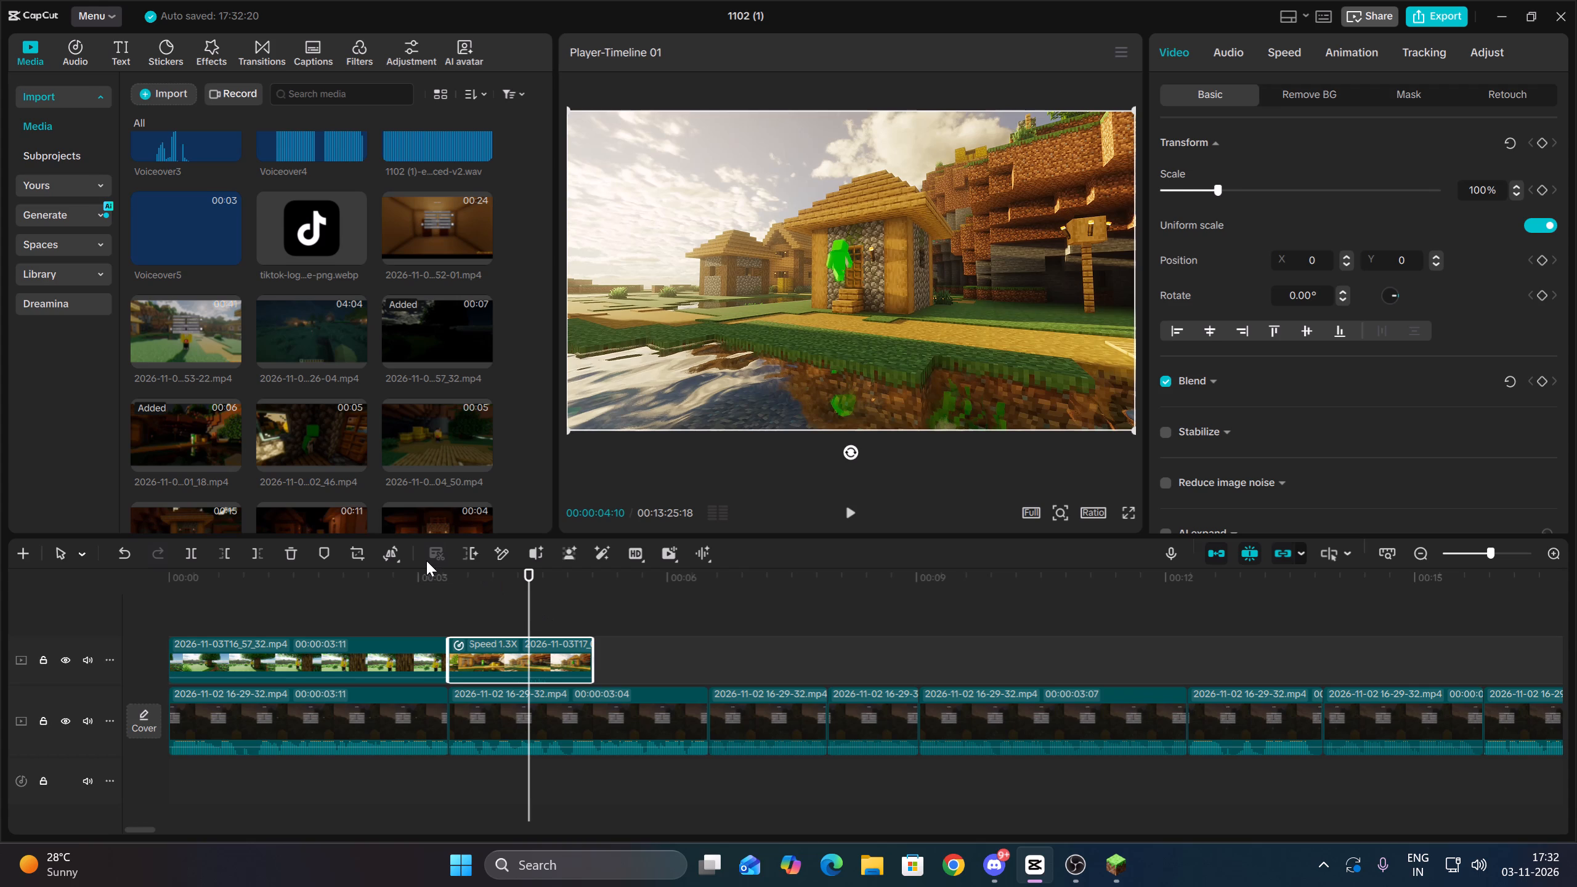